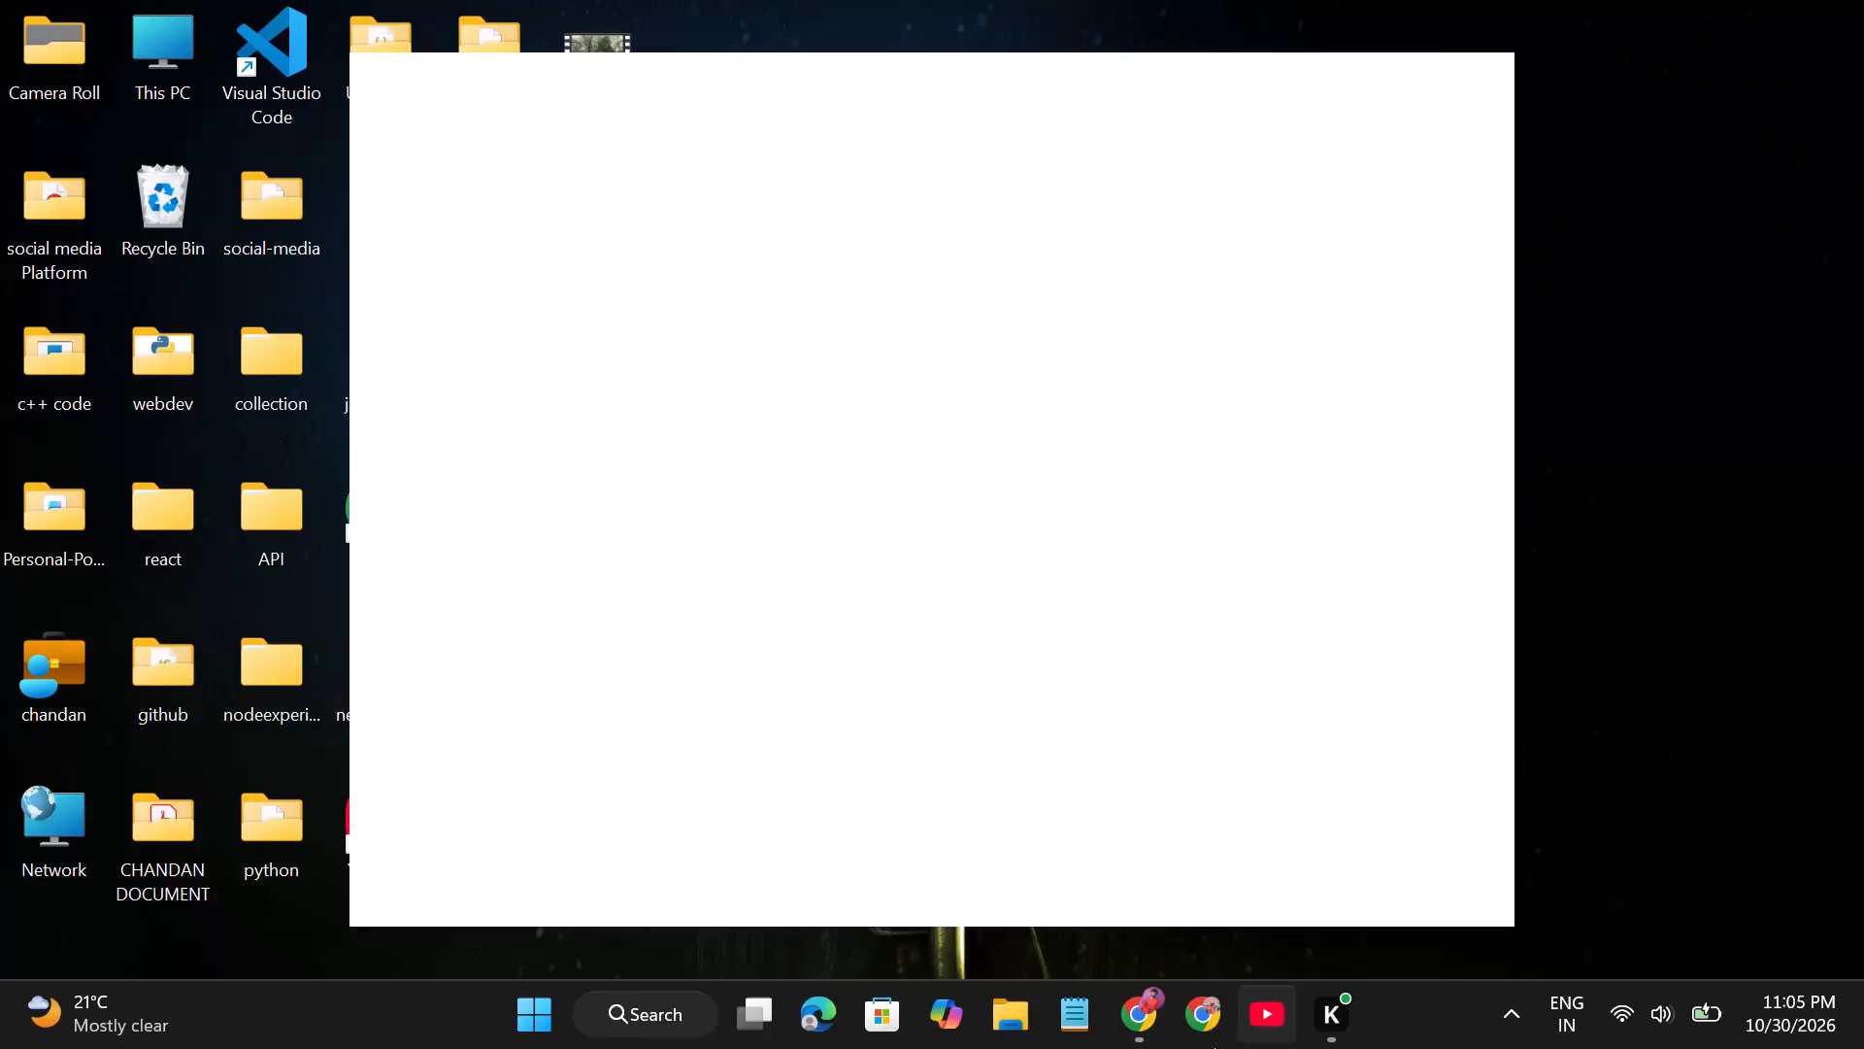
# Open Canva's template search page in a maximised Chrome window.
pyautogui.click(1140, 1028)
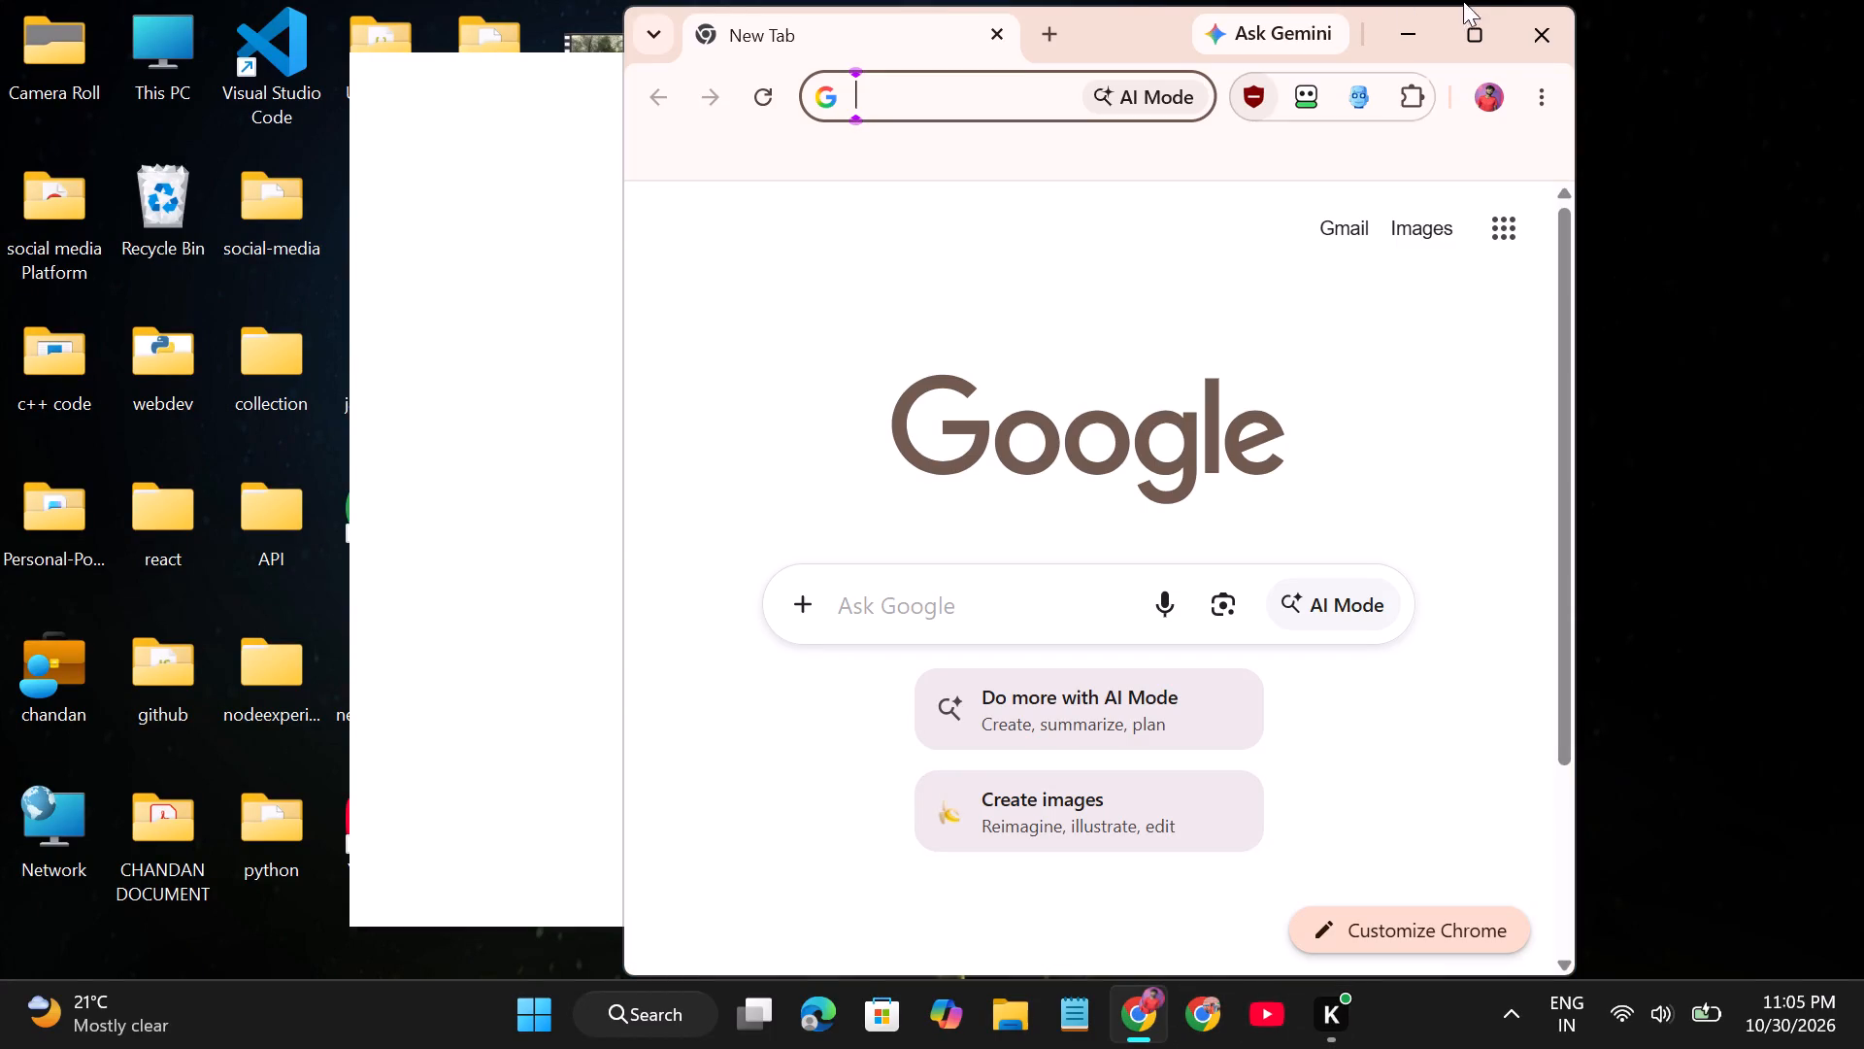
pyautogui.click(1488, 19)
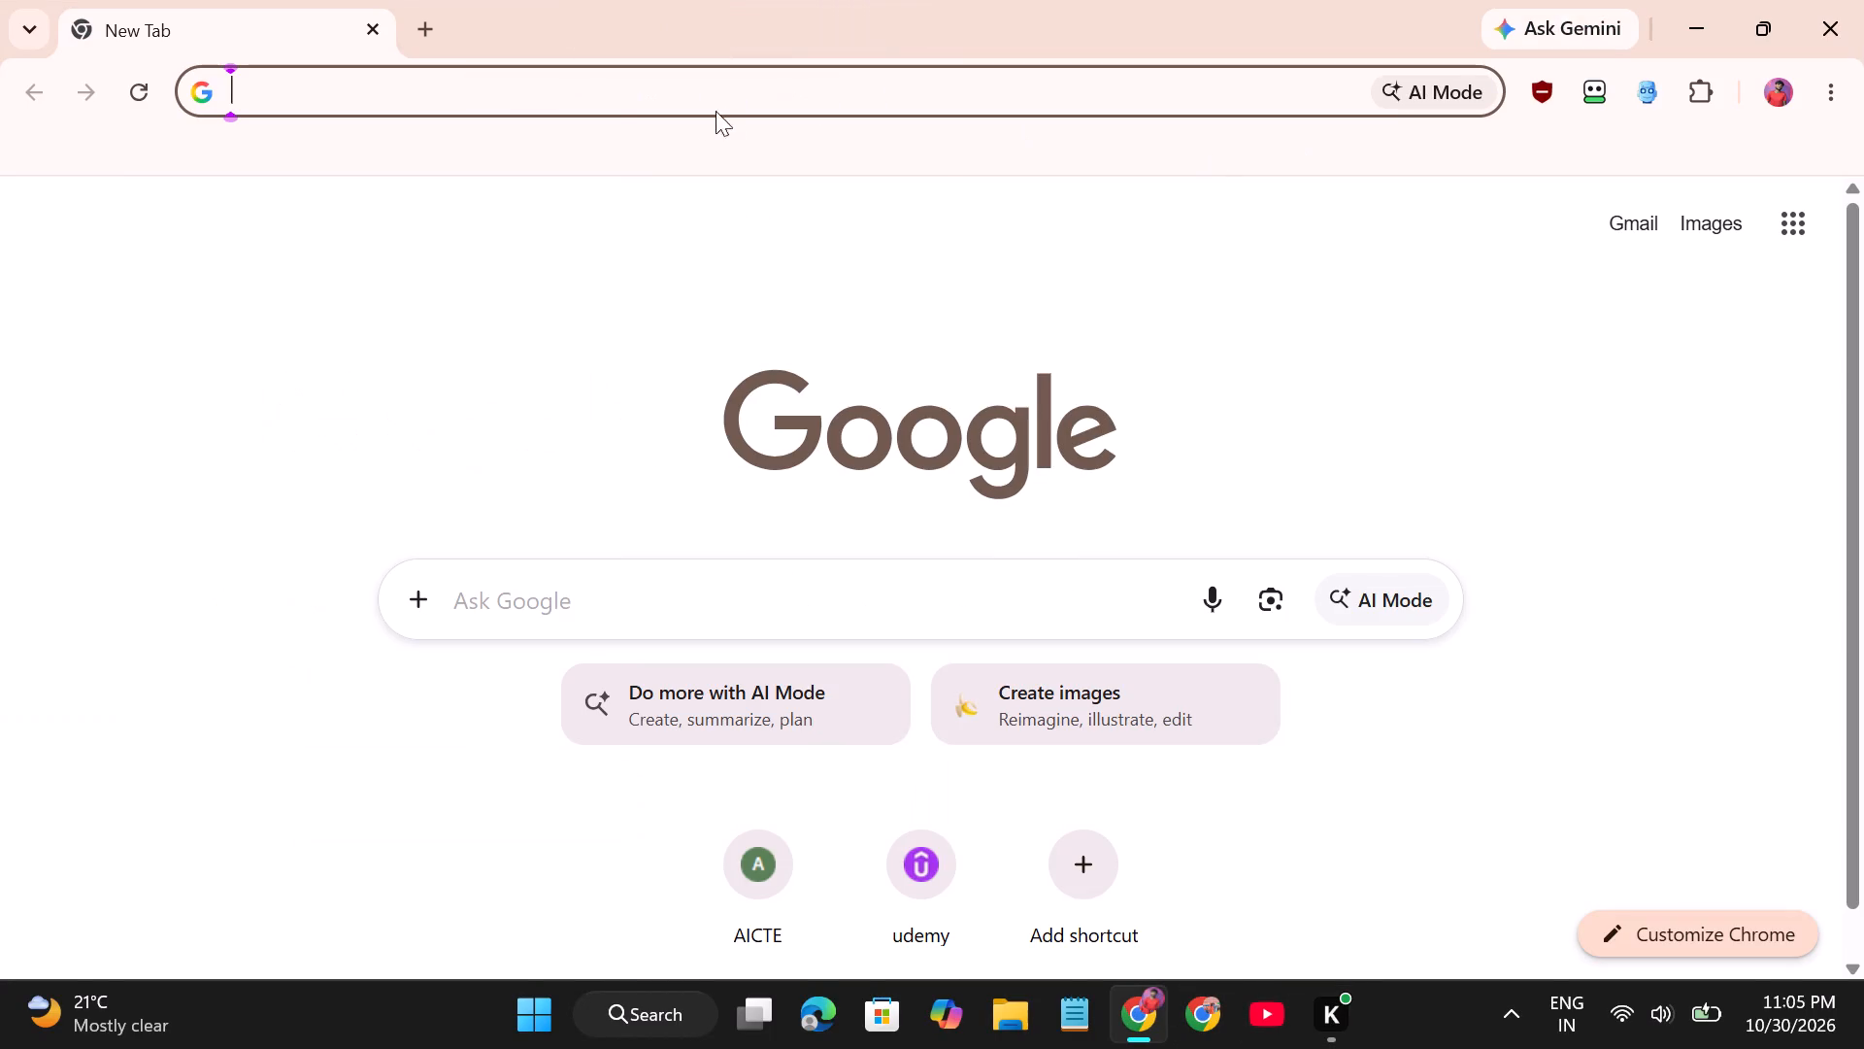
pyautogui.click(586, 93)
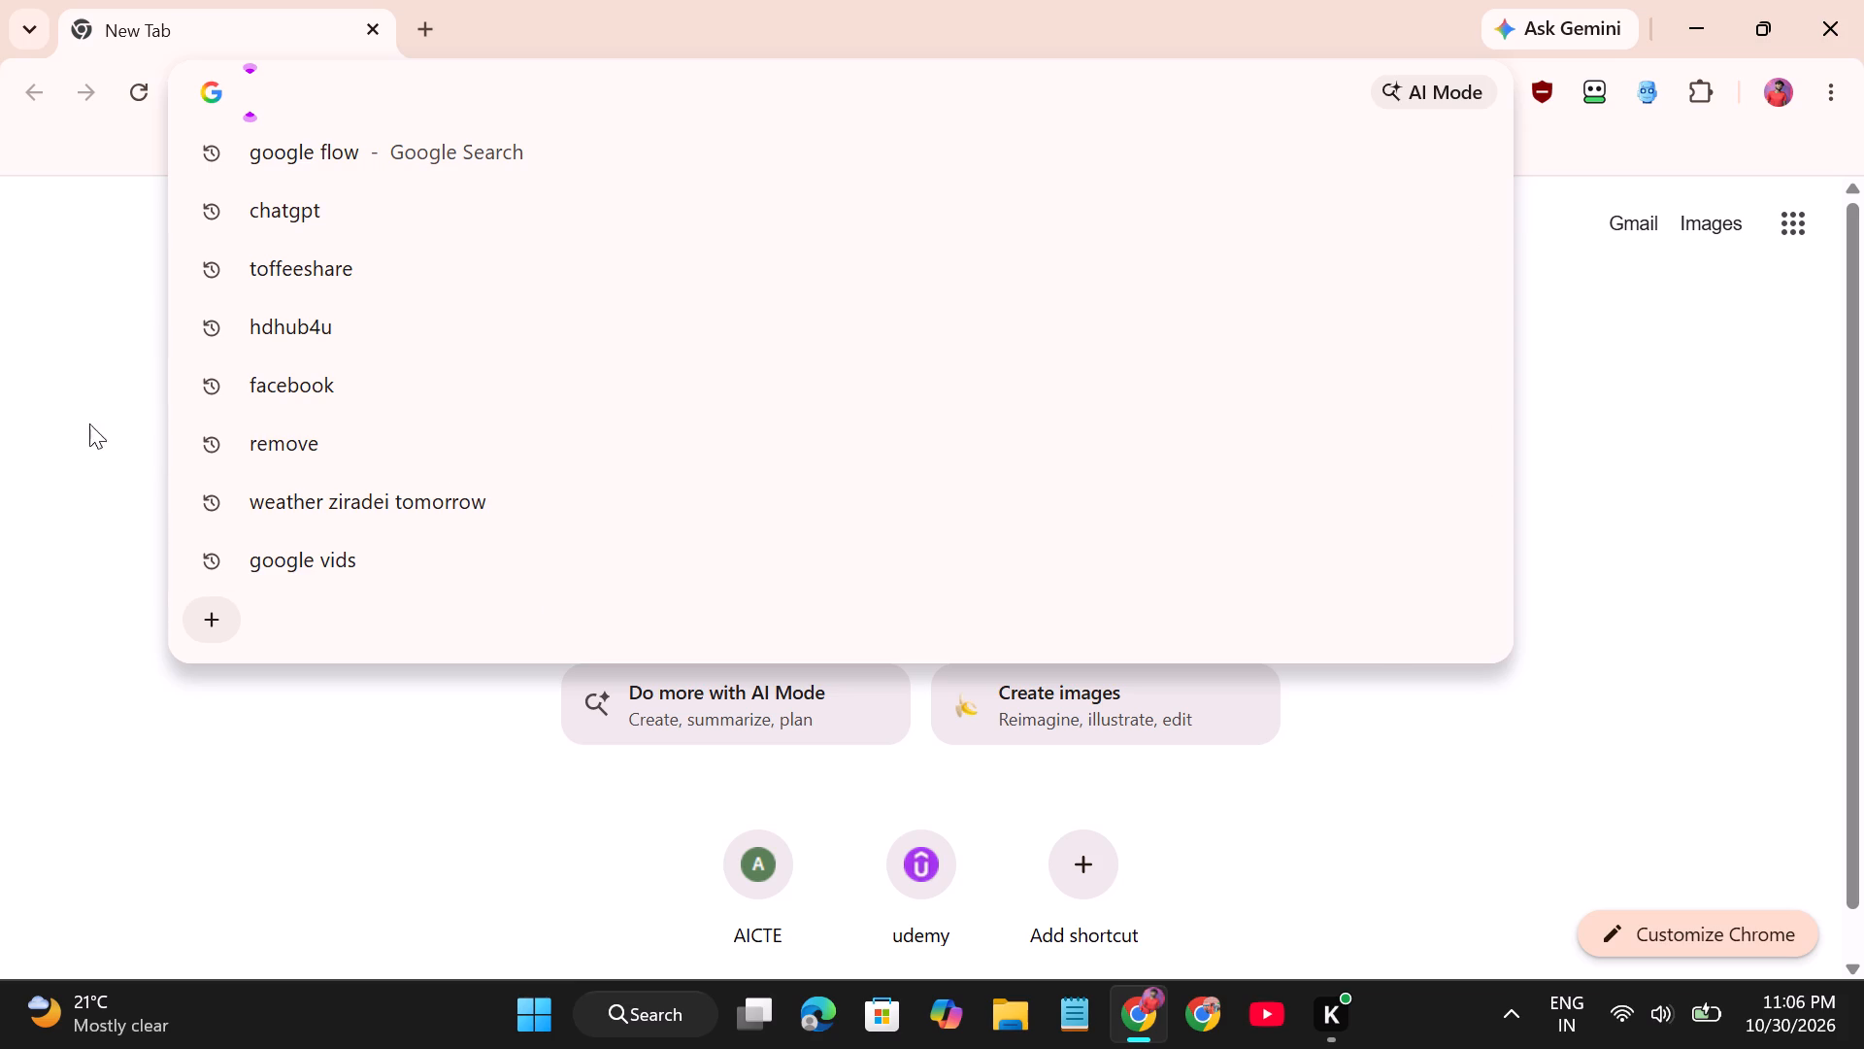
pyautogui.click(95, 389)
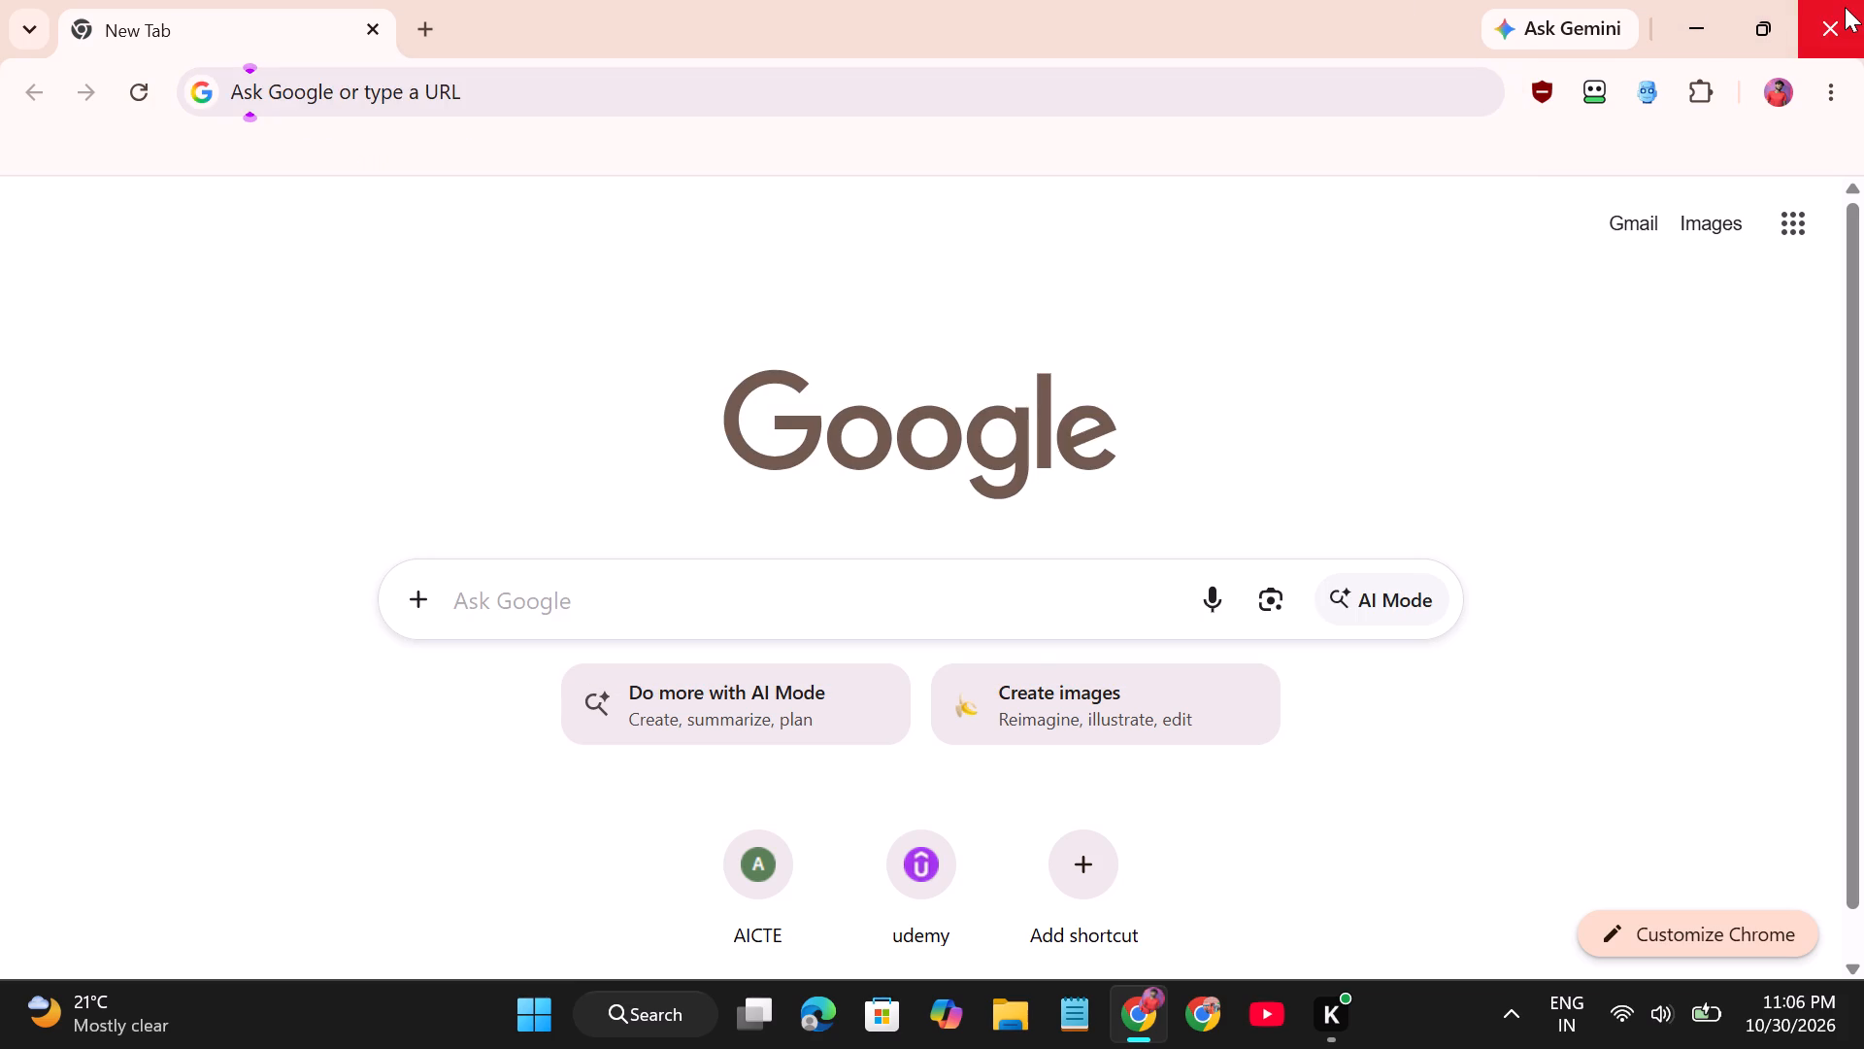
pyautogui.click(817, 101)
pyautogui.write('ca')
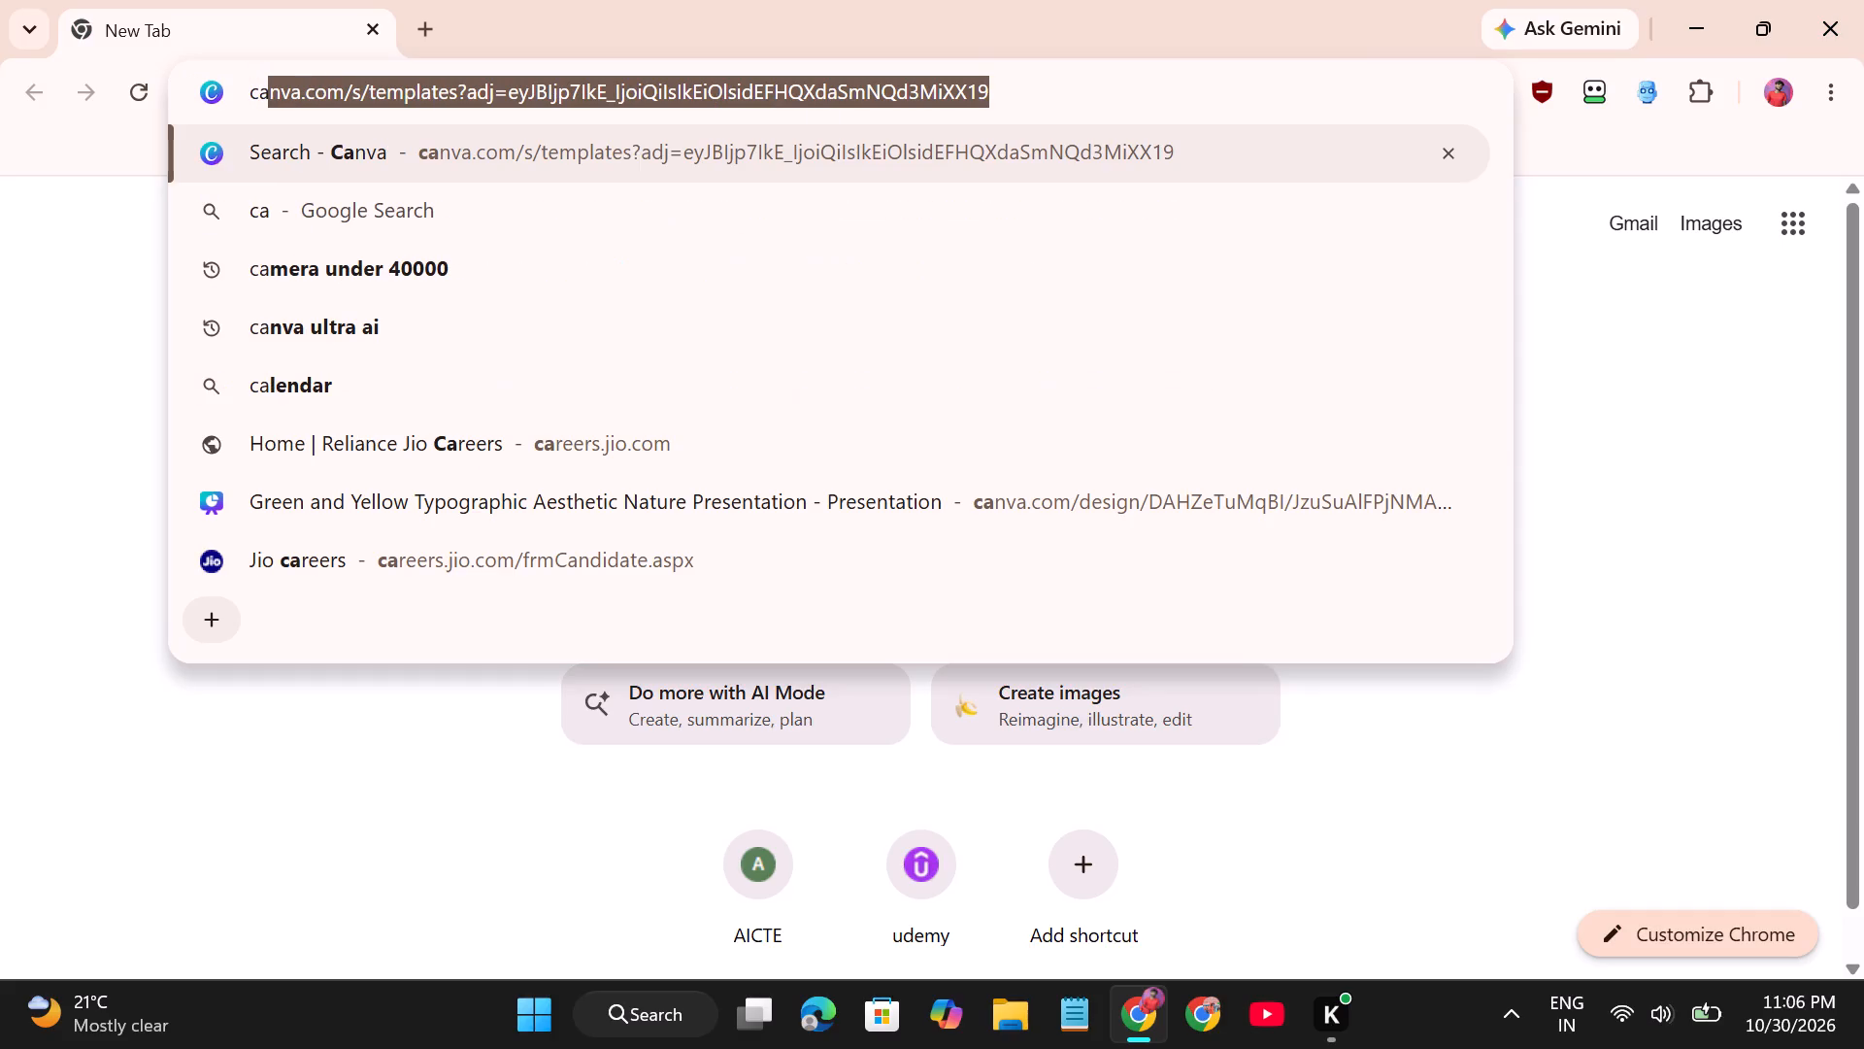
pyautogui.click(876, 149)
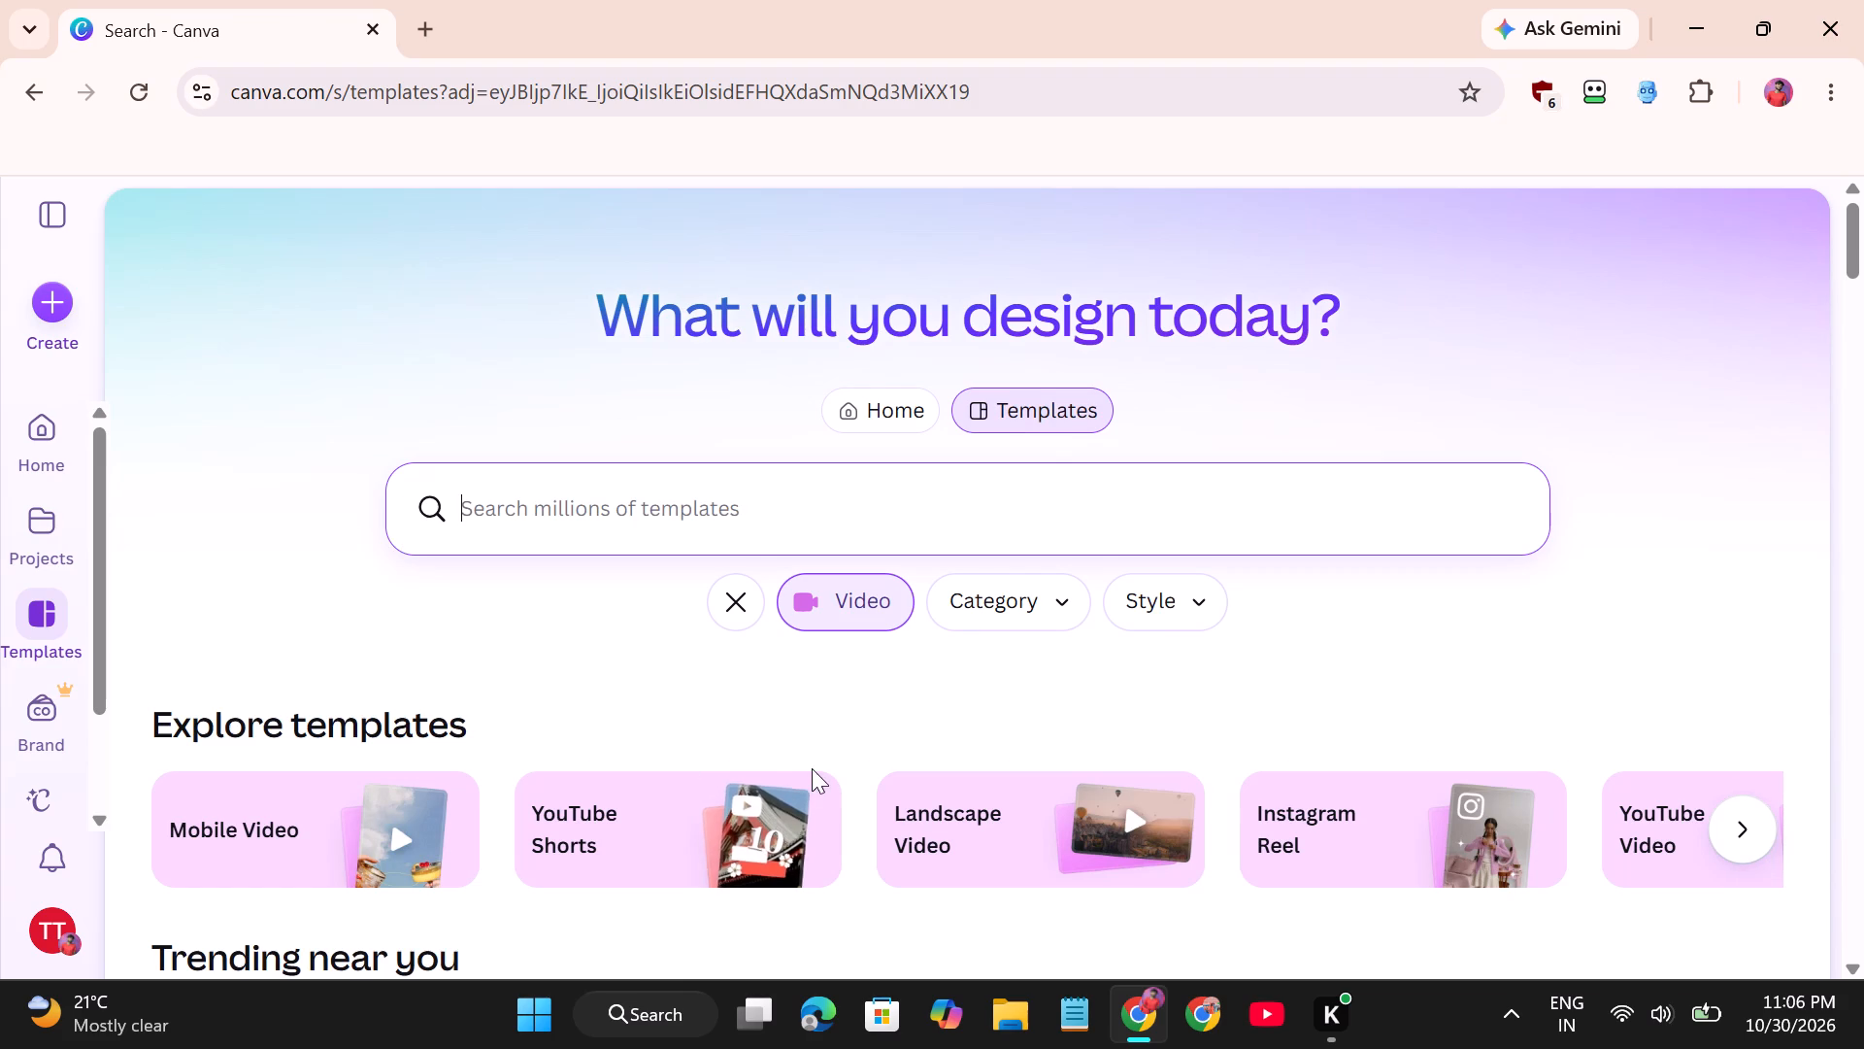
# Open the Red and White Elegant Happy Diwali Video template from Trending near you for customising.
pyautogui.scroll(-1, 812, 768)
pyautogui.scroll(-2, 829, 851)
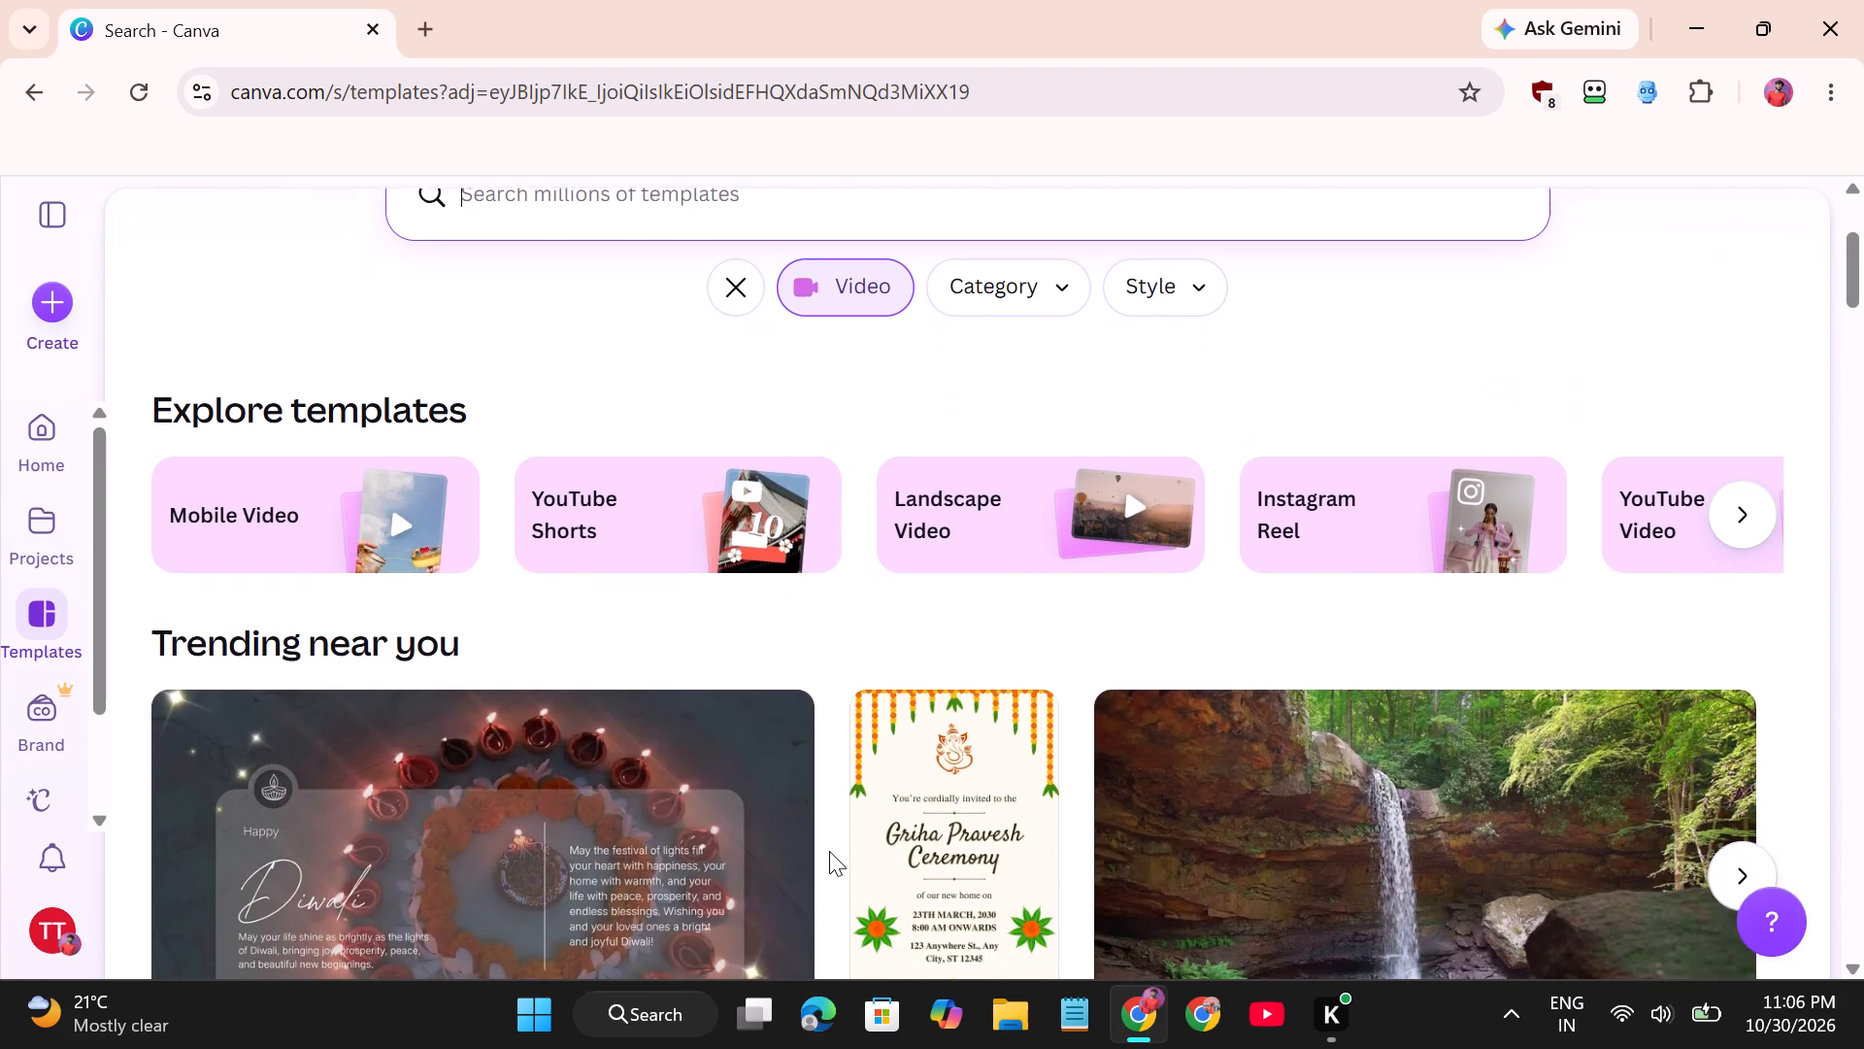
pyautogui.scroll(-3, 829, 851)
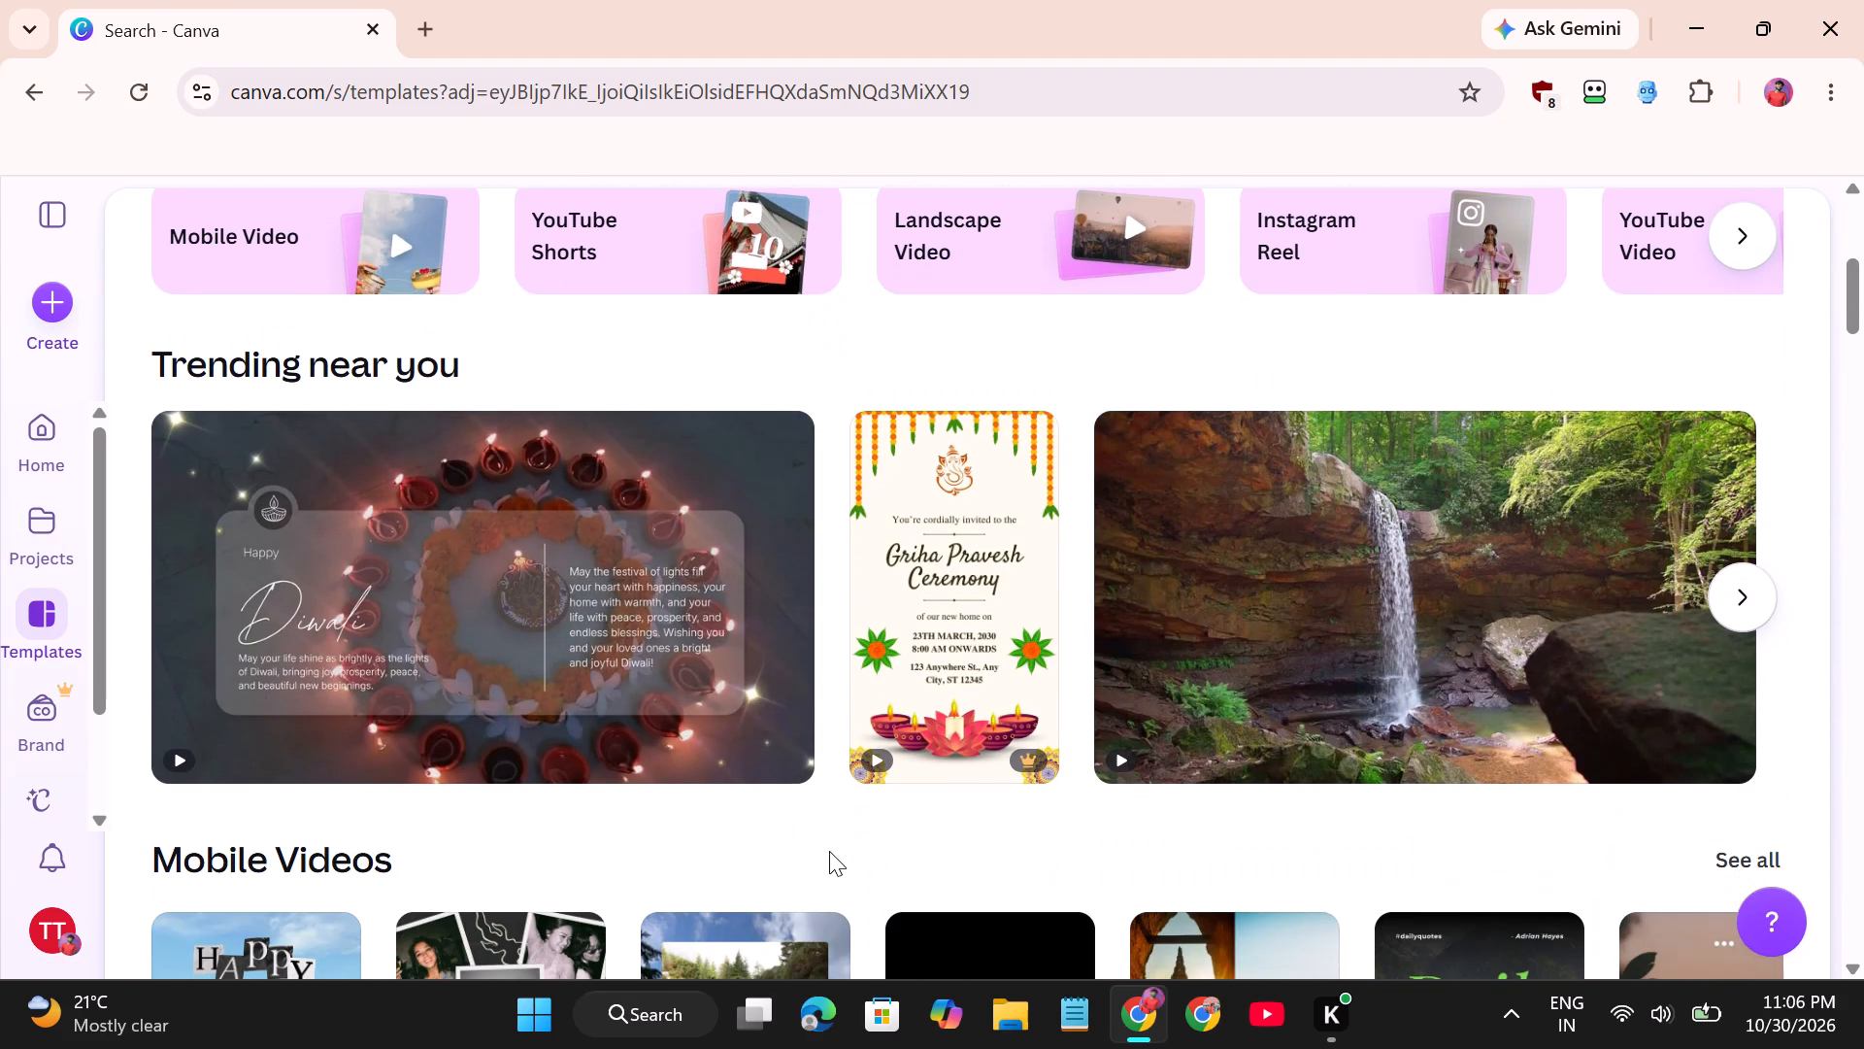
pyautogui.click(531, 646)
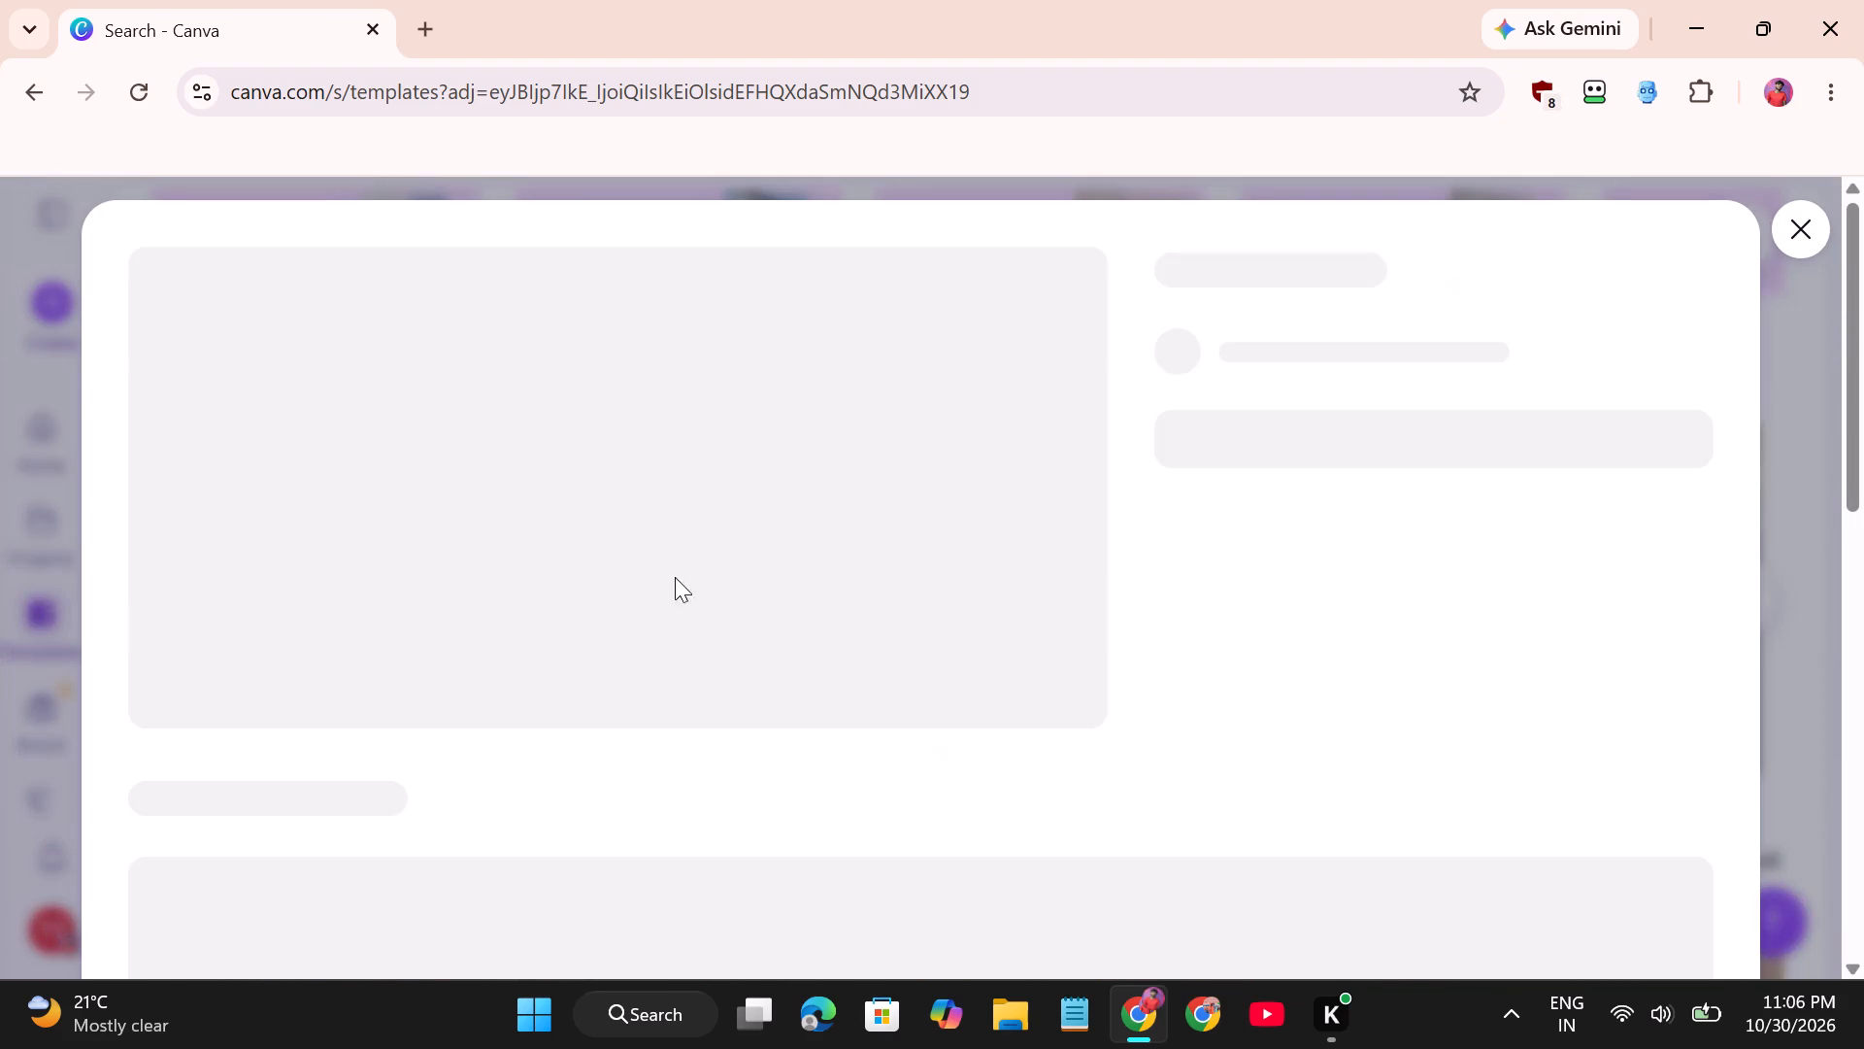
pyautogui.click(1356, 567)
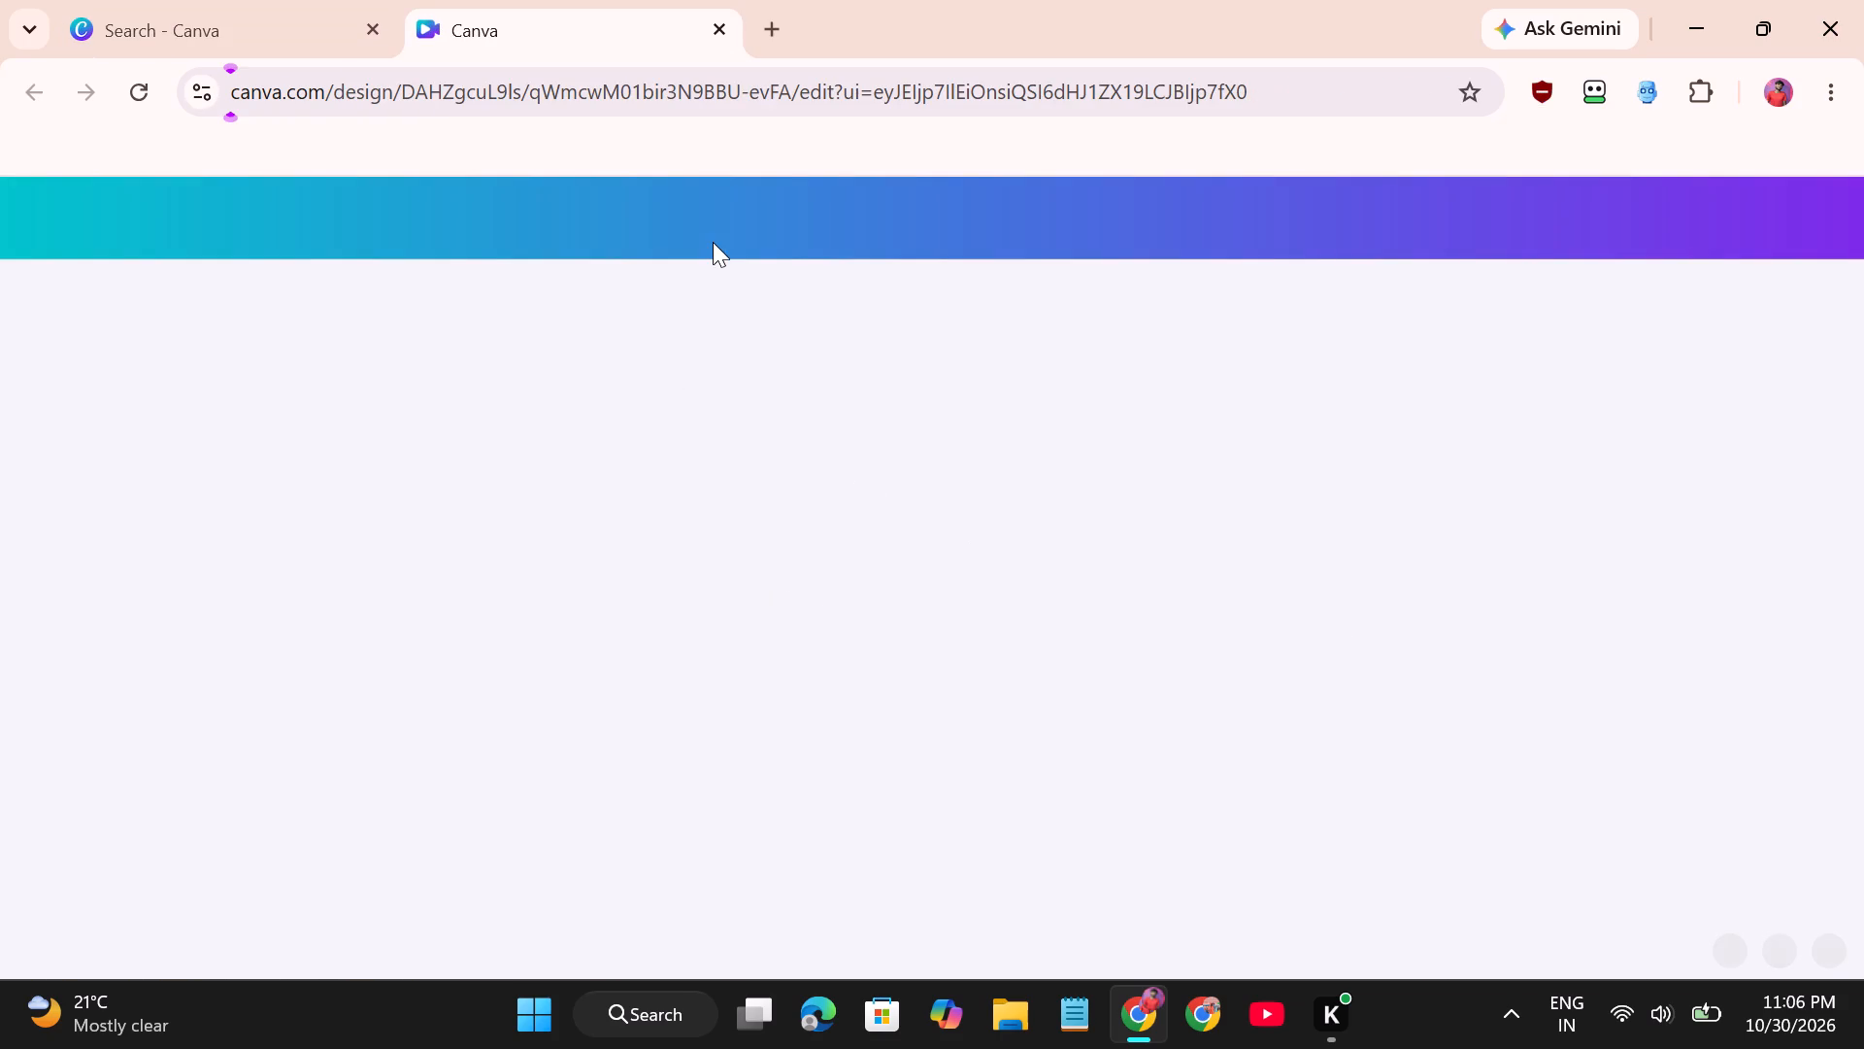
# Switch the Diwali design from the timeline to the page view.
pyautogui.click(690, 509)
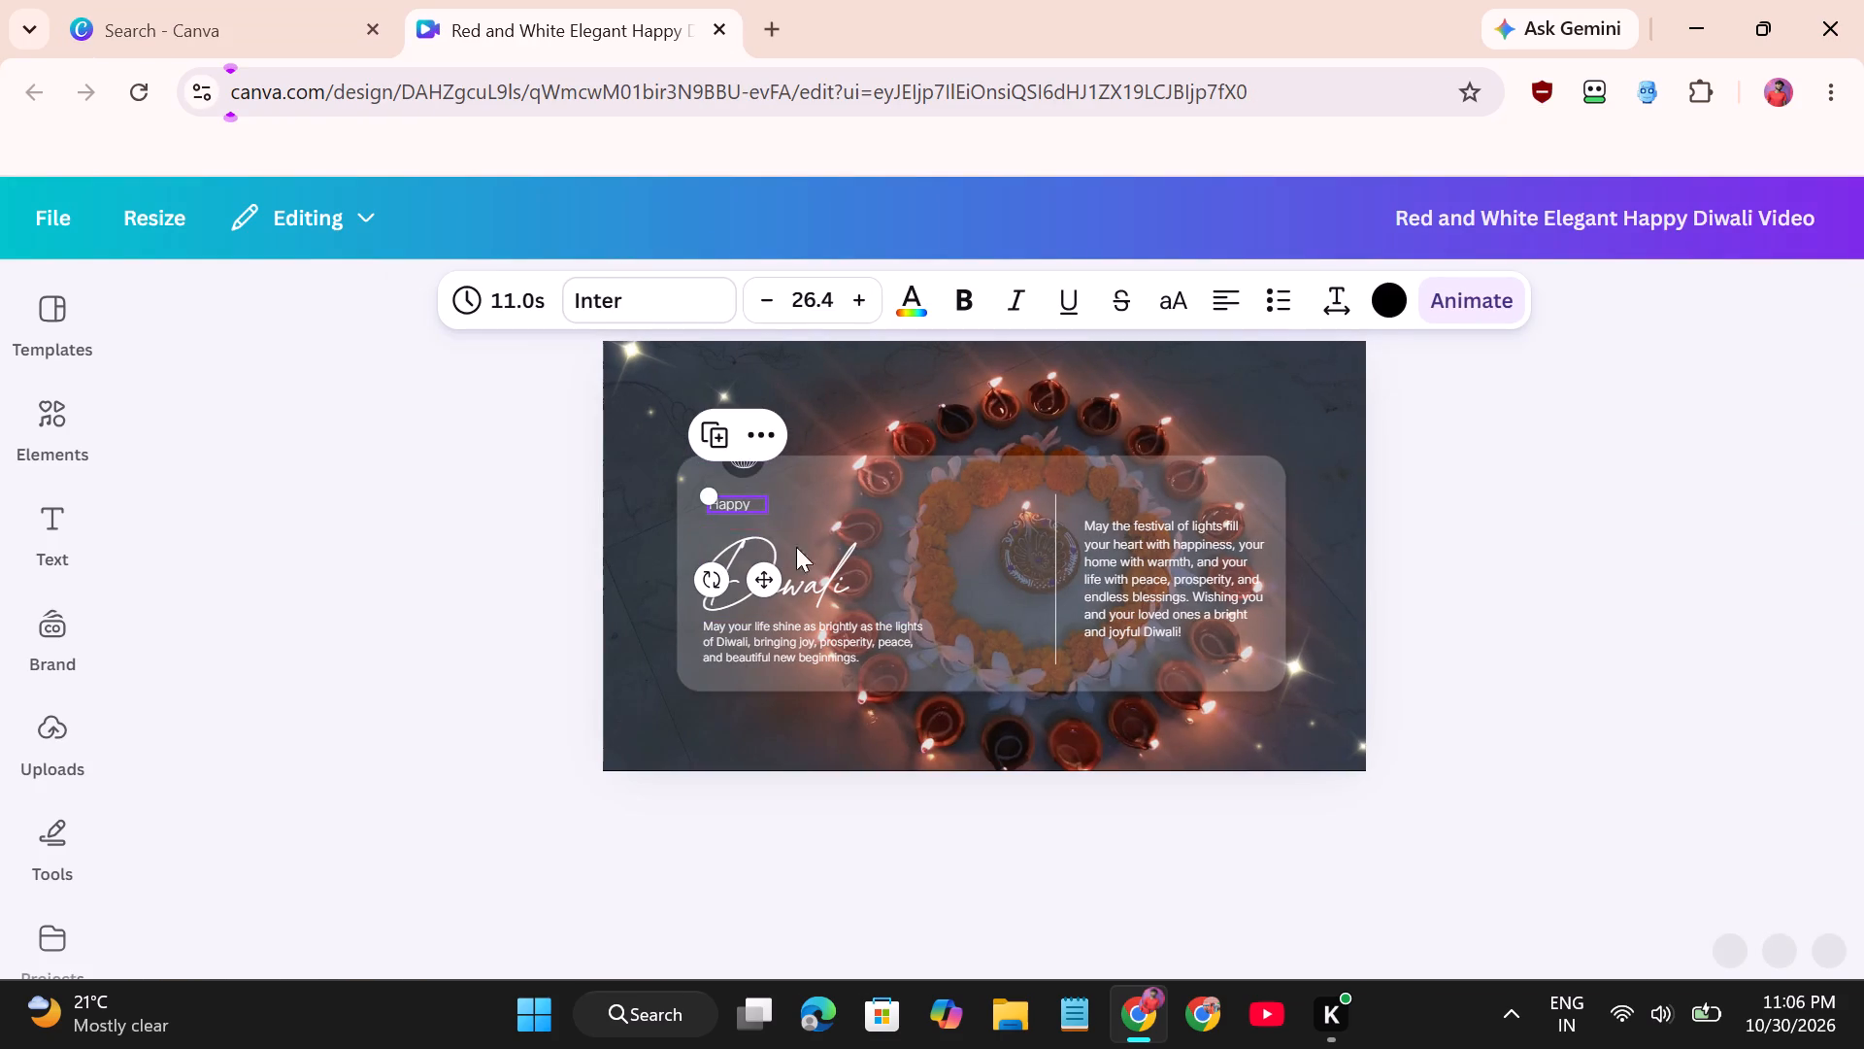
pyautogui.click(798, 595)
pyautogui.scroll(5, 599, 599)
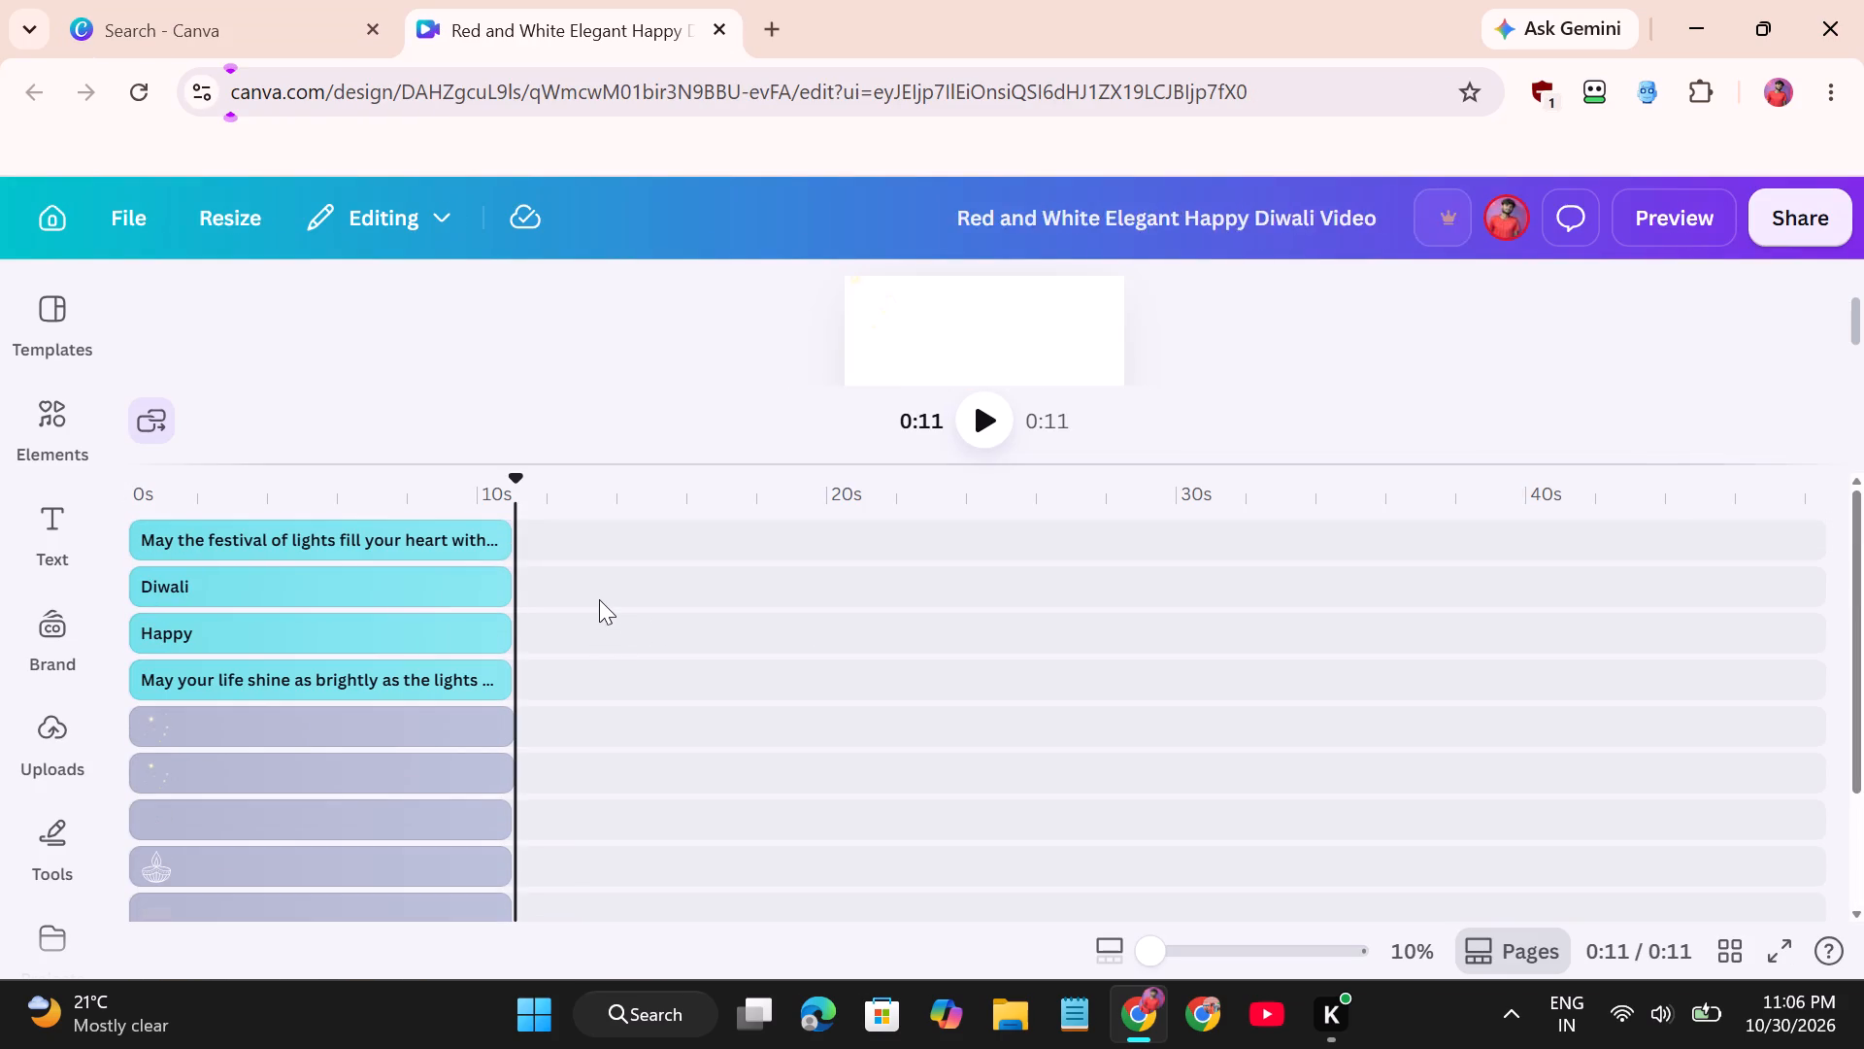
pyautogui.click(1497, 954)
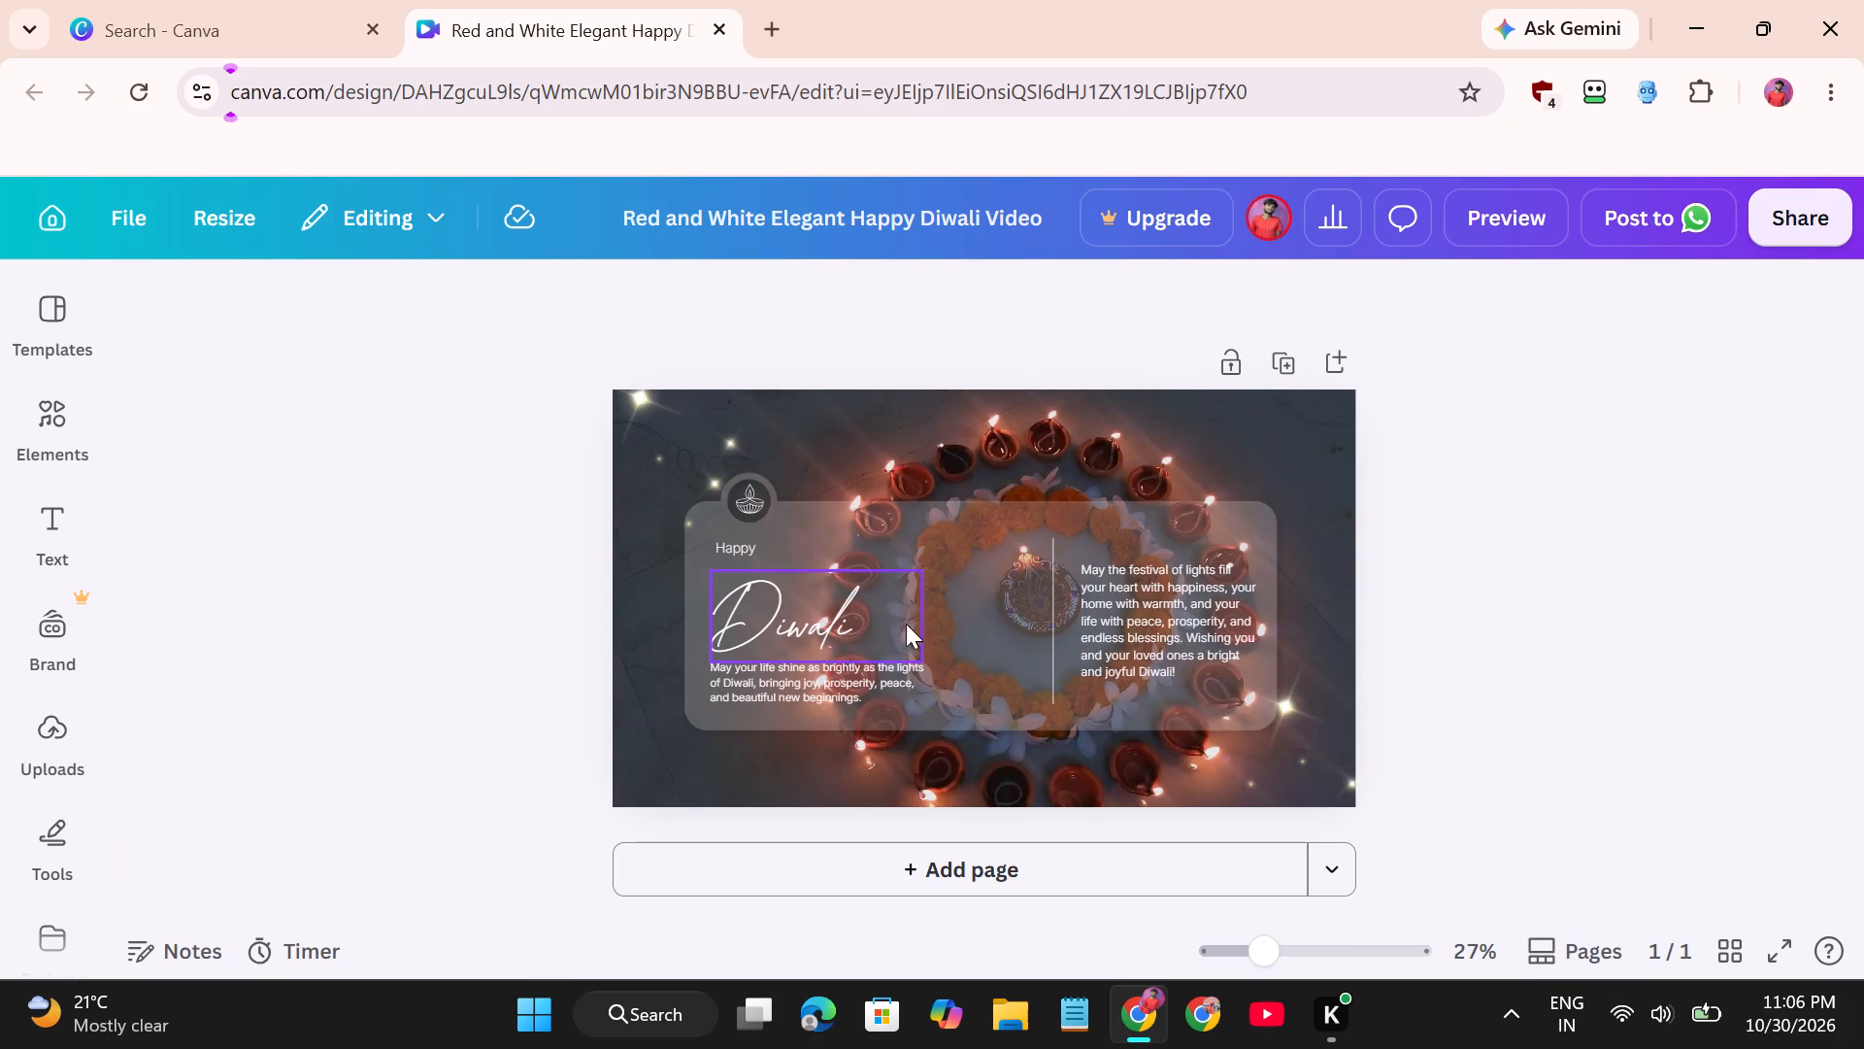
# Delete the word "a" before "bright" in the paragraph beginning "May the festival of lights".
pyautogui.click(1027, 589)
pyautogui.click(1127, 578)
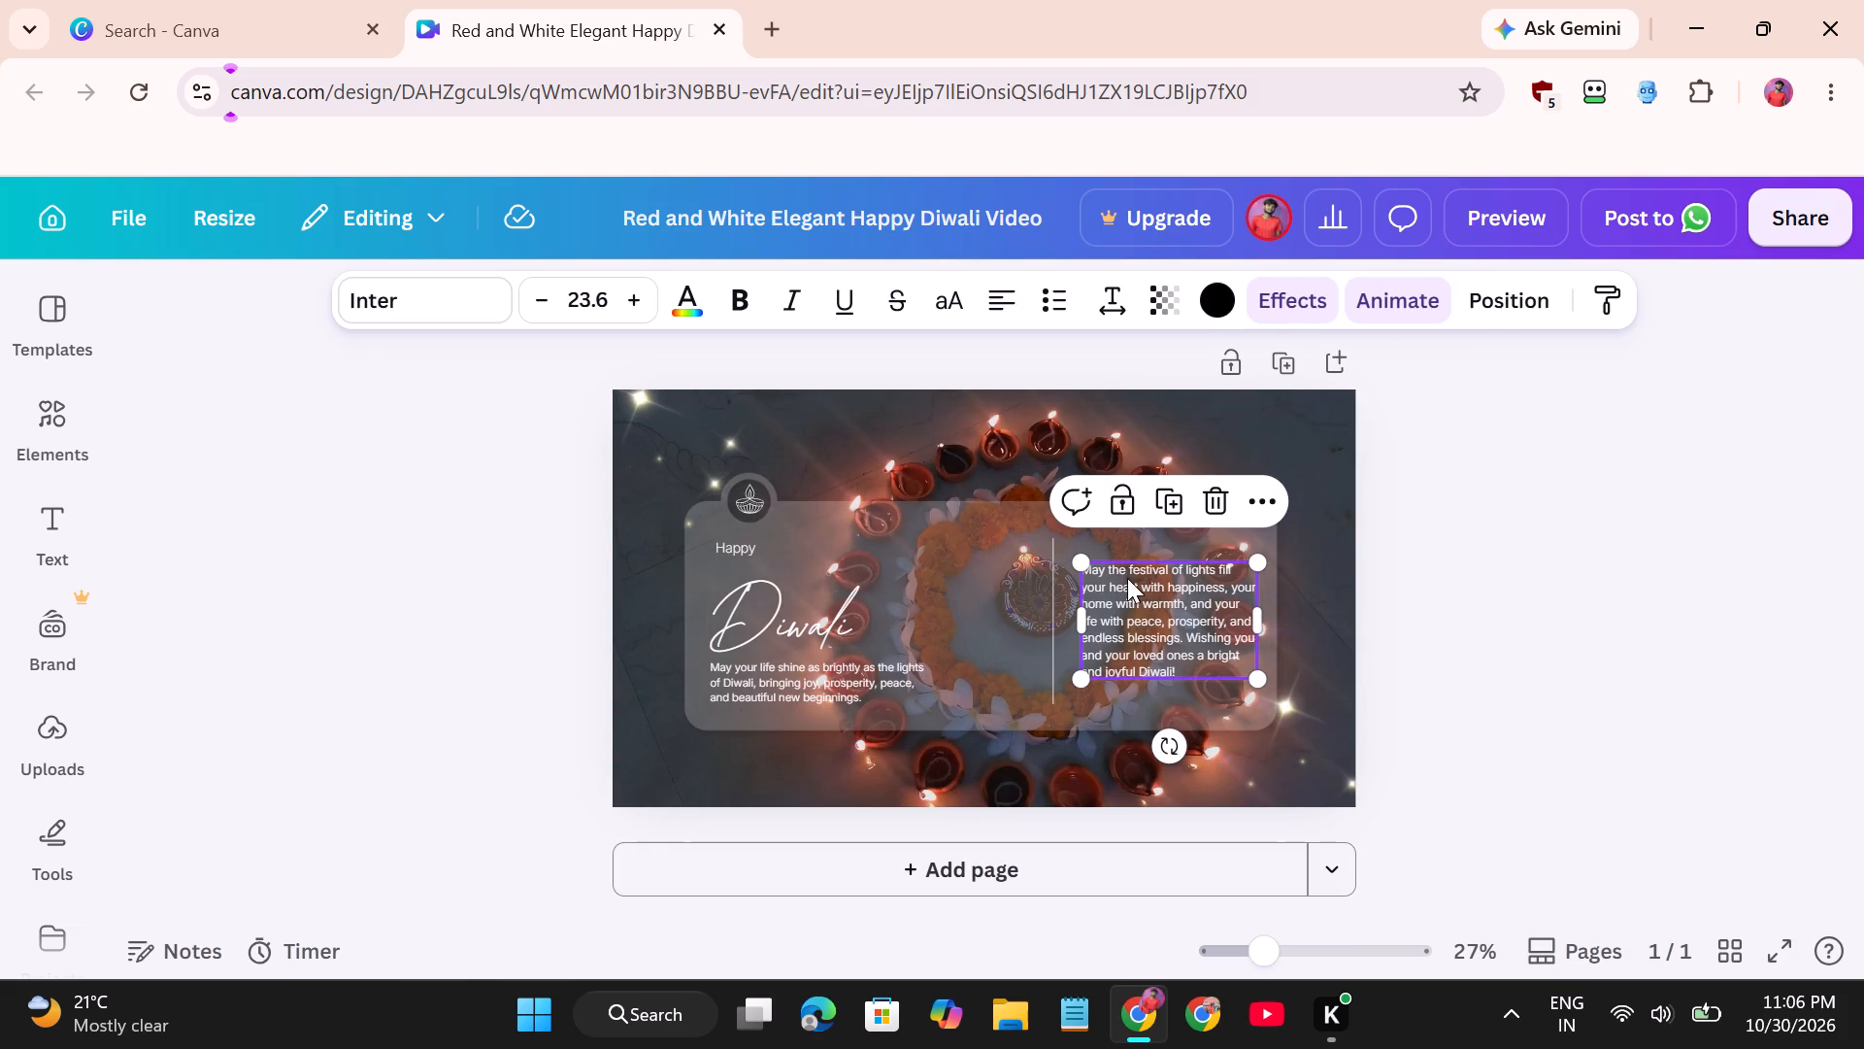
pyautogui.doubleClick(1127, 578)
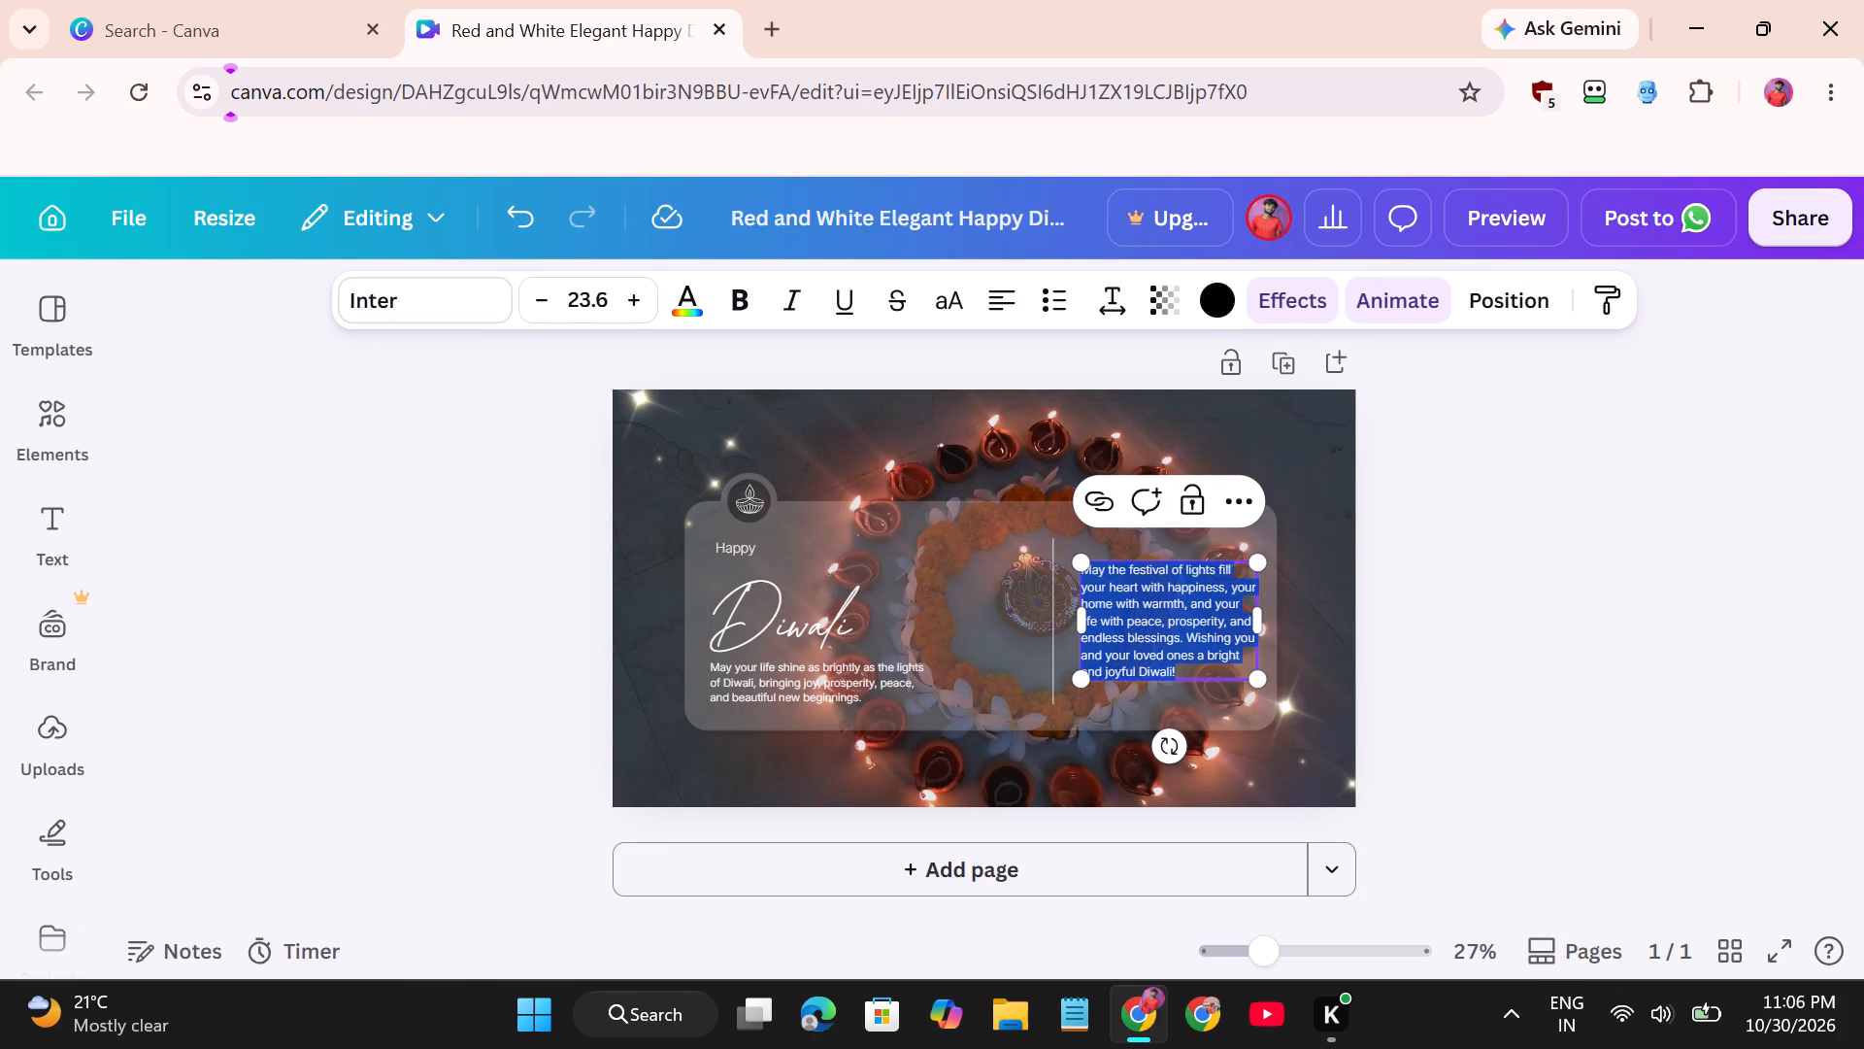
pyautogui.click(1185, 666)
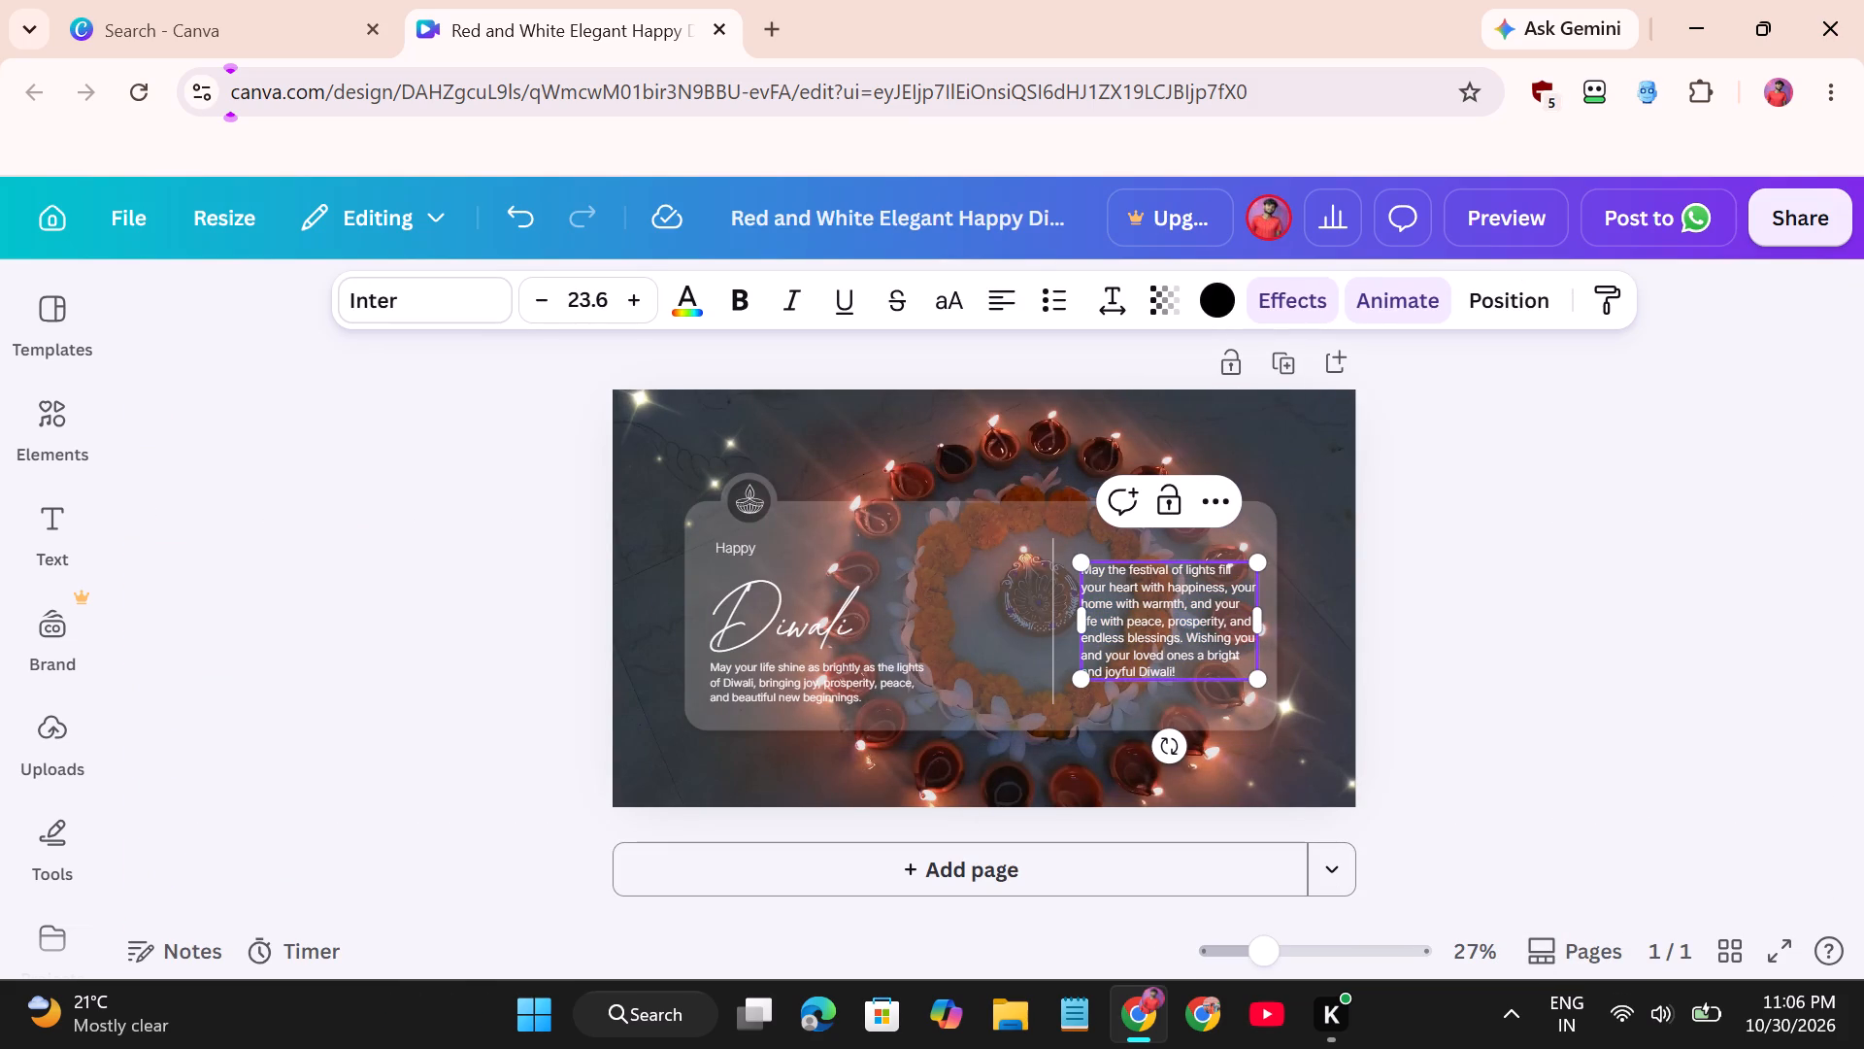
pyautogui.click(1206, 654)
pyautogui.press('BackSpace')
pyautogui.press('BackSpace')
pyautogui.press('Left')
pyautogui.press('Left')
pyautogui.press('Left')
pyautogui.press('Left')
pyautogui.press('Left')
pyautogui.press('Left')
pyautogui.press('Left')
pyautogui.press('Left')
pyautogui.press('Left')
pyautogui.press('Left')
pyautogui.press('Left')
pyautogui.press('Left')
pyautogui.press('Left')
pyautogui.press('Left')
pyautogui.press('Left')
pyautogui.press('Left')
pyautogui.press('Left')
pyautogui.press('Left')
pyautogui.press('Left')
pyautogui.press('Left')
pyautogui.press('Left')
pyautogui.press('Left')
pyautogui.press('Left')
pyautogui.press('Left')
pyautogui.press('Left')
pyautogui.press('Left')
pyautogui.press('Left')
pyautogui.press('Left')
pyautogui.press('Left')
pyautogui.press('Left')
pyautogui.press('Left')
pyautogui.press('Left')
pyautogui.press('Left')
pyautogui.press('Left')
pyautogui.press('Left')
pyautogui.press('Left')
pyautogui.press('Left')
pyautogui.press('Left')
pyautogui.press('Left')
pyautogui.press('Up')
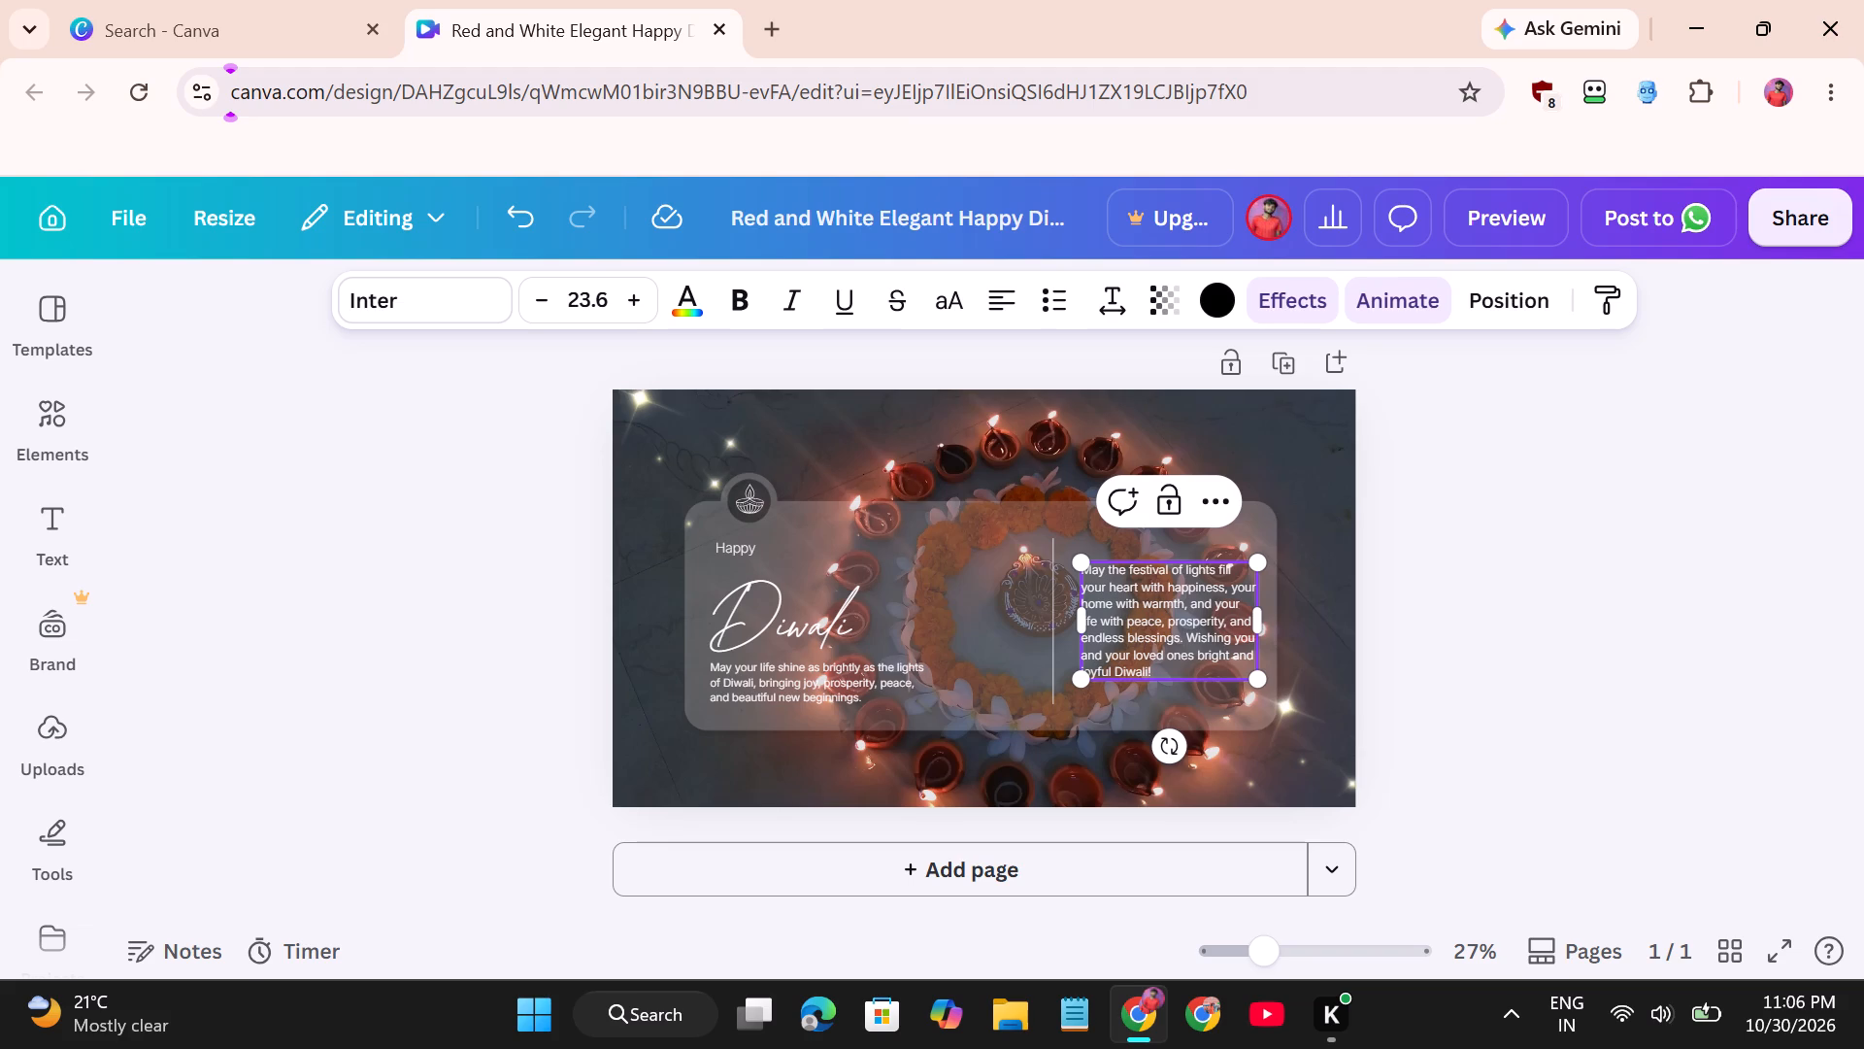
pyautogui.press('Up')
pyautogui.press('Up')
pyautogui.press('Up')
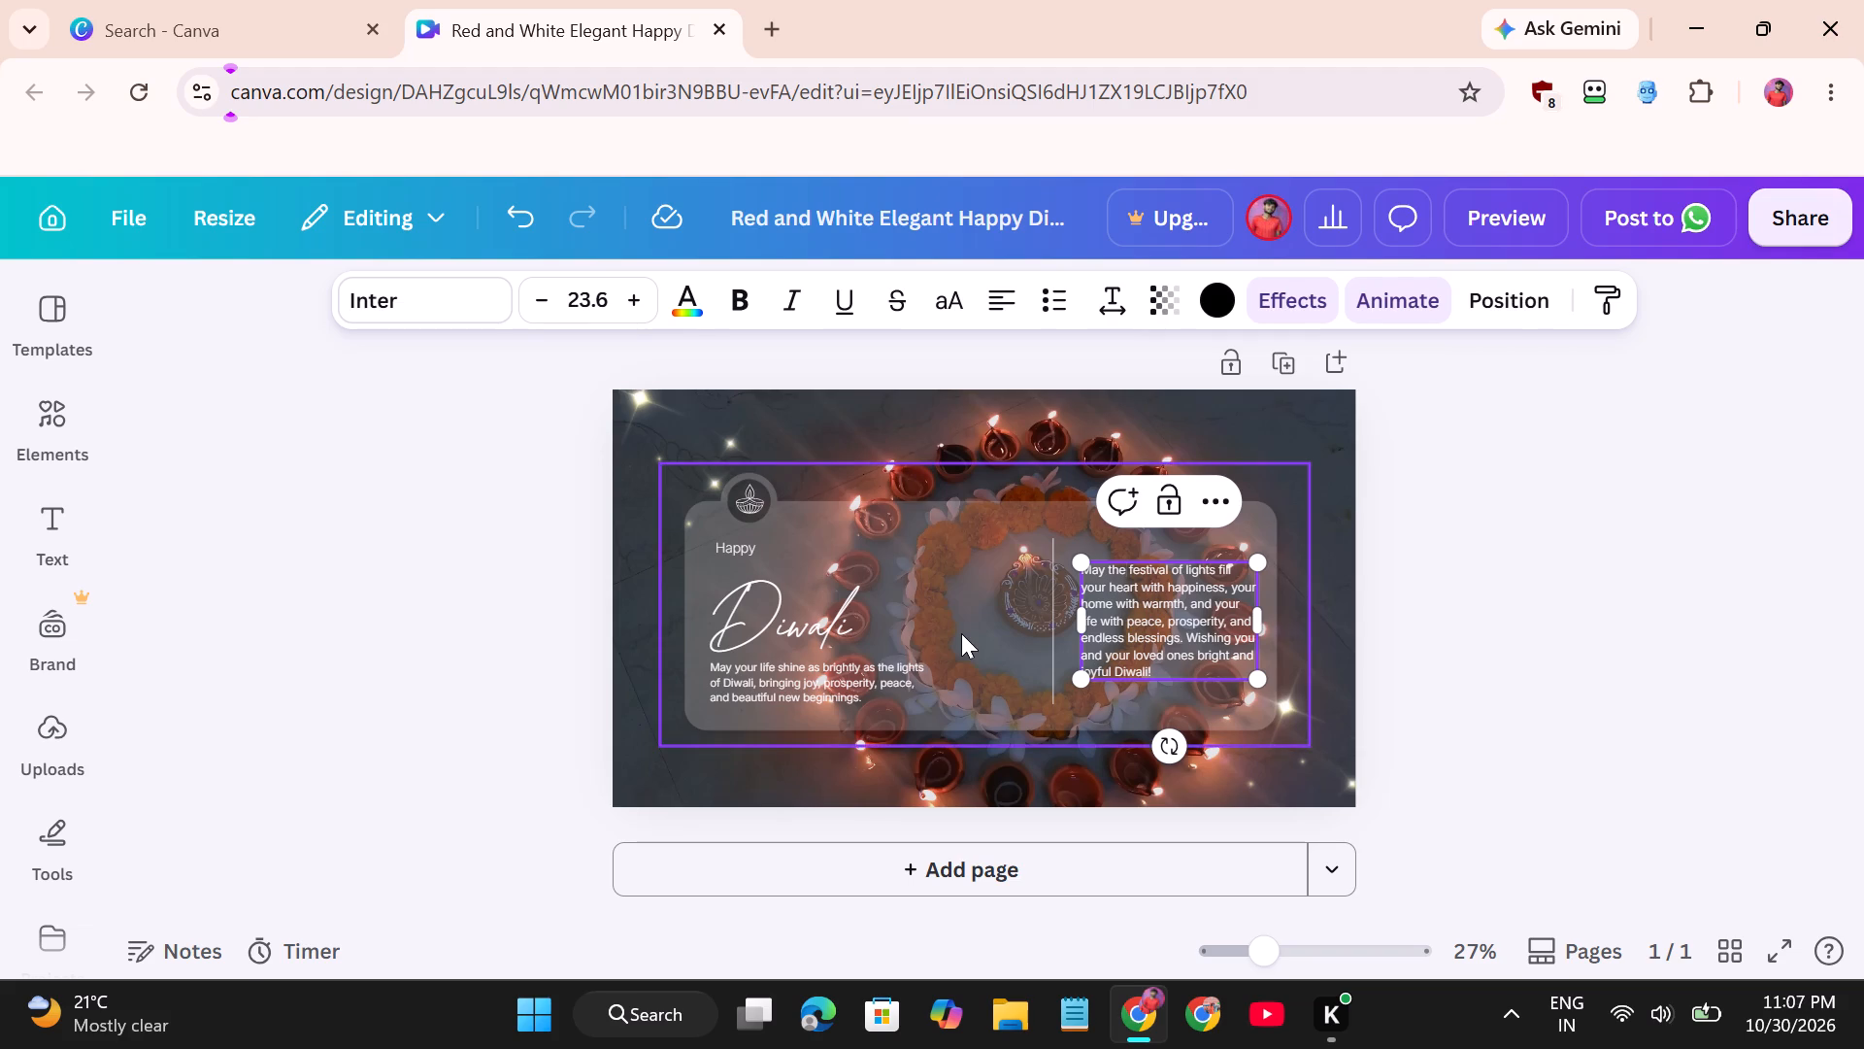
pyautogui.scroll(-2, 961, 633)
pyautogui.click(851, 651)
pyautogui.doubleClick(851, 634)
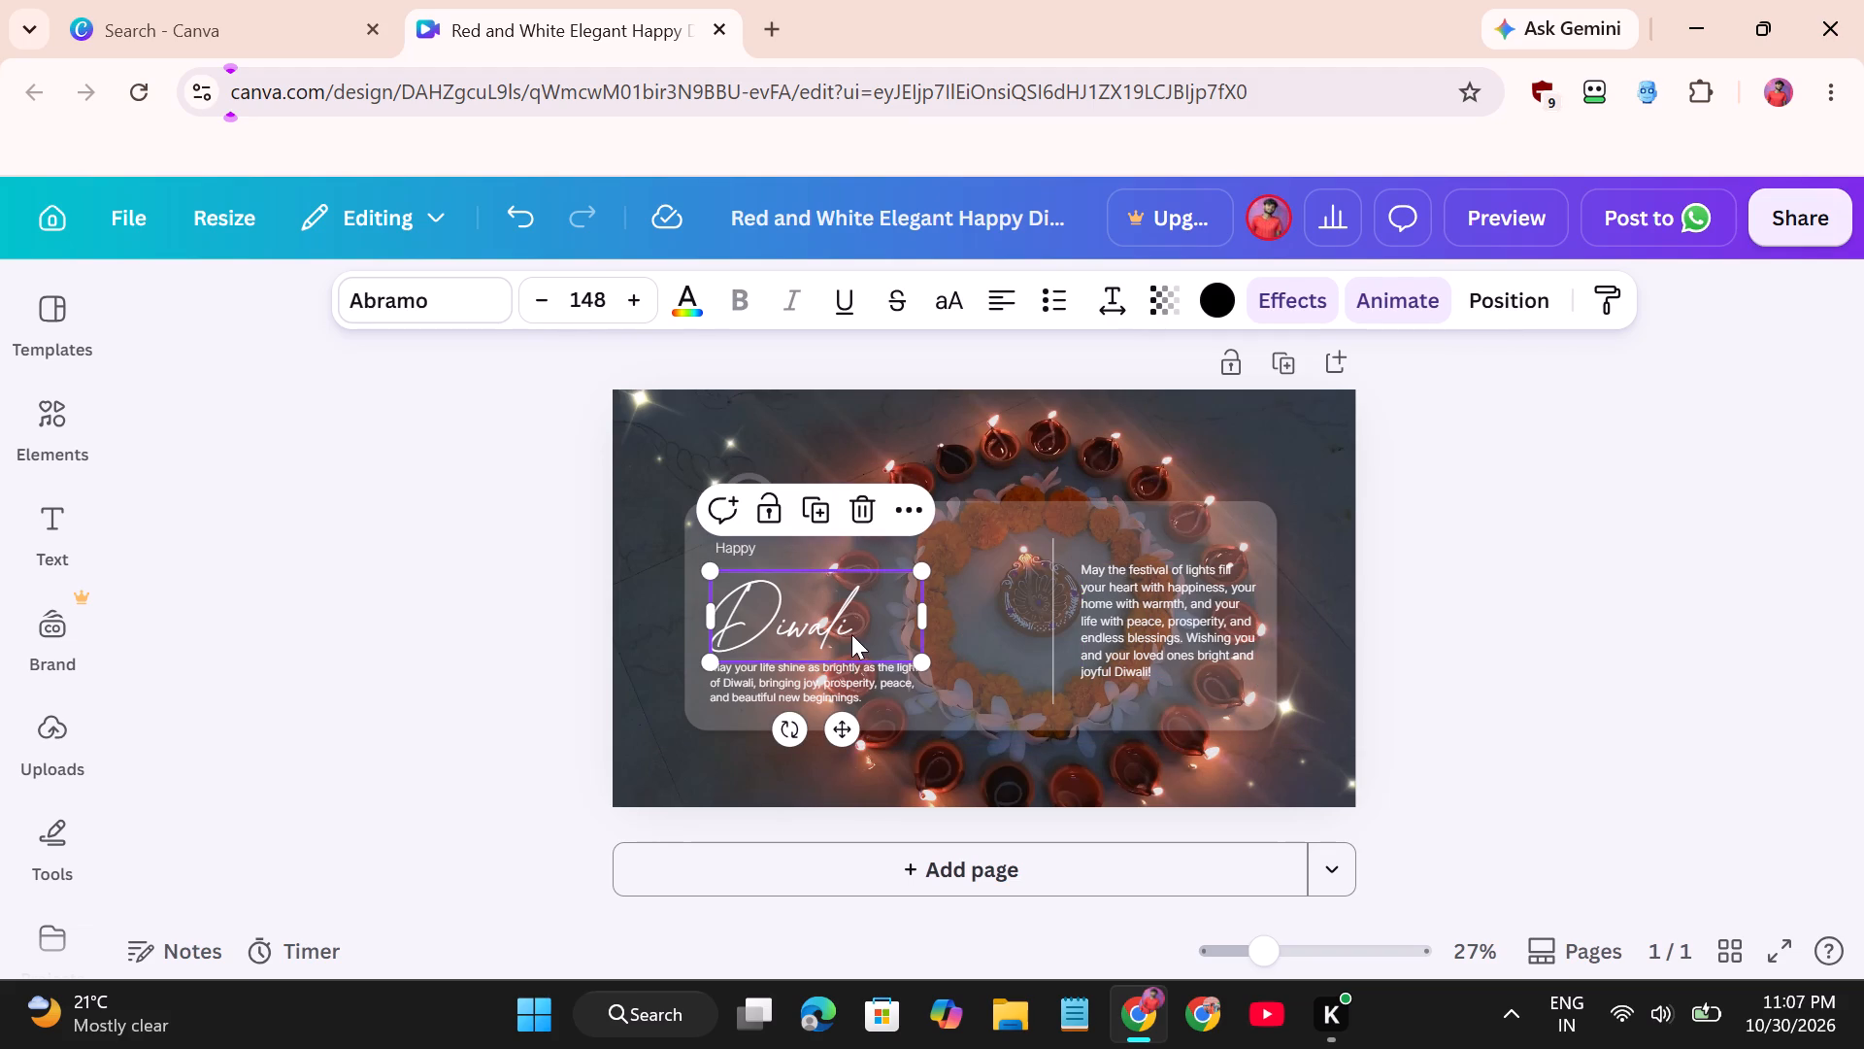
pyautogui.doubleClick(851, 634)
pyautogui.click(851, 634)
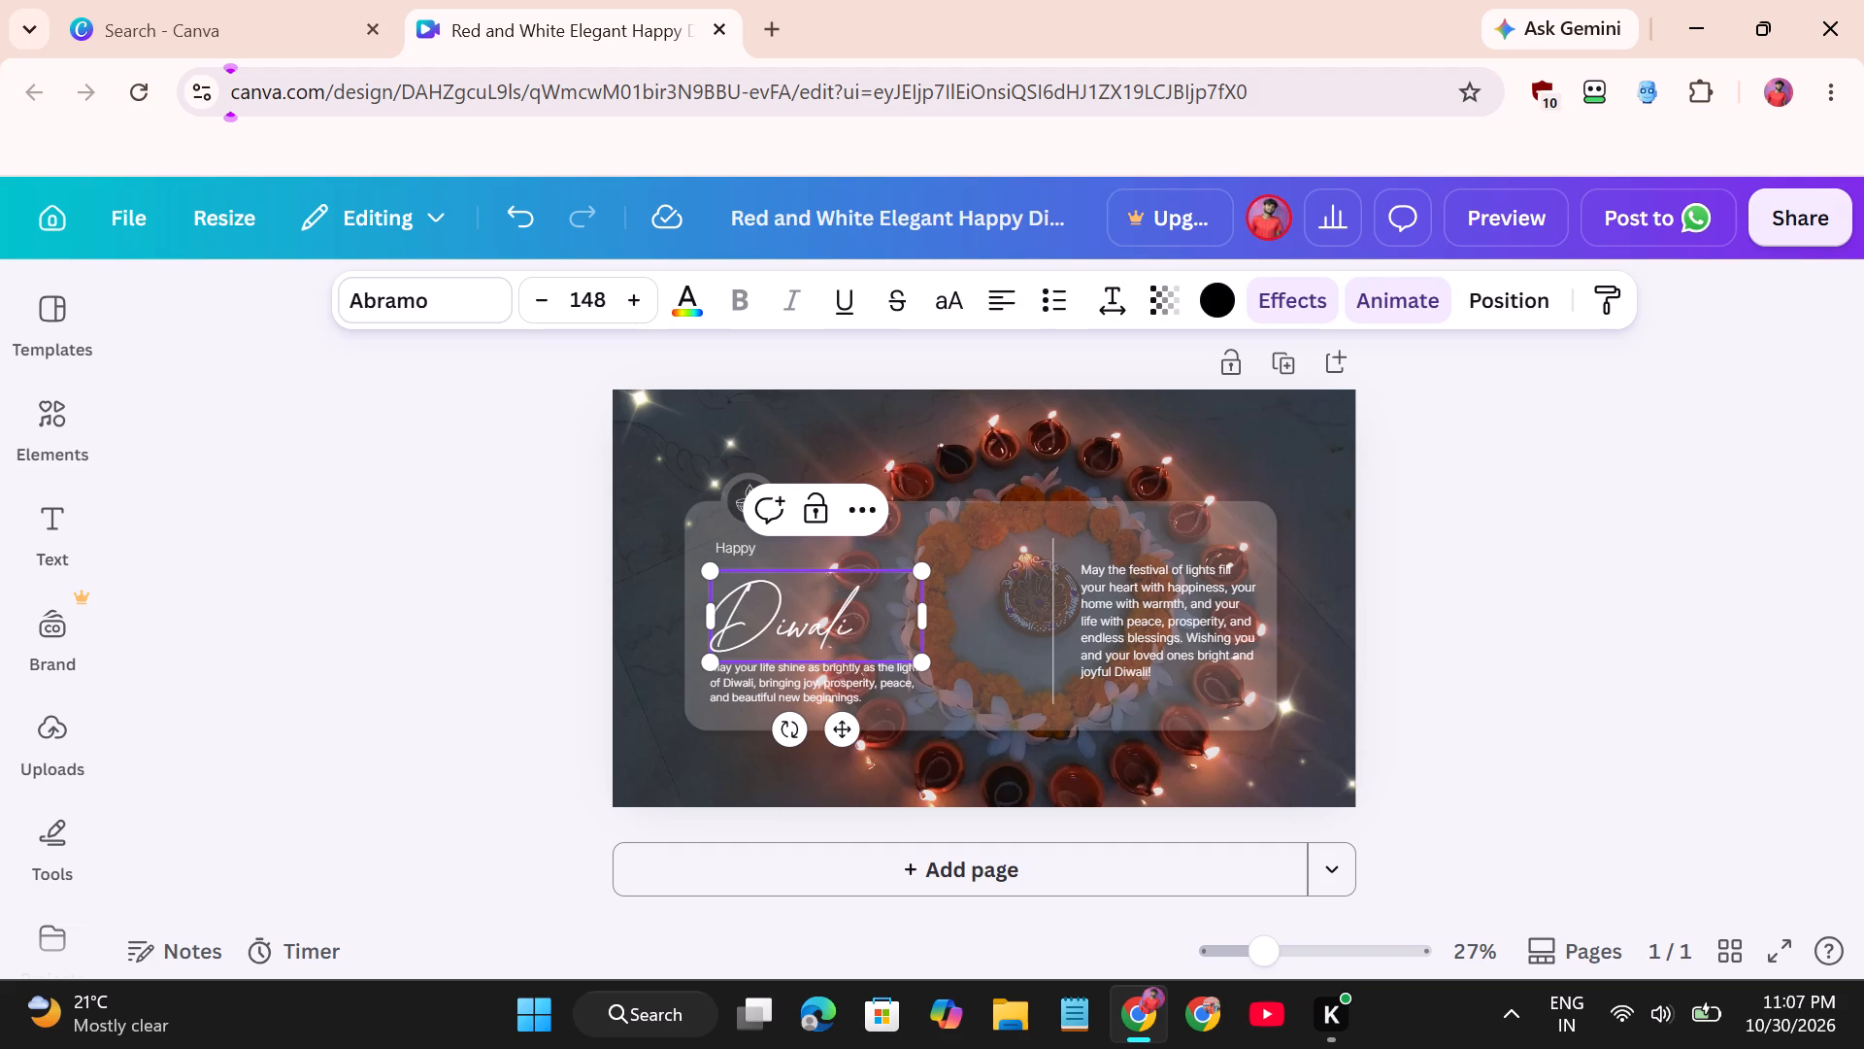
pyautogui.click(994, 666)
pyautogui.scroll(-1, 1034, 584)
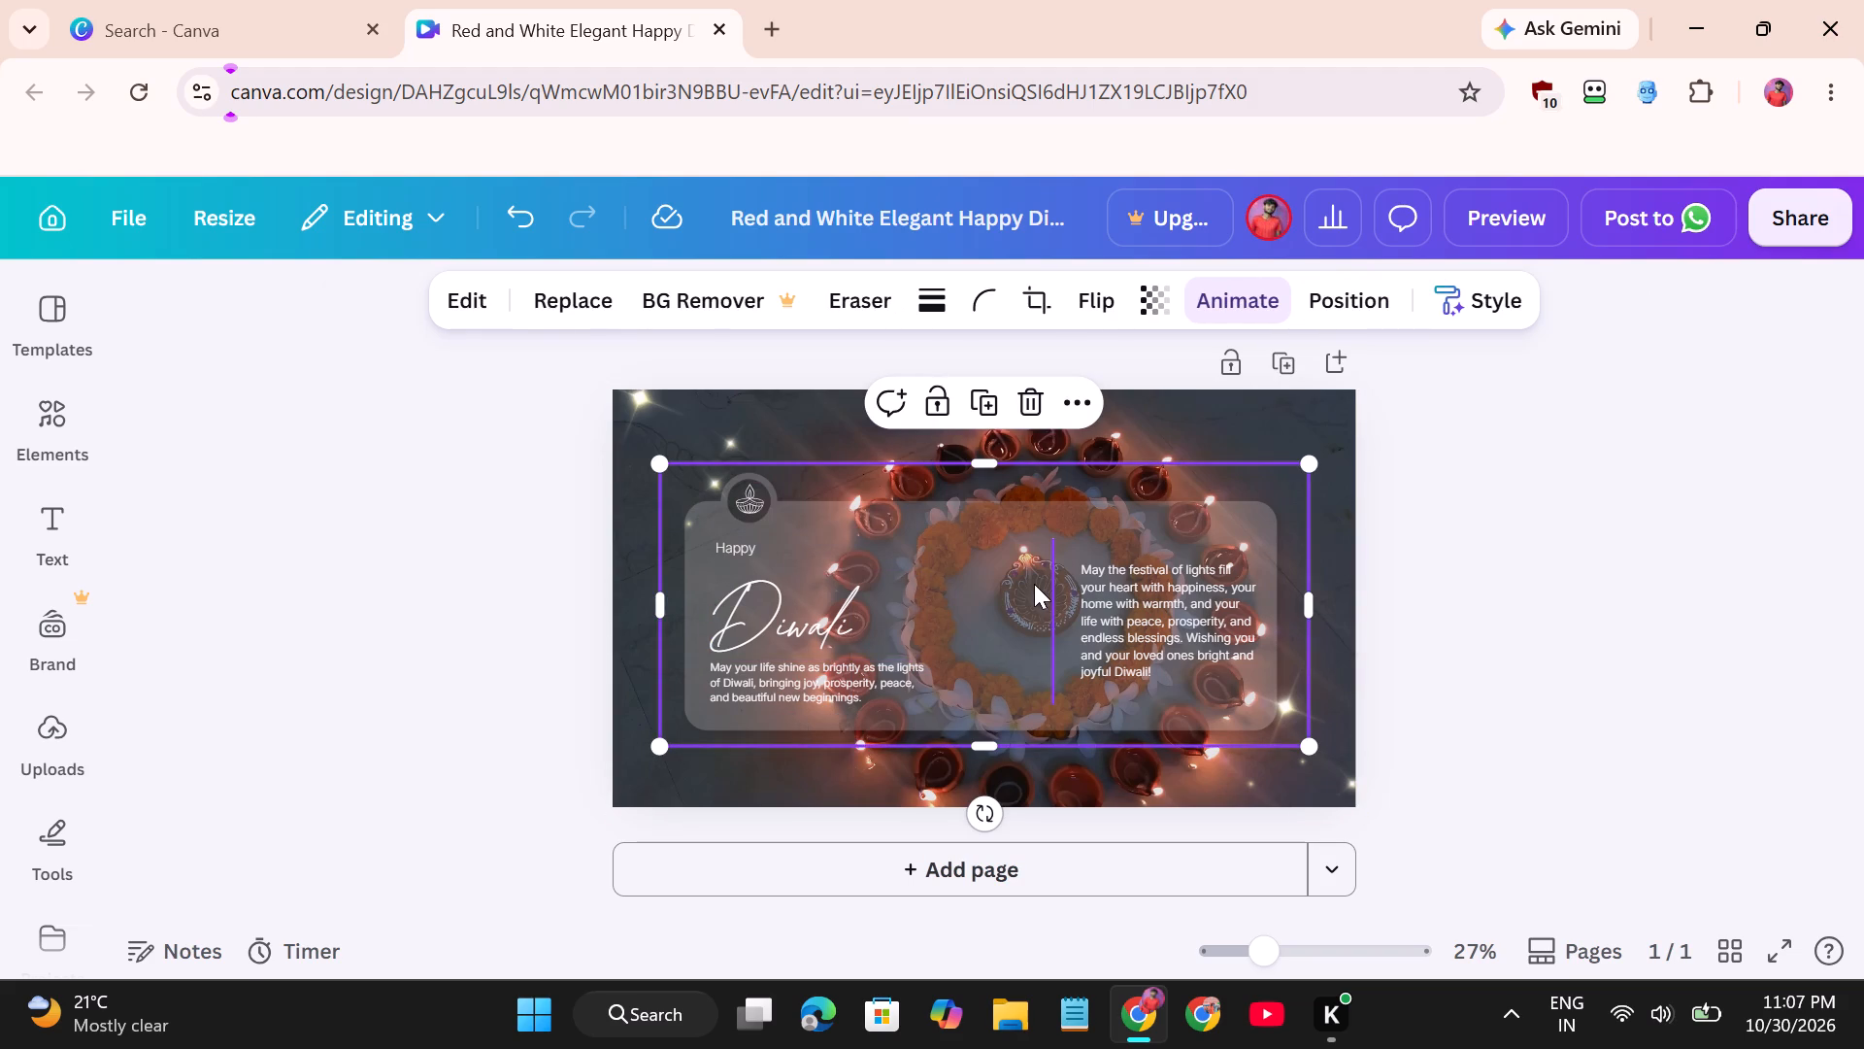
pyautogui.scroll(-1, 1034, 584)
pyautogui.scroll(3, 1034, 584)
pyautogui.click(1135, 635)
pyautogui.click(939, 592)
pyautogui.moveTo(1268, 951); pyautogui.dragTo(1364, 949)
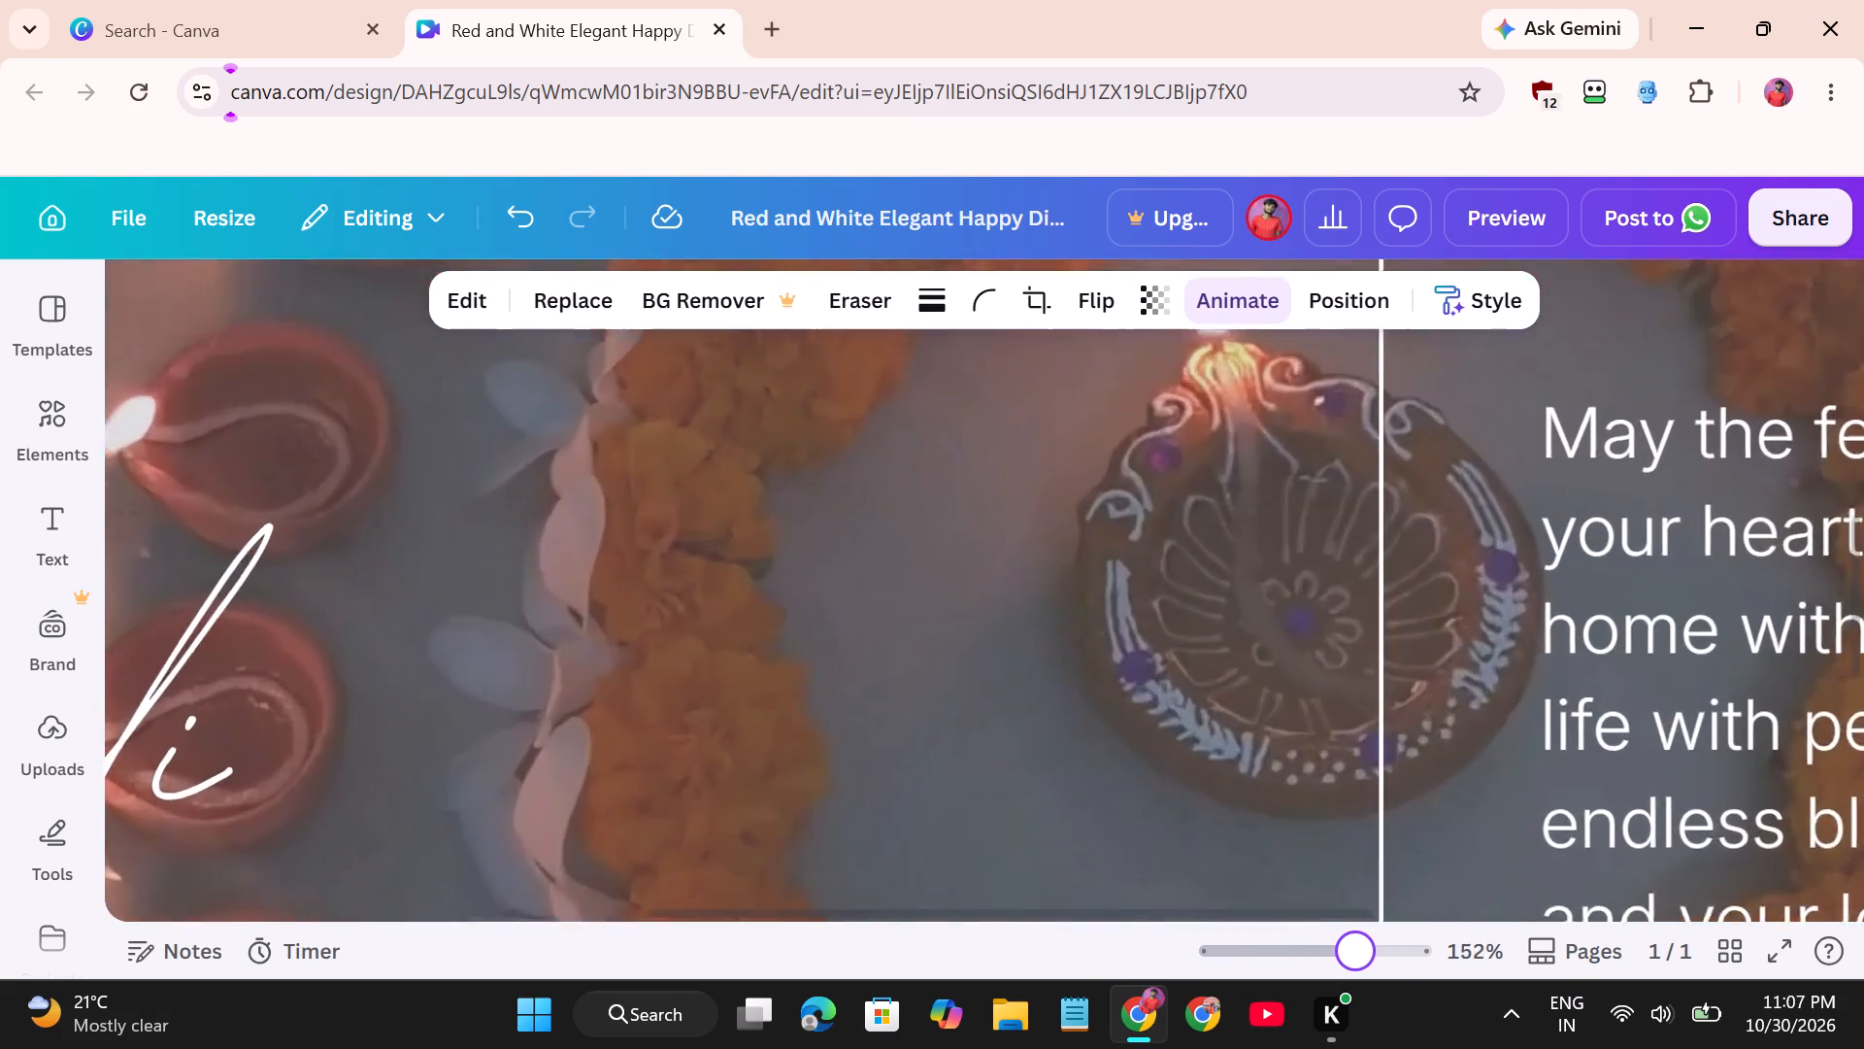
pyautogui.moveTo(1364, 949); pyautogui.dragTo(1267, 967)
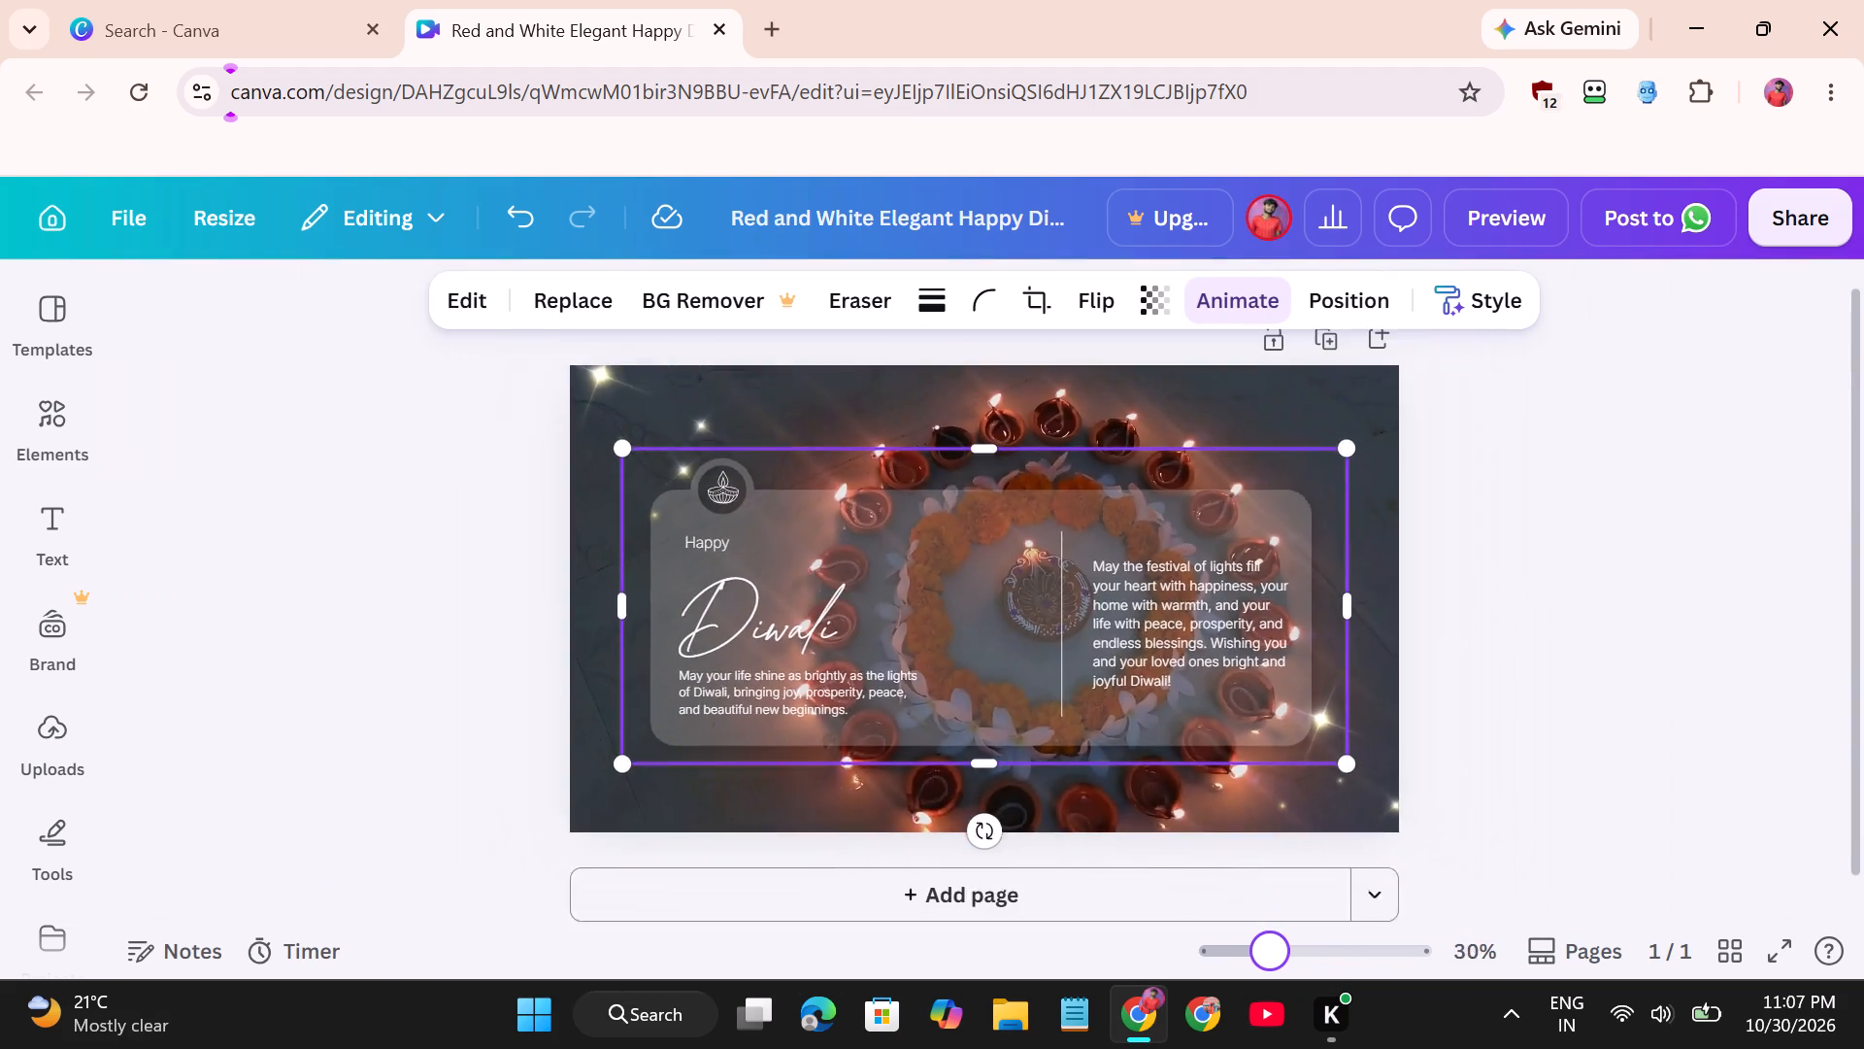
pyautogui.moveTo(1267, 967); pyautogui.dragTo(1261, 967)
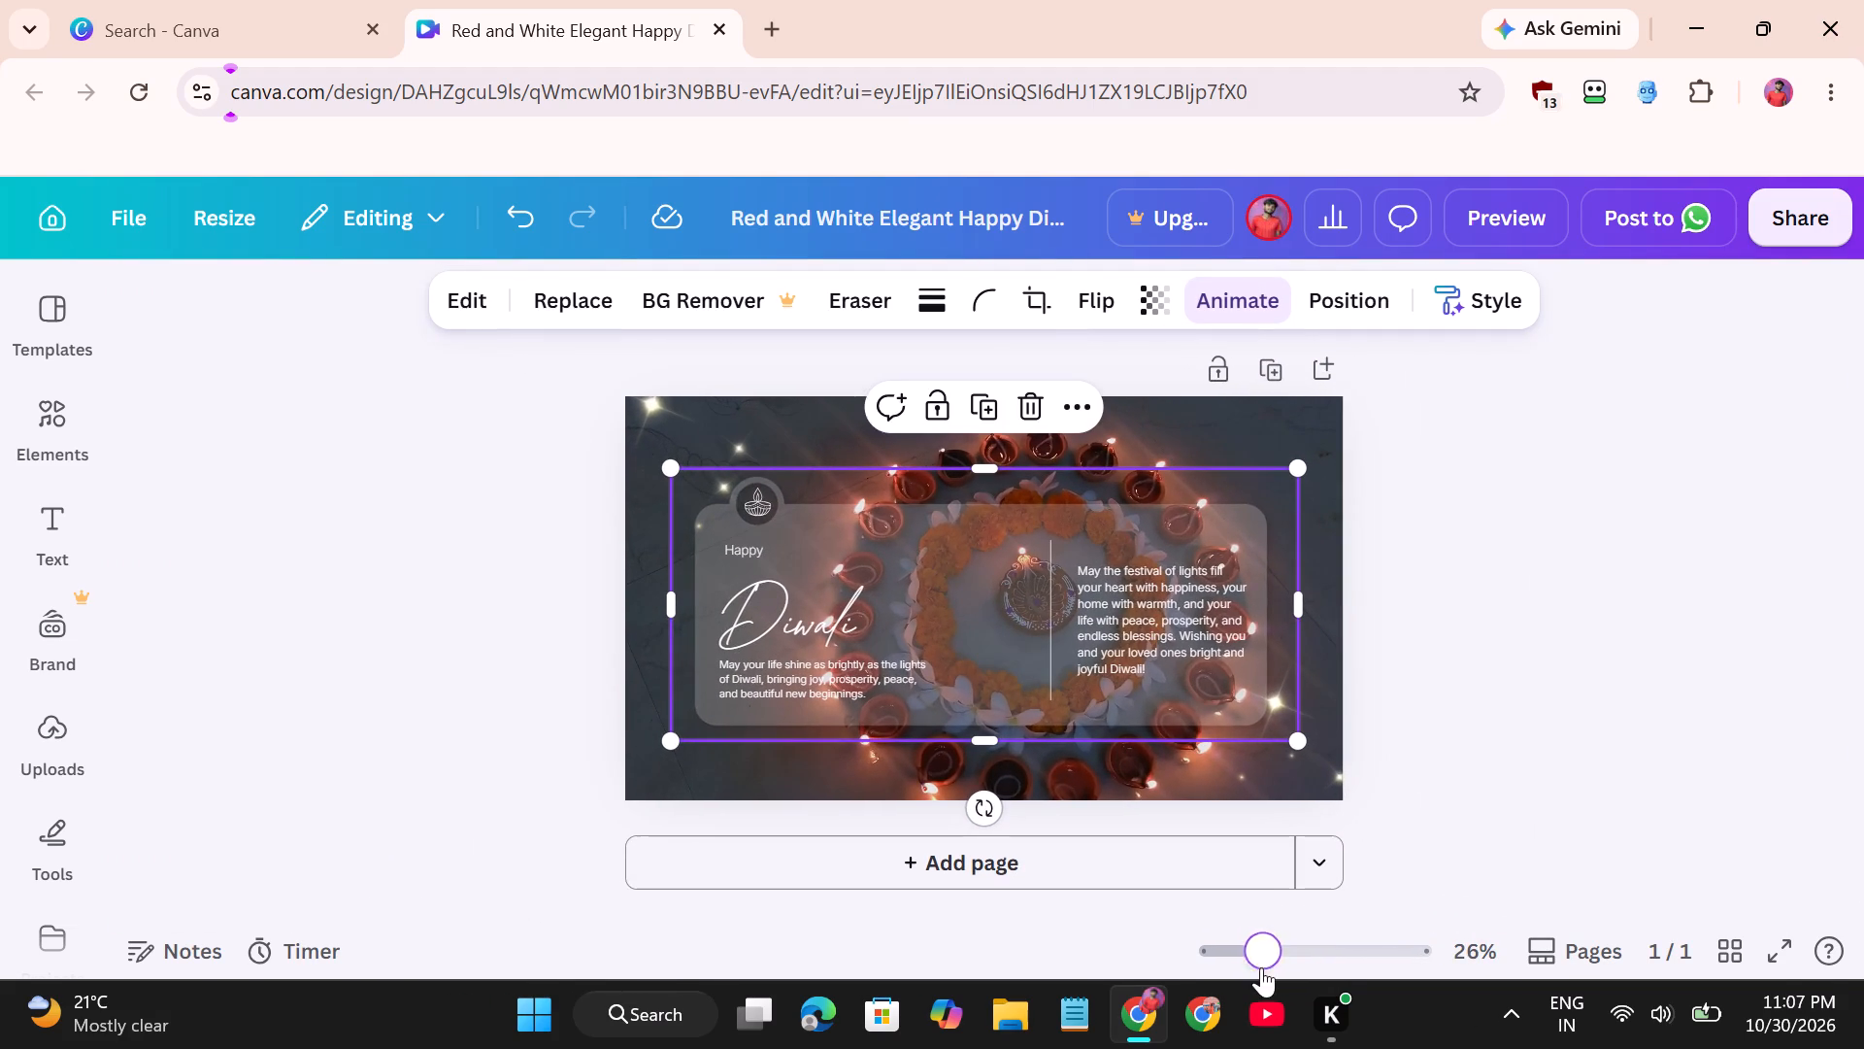
# Apply the Breathe animation to the translucent panel behind the Diwali text.
pyautogui.click(971, 598)
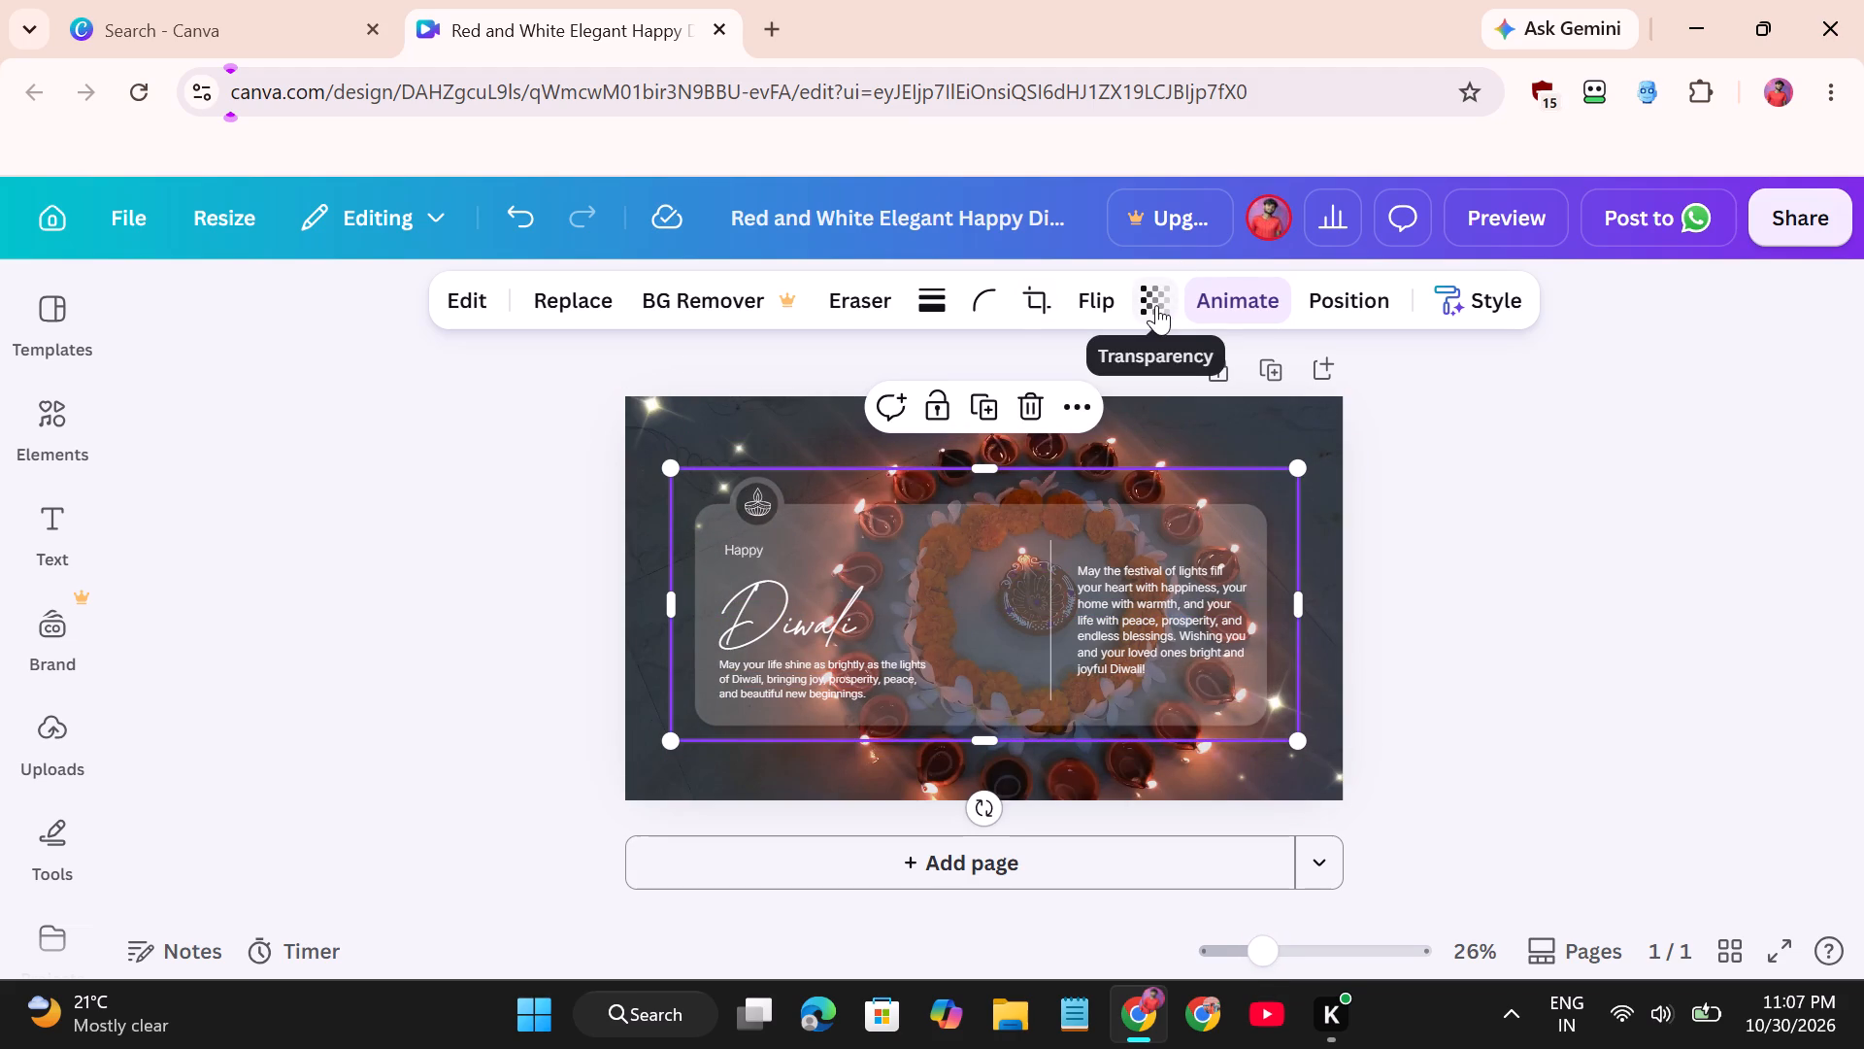
pyautogui.click(1250, 296)
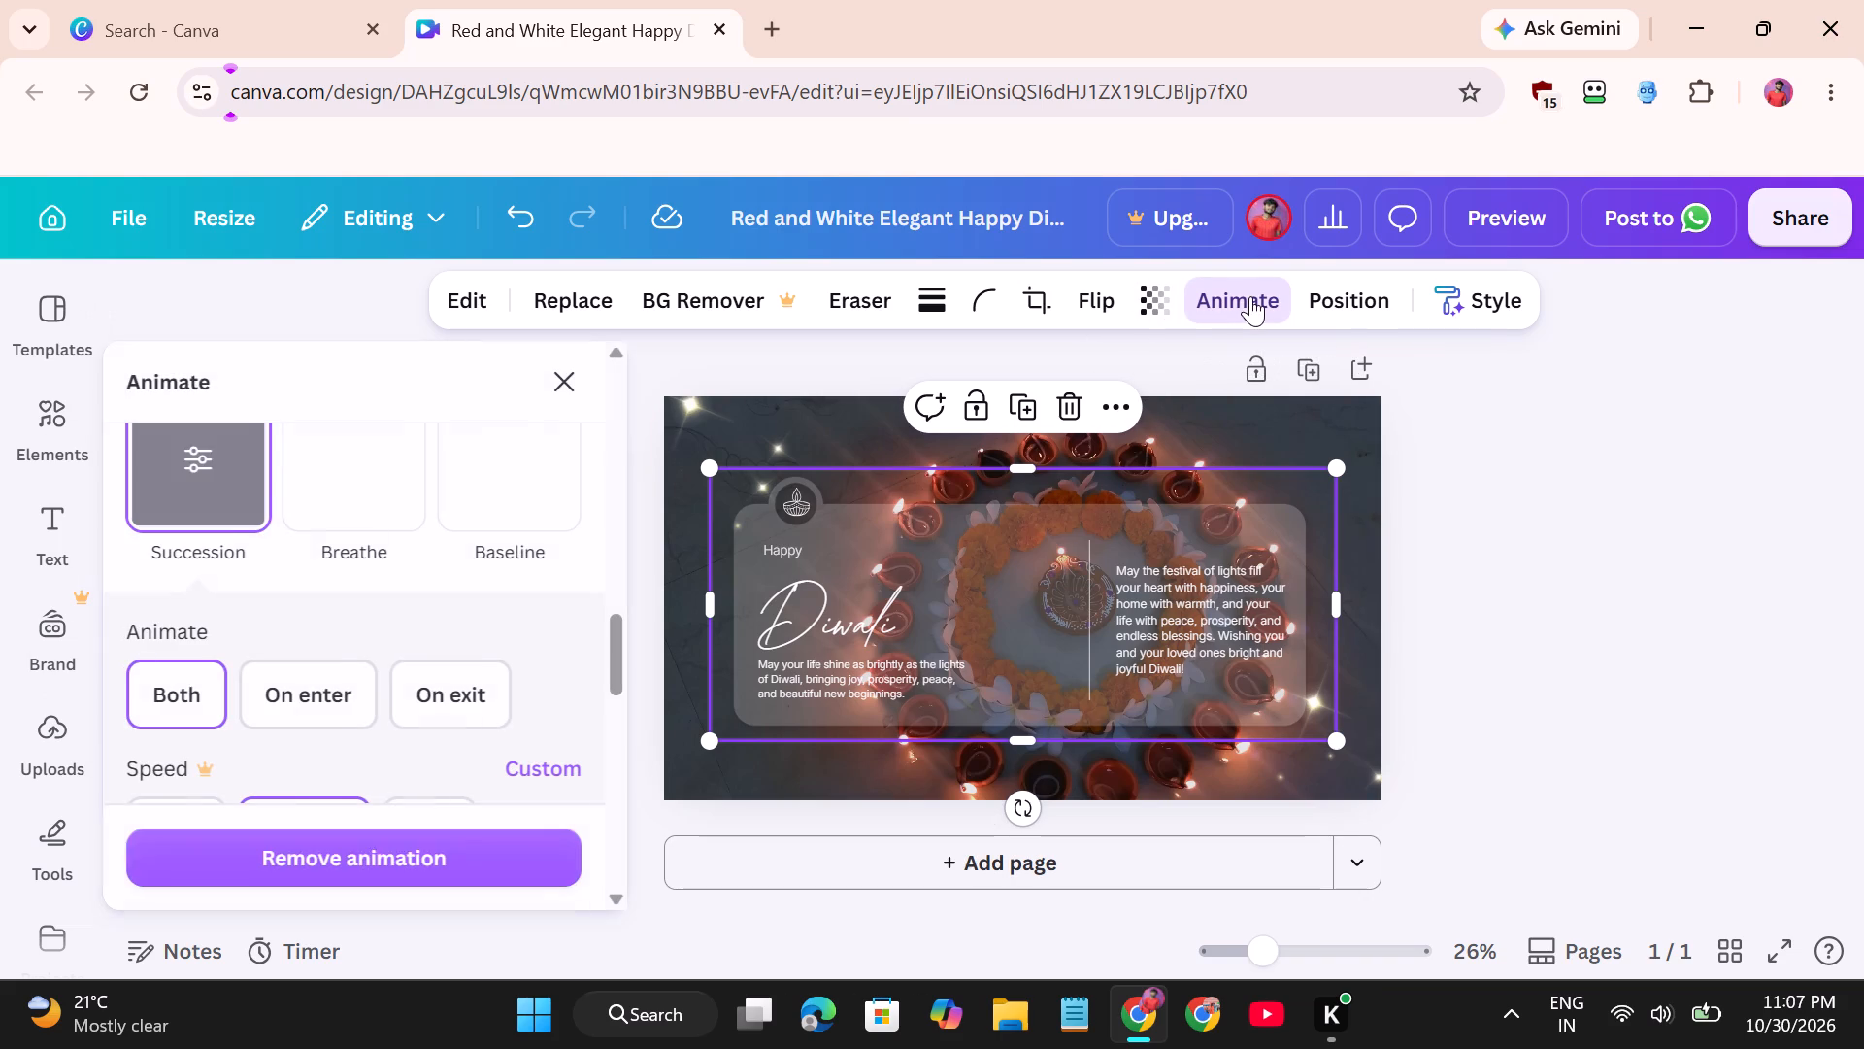
pyautogui.click(335, 483)
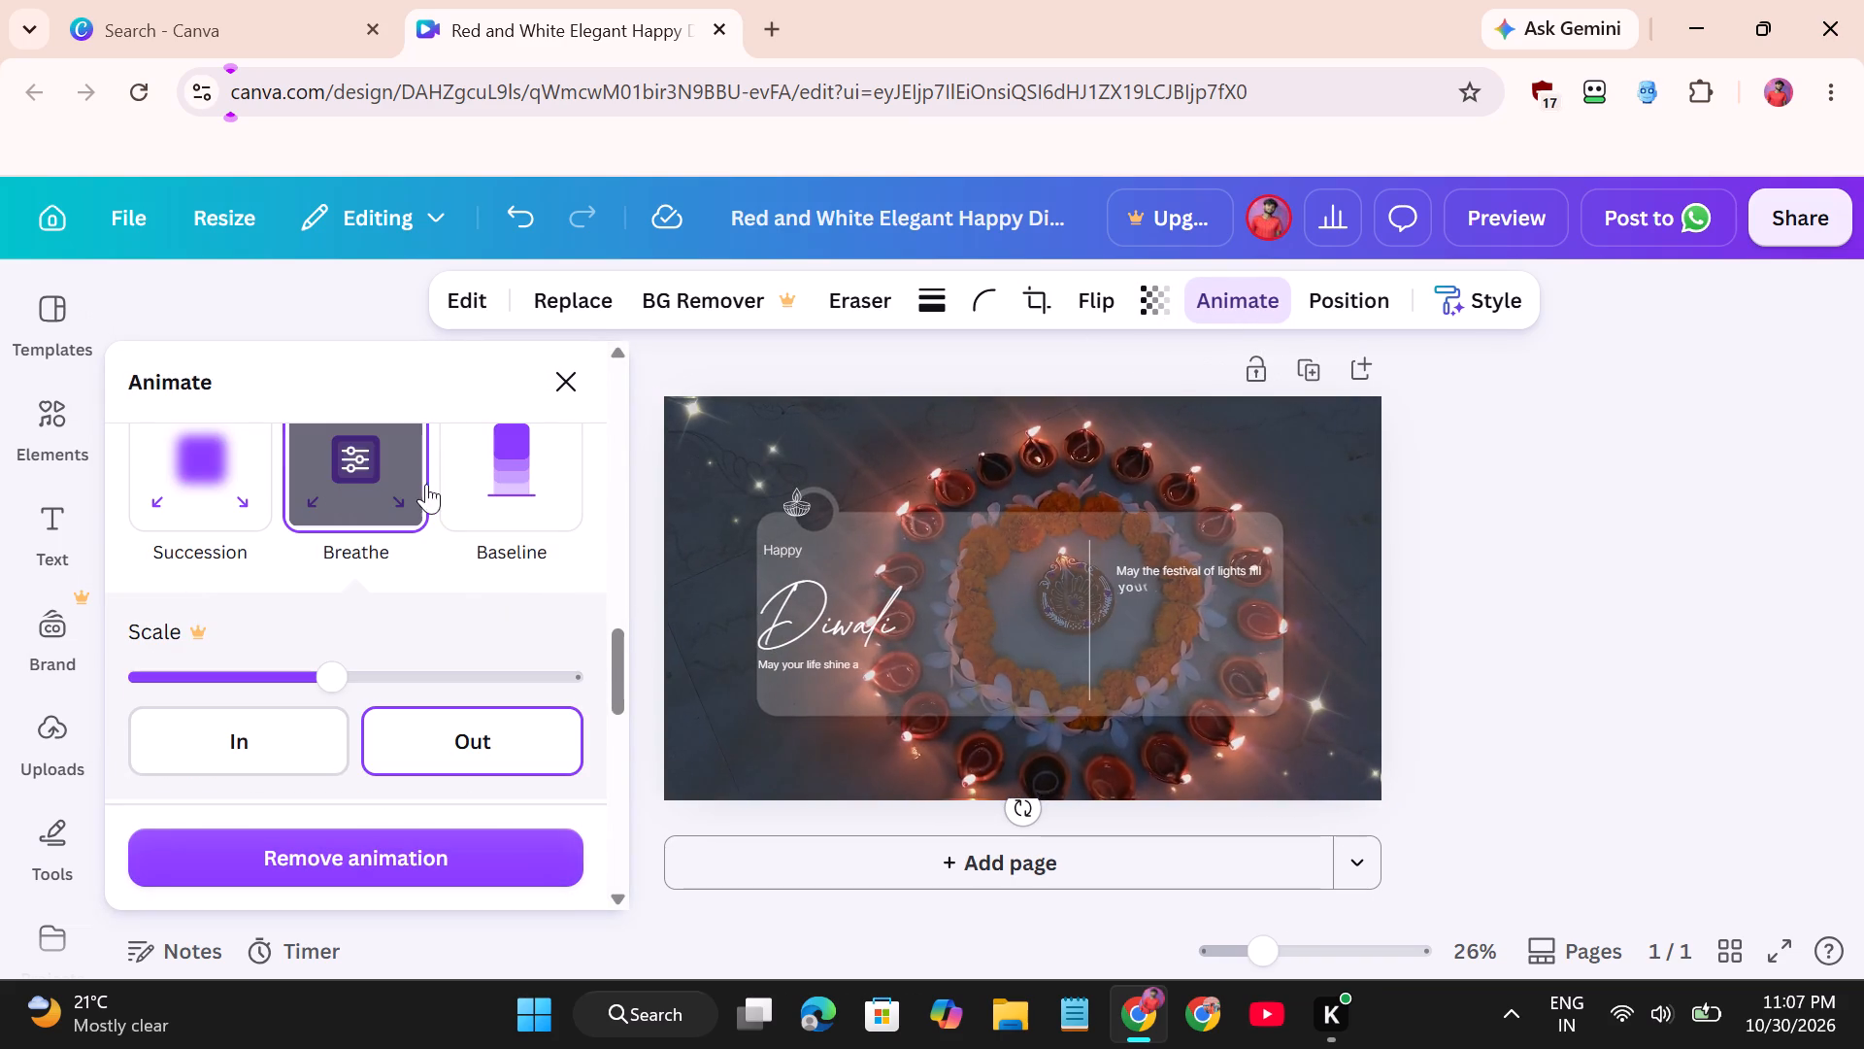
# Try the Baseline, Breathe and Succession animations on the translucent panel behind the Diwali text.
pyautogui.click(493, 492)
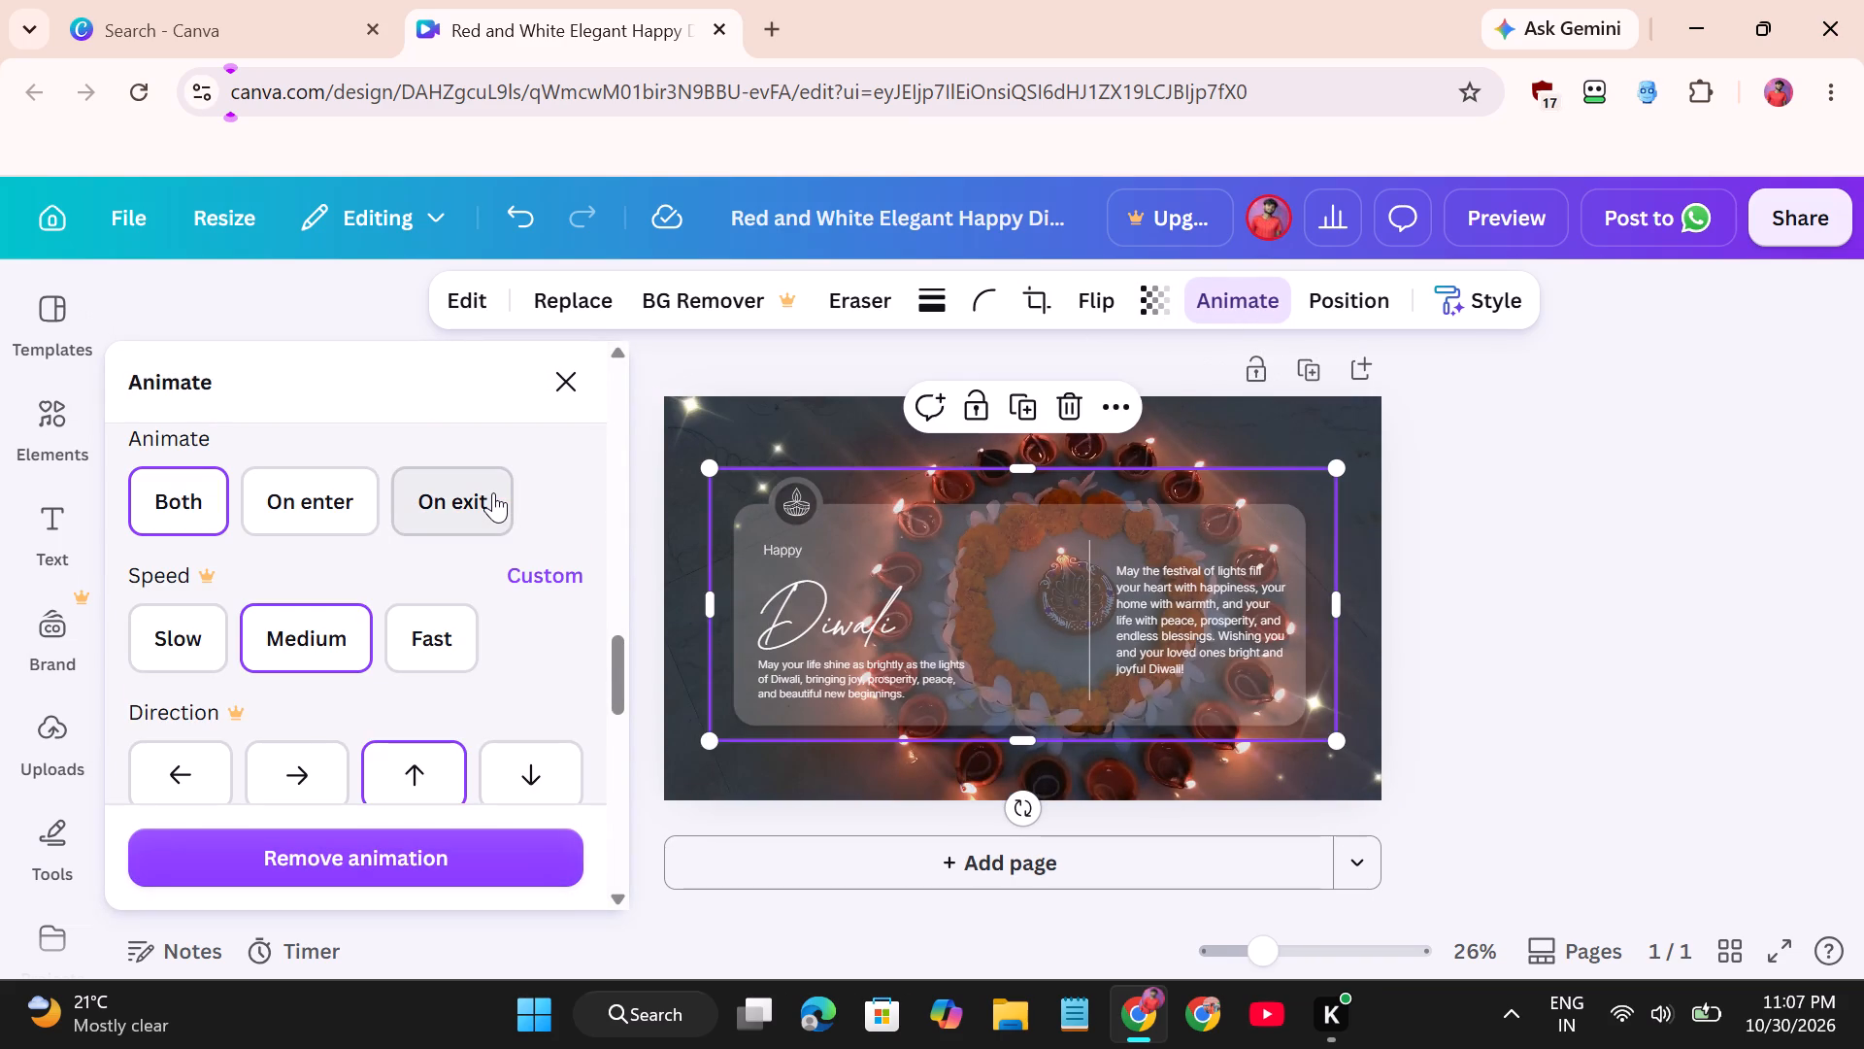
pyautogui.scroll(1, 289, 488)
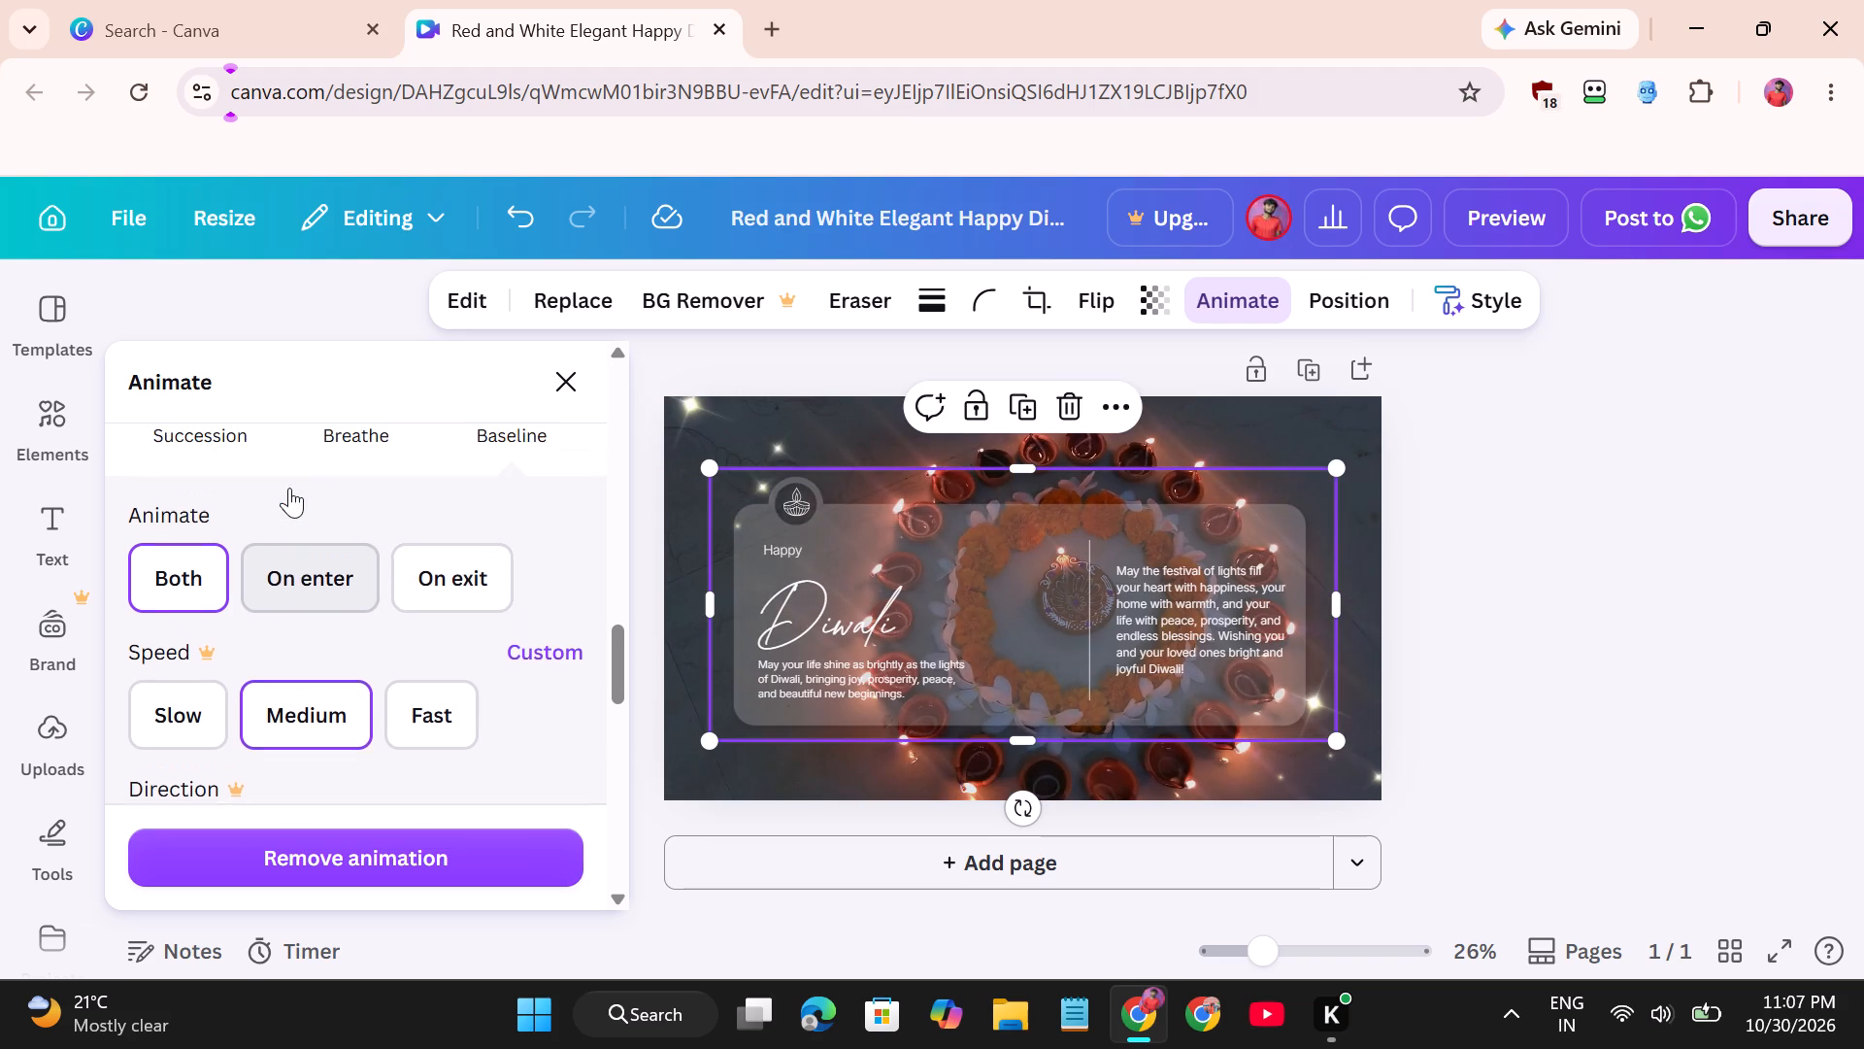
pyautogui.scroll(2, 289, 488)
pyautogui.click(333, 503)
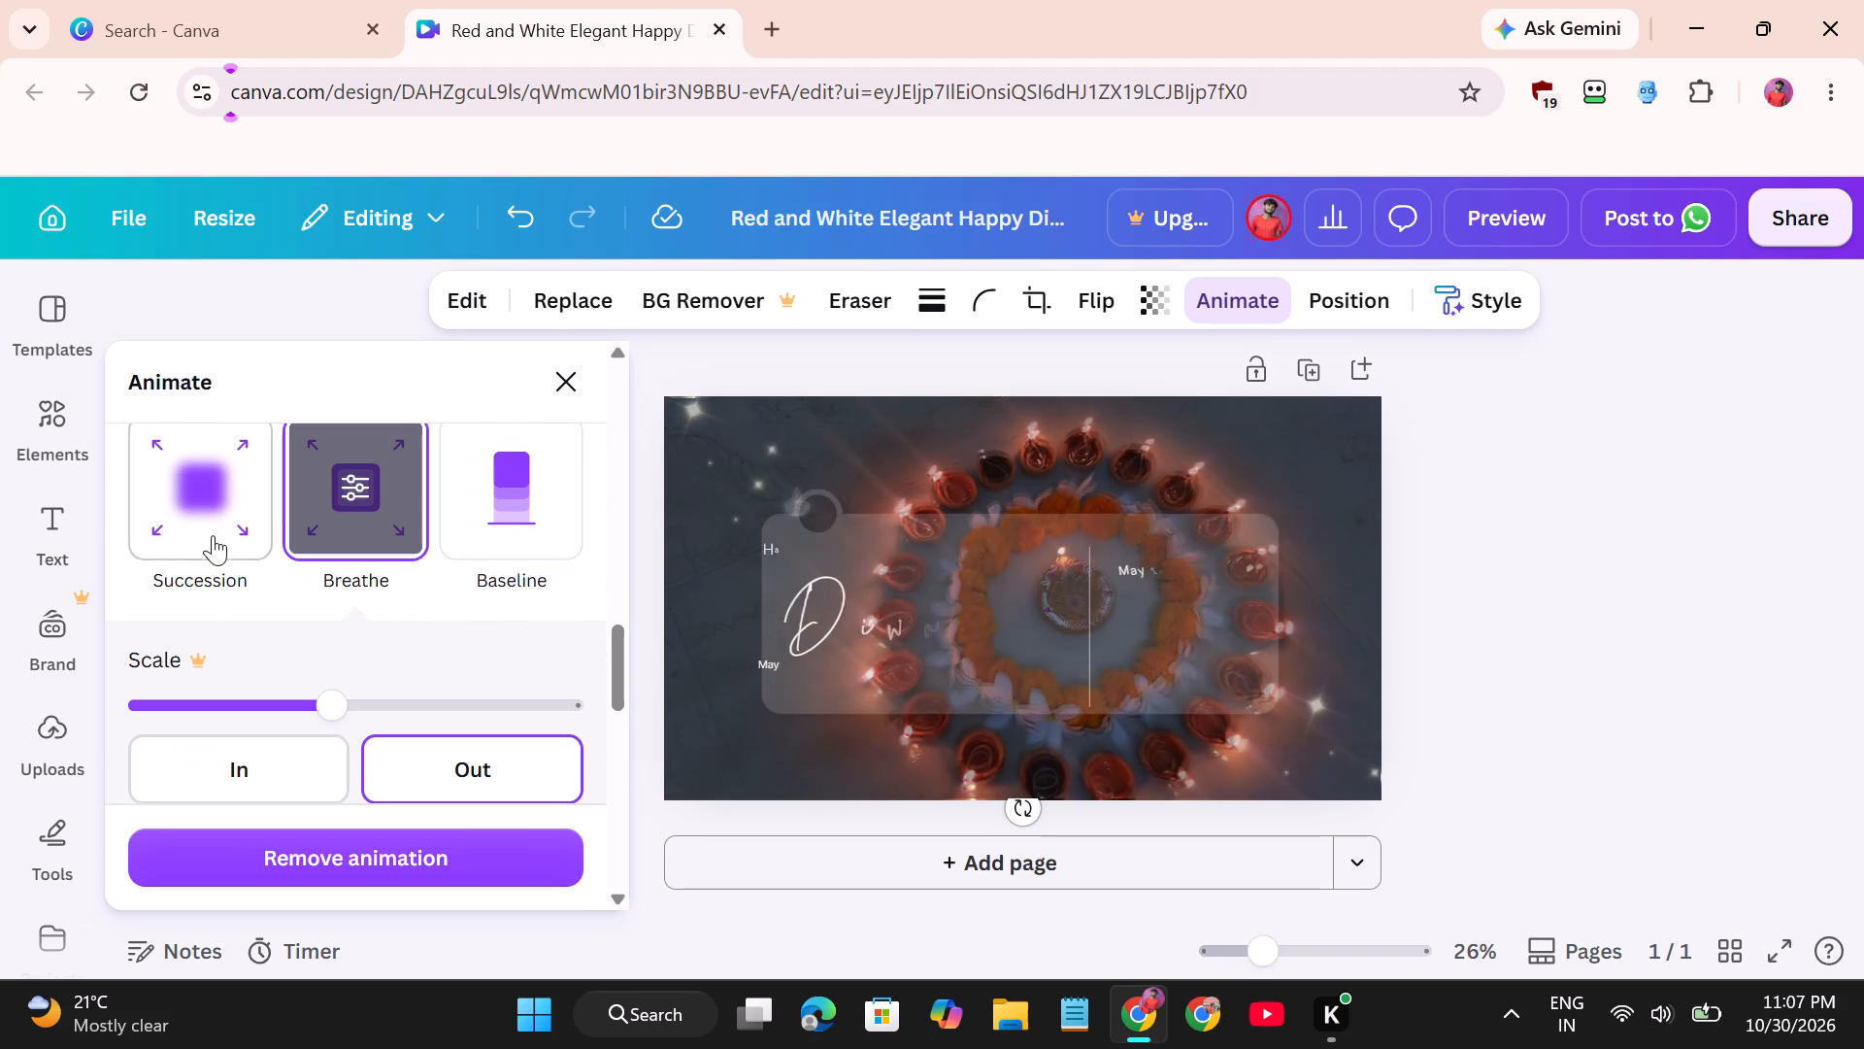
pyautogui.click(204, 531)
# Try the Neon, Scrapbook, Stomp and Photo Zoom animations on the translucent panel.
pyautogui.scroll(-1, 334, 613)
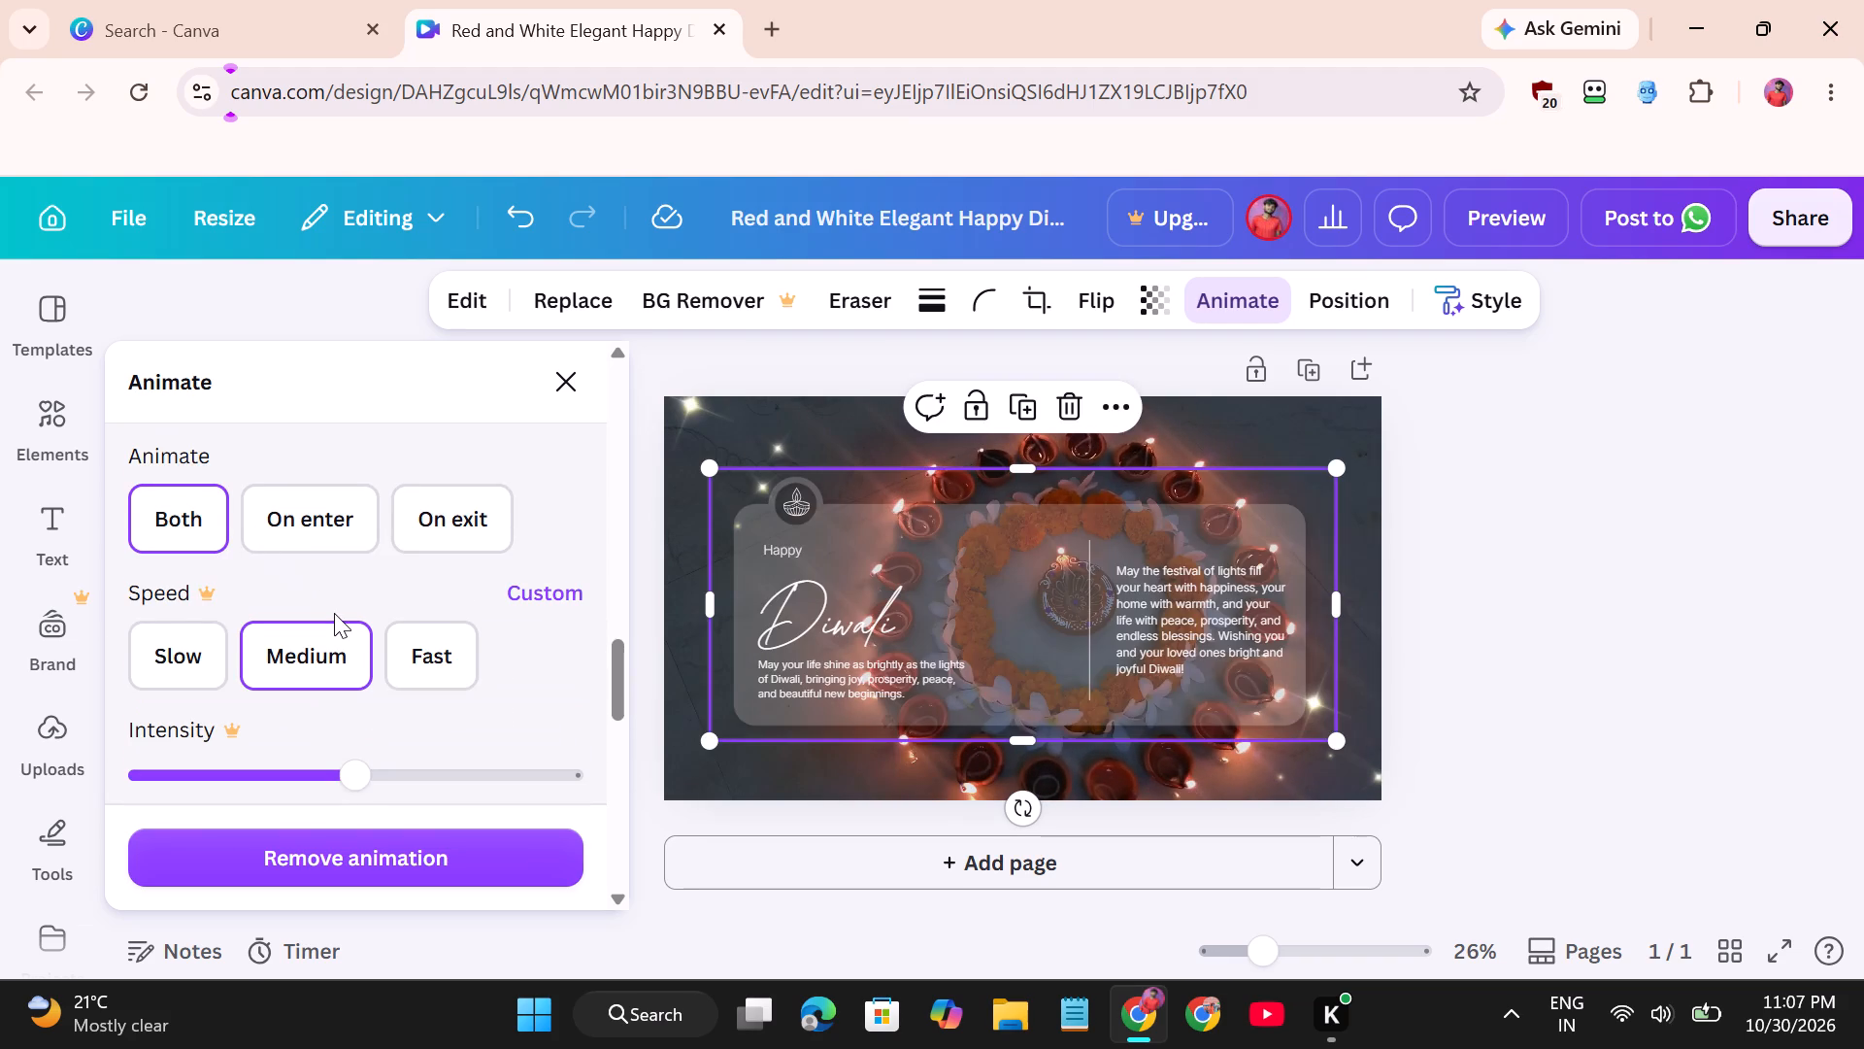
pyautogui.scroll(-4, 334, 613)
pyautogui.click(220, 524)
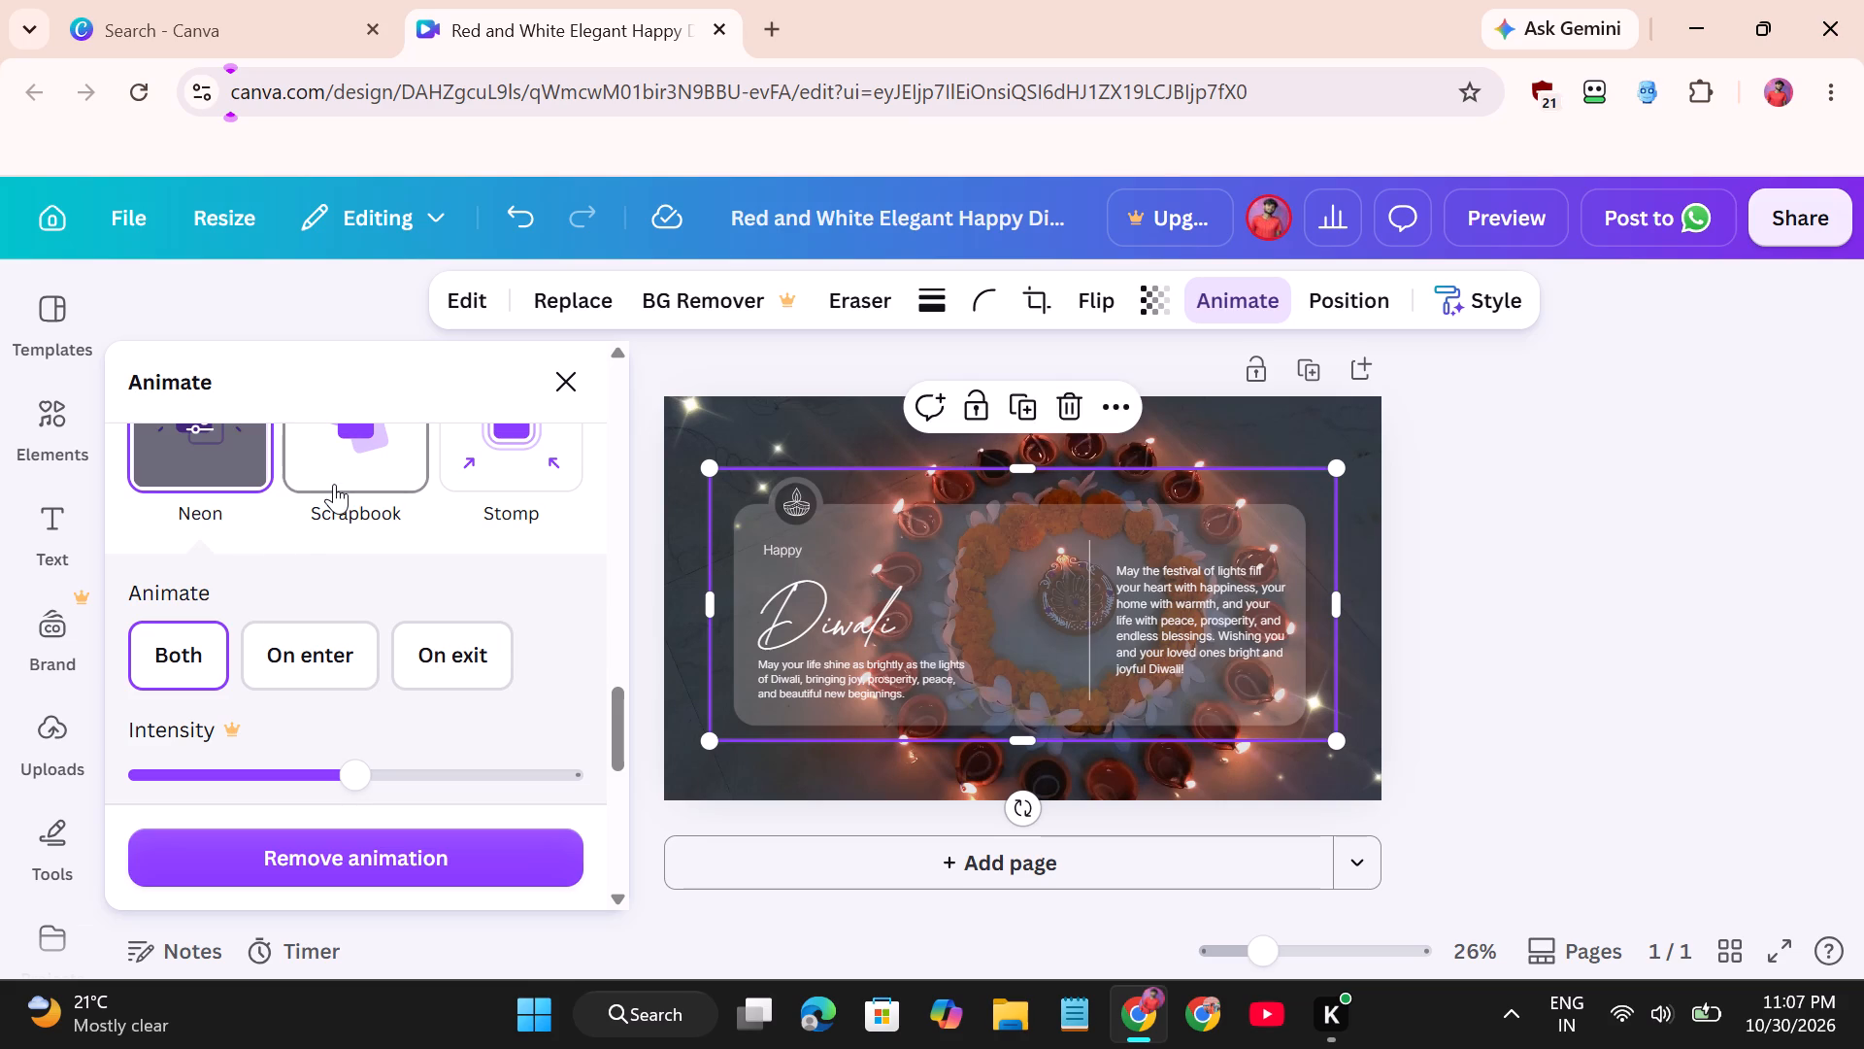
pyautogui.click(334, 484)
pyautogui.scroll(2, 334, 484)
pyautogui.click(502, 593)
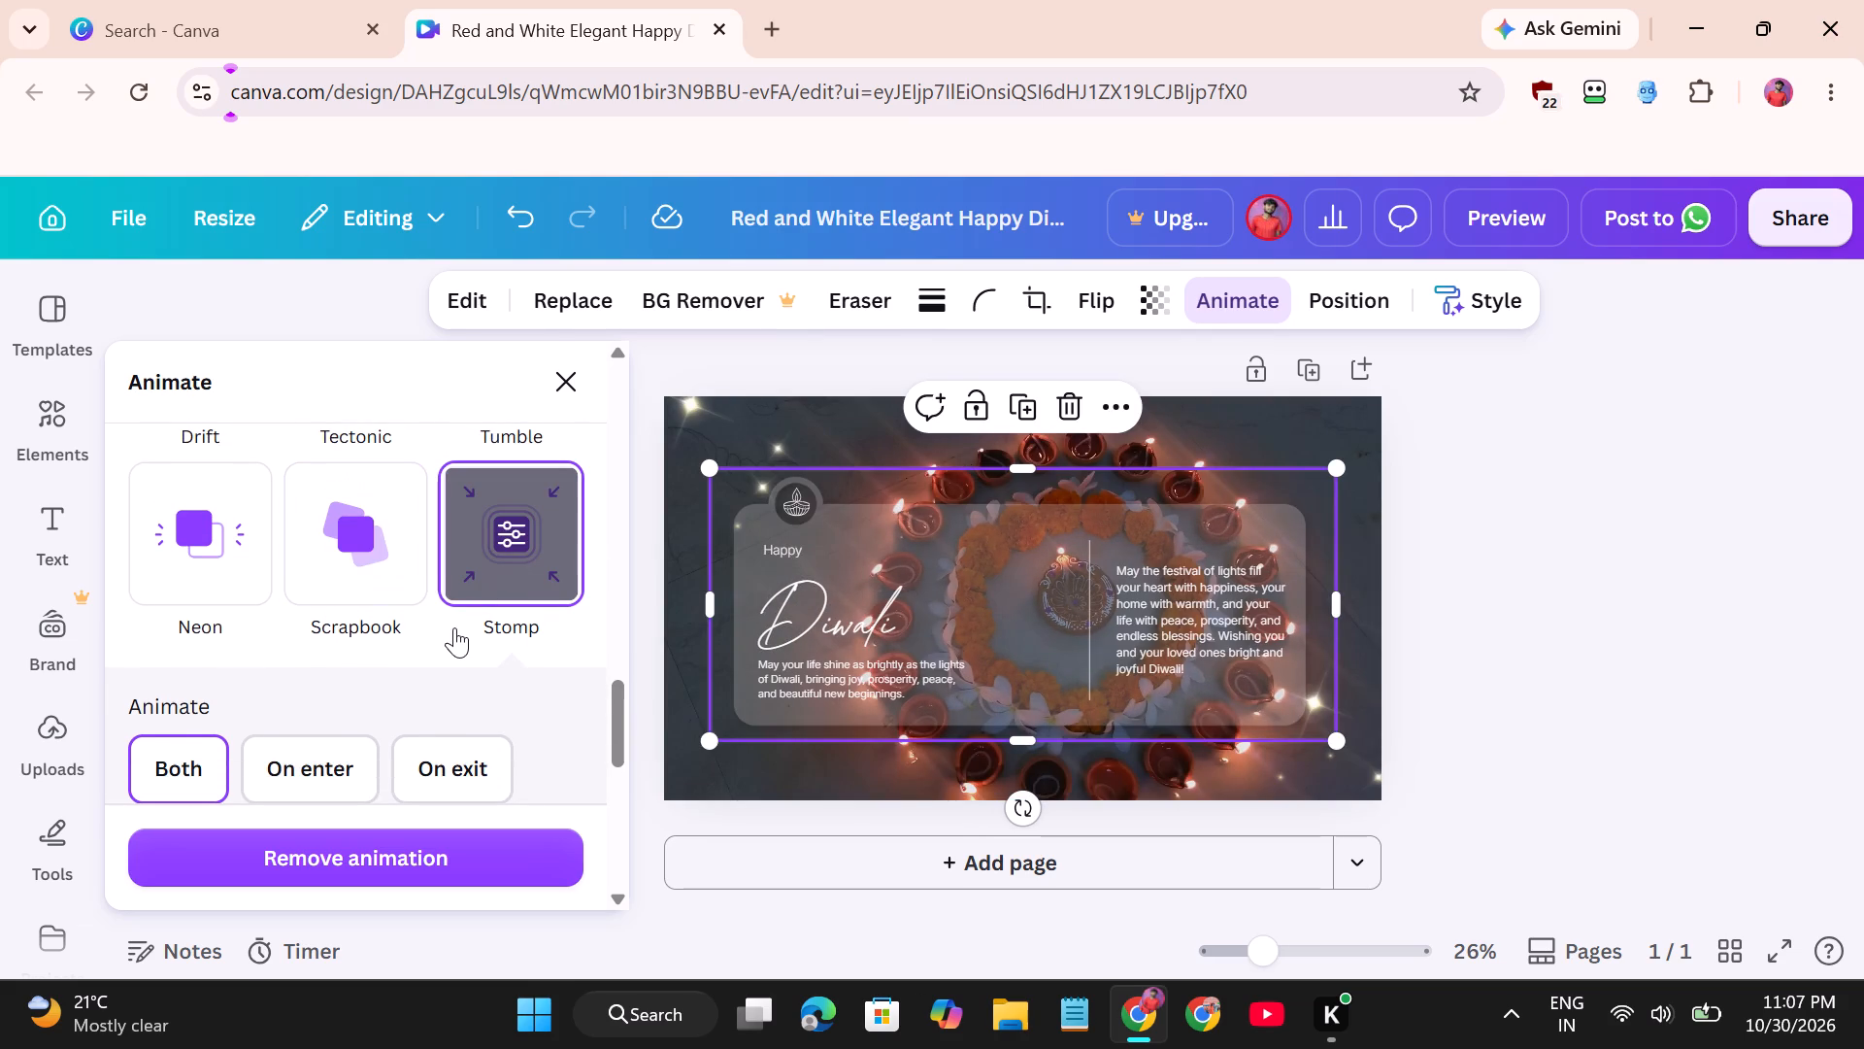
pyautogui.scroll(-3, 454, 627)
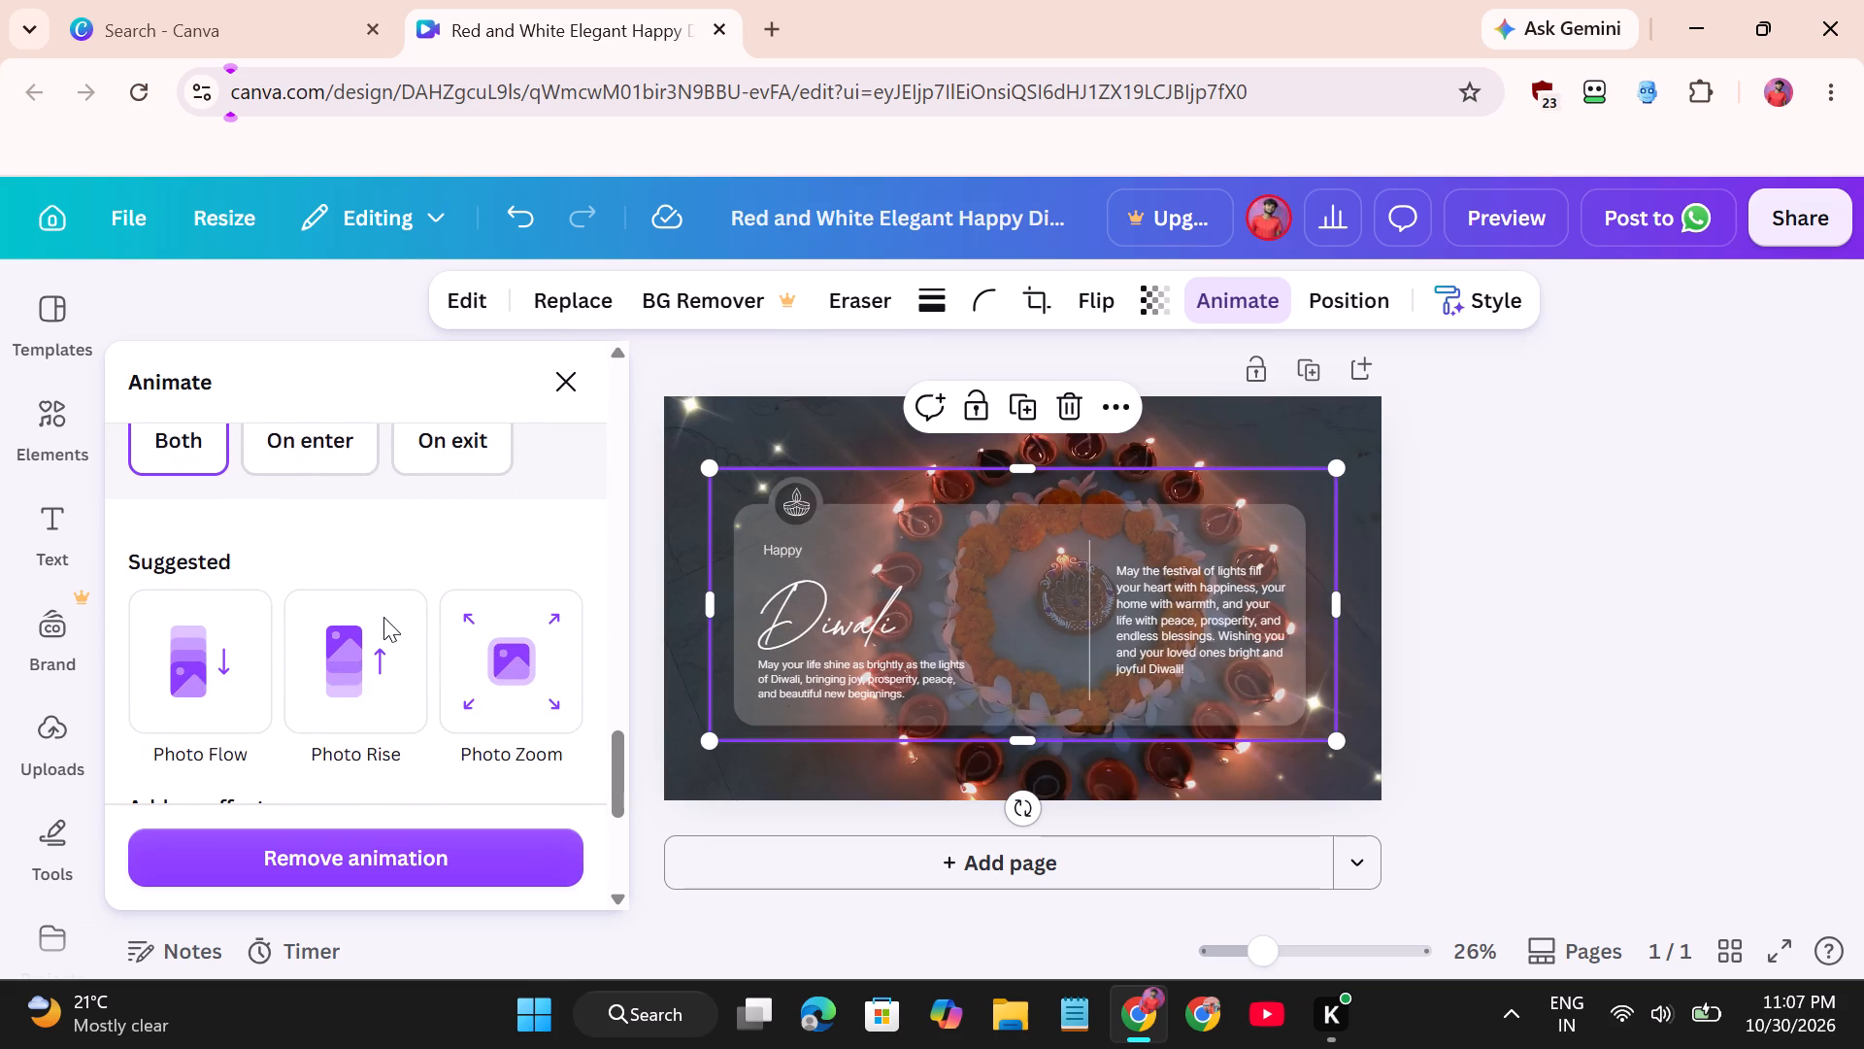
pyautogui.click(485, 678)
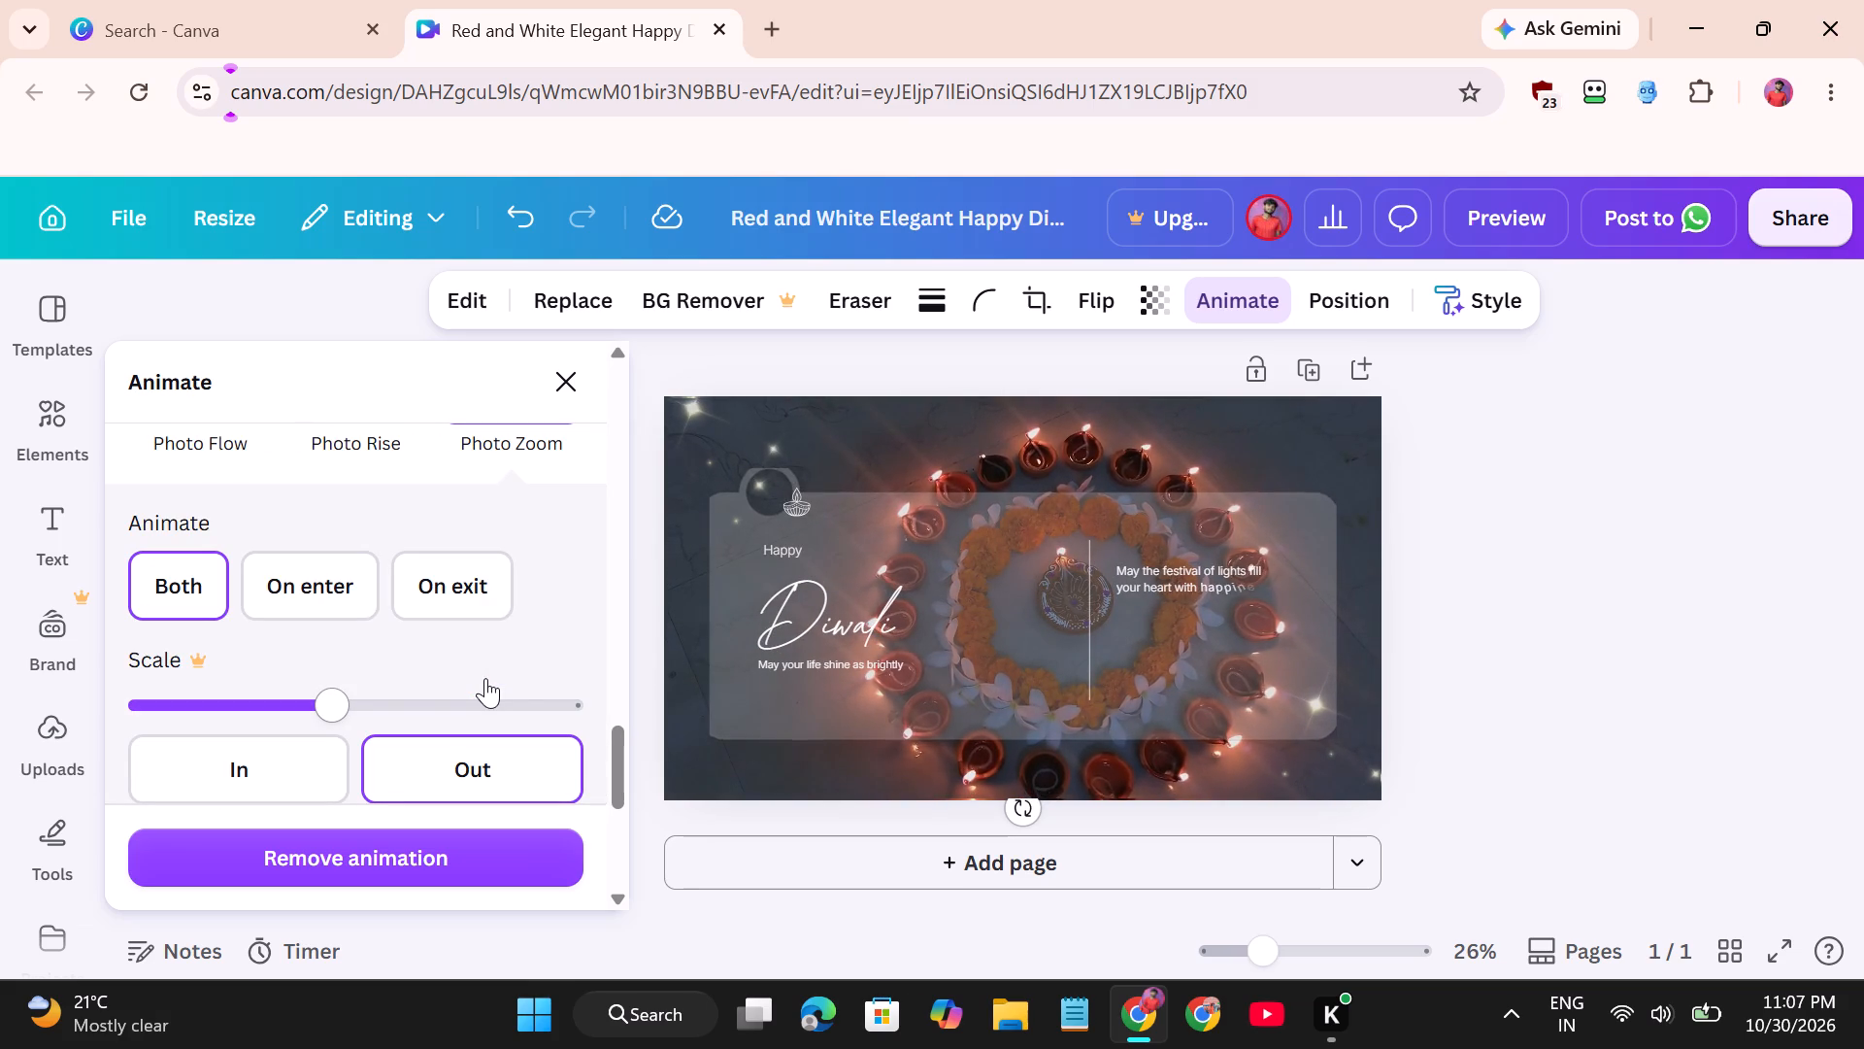
# Add the Flicker, Pulse and Wiggle add-on effects to the translucent panel's animation.
pyautogui.scroll(-1, 408, 636)
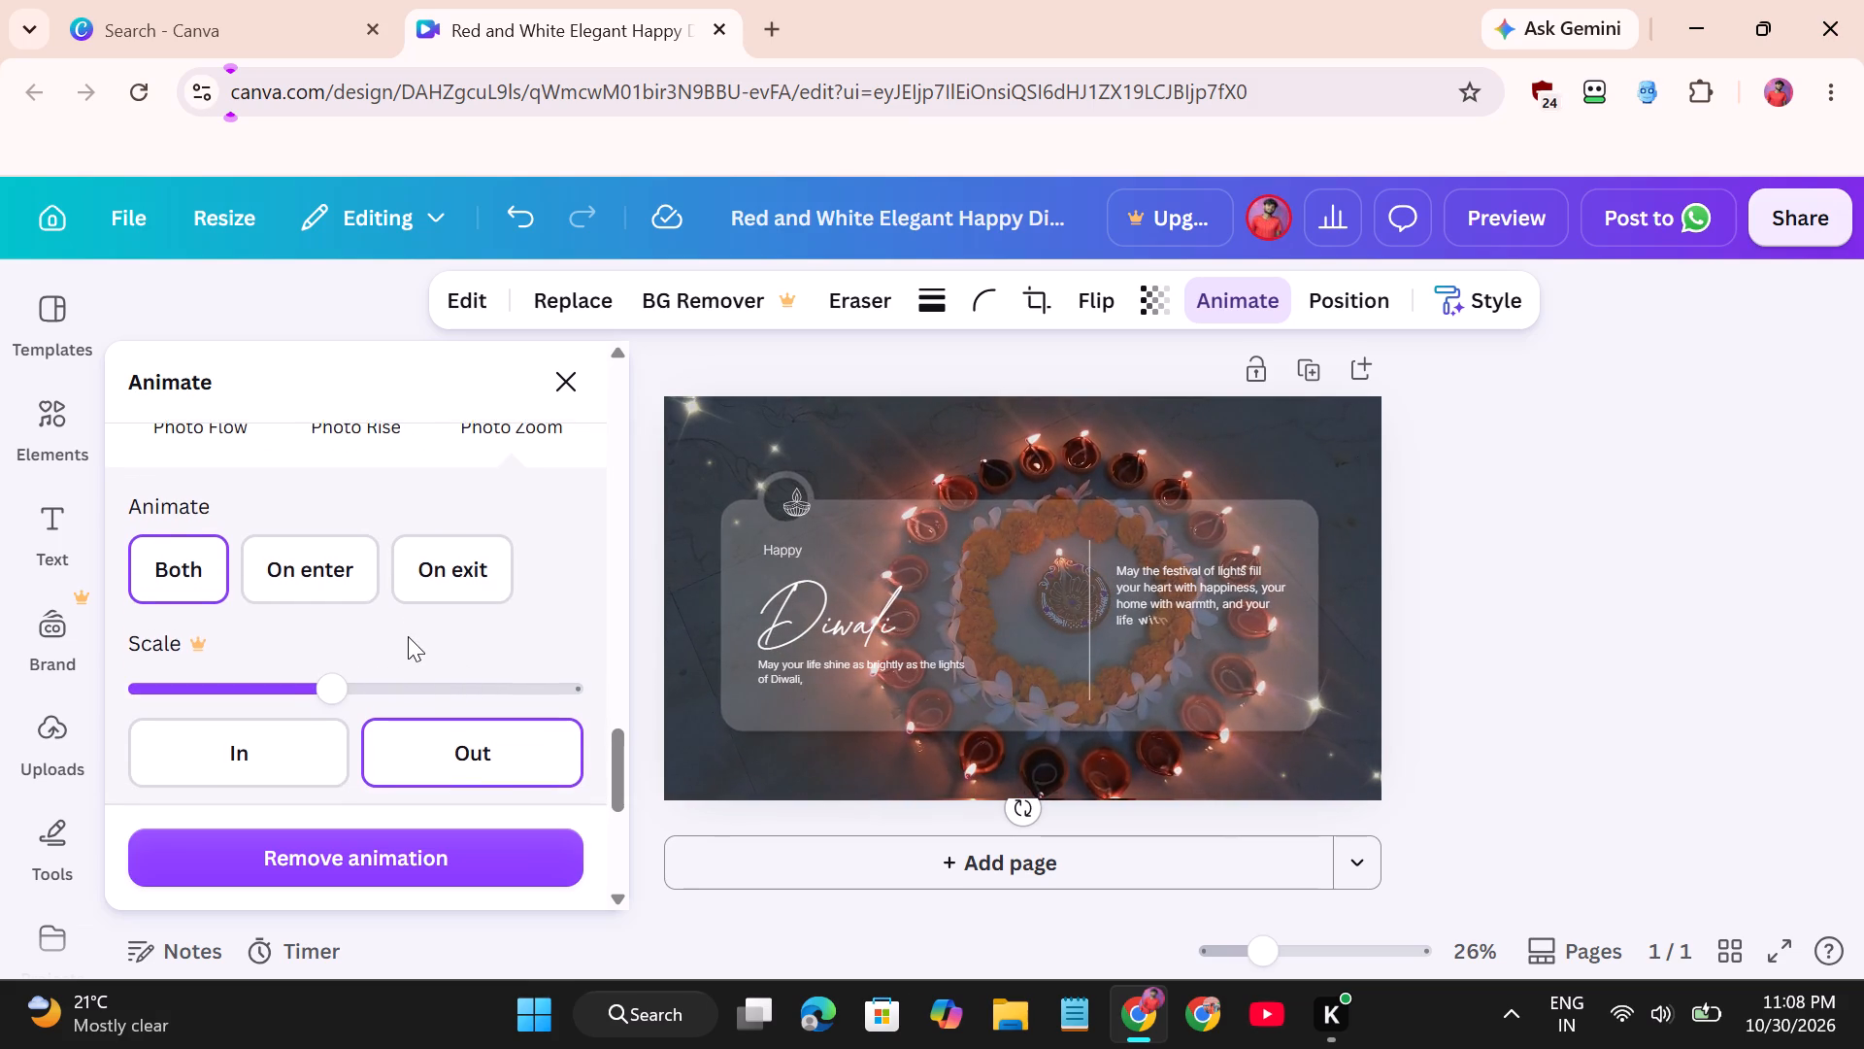
pyautogui.scroll(-4, 408, 636)
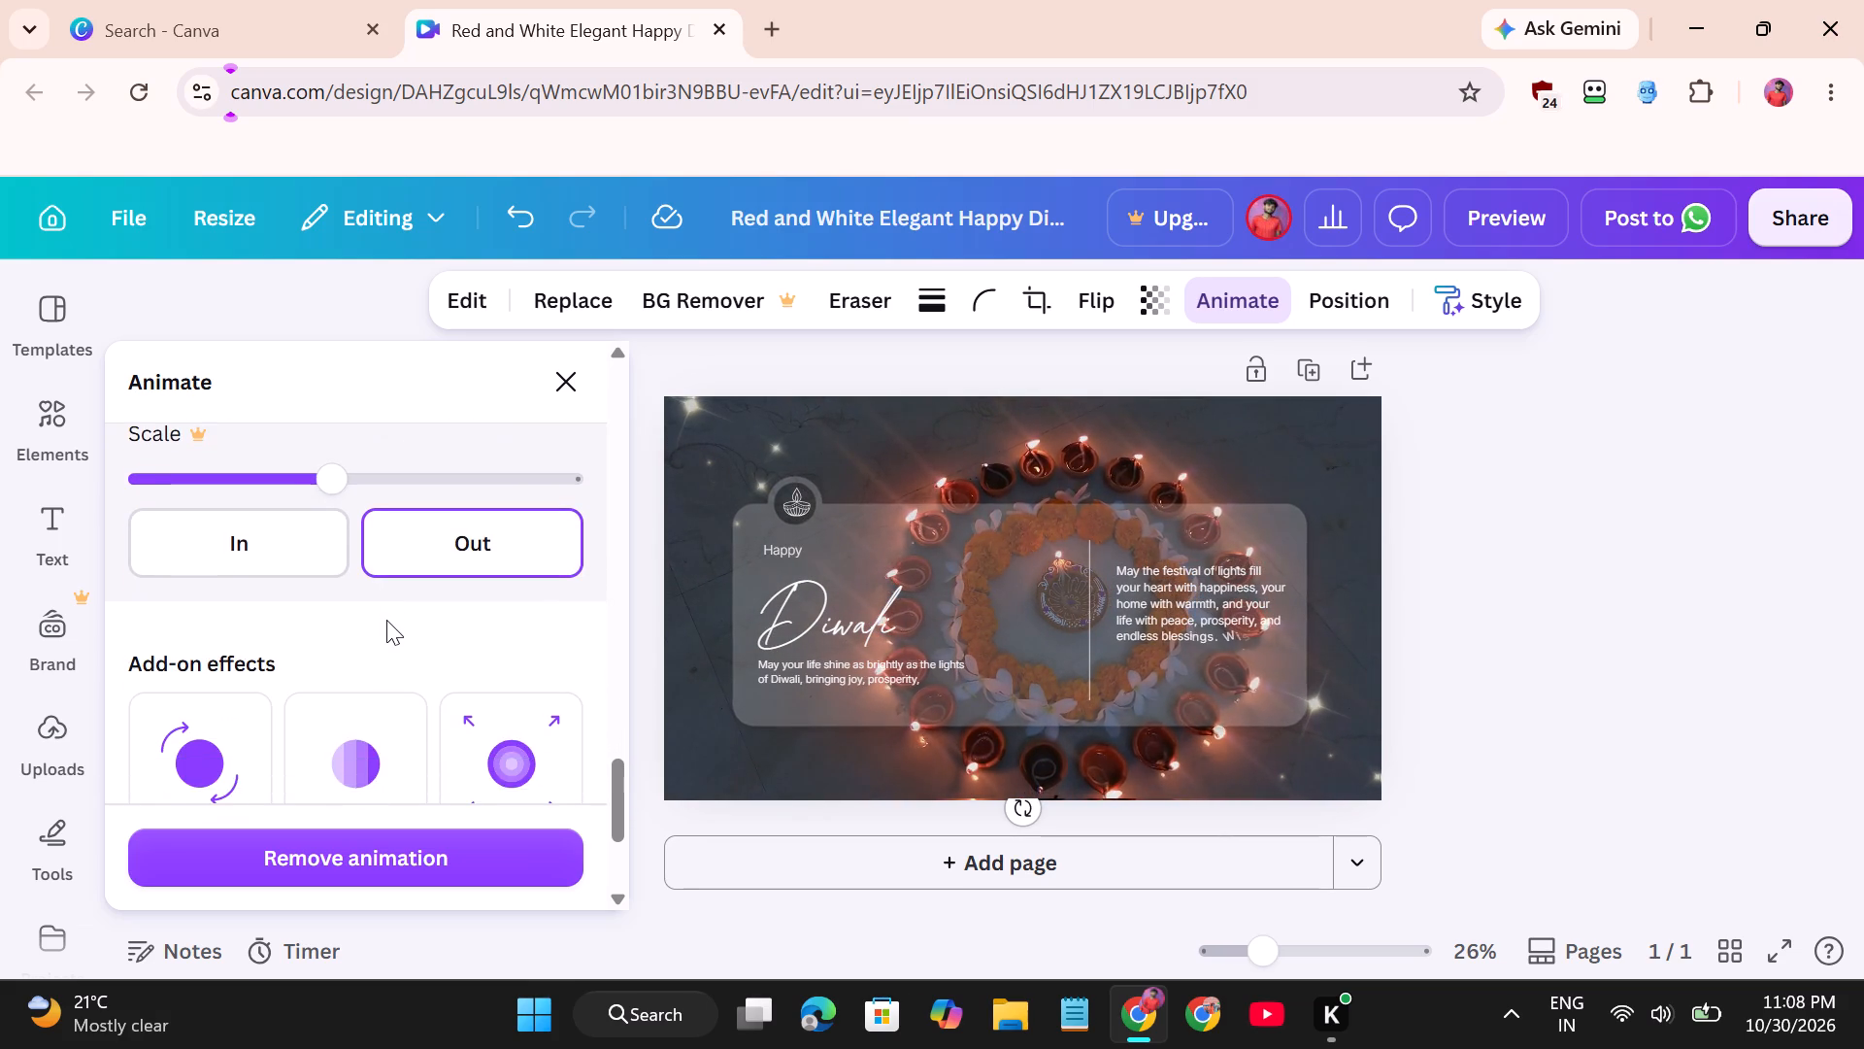
pyautogui.scroll(-1, 386, 620)
pyautogui.click(351, 477)
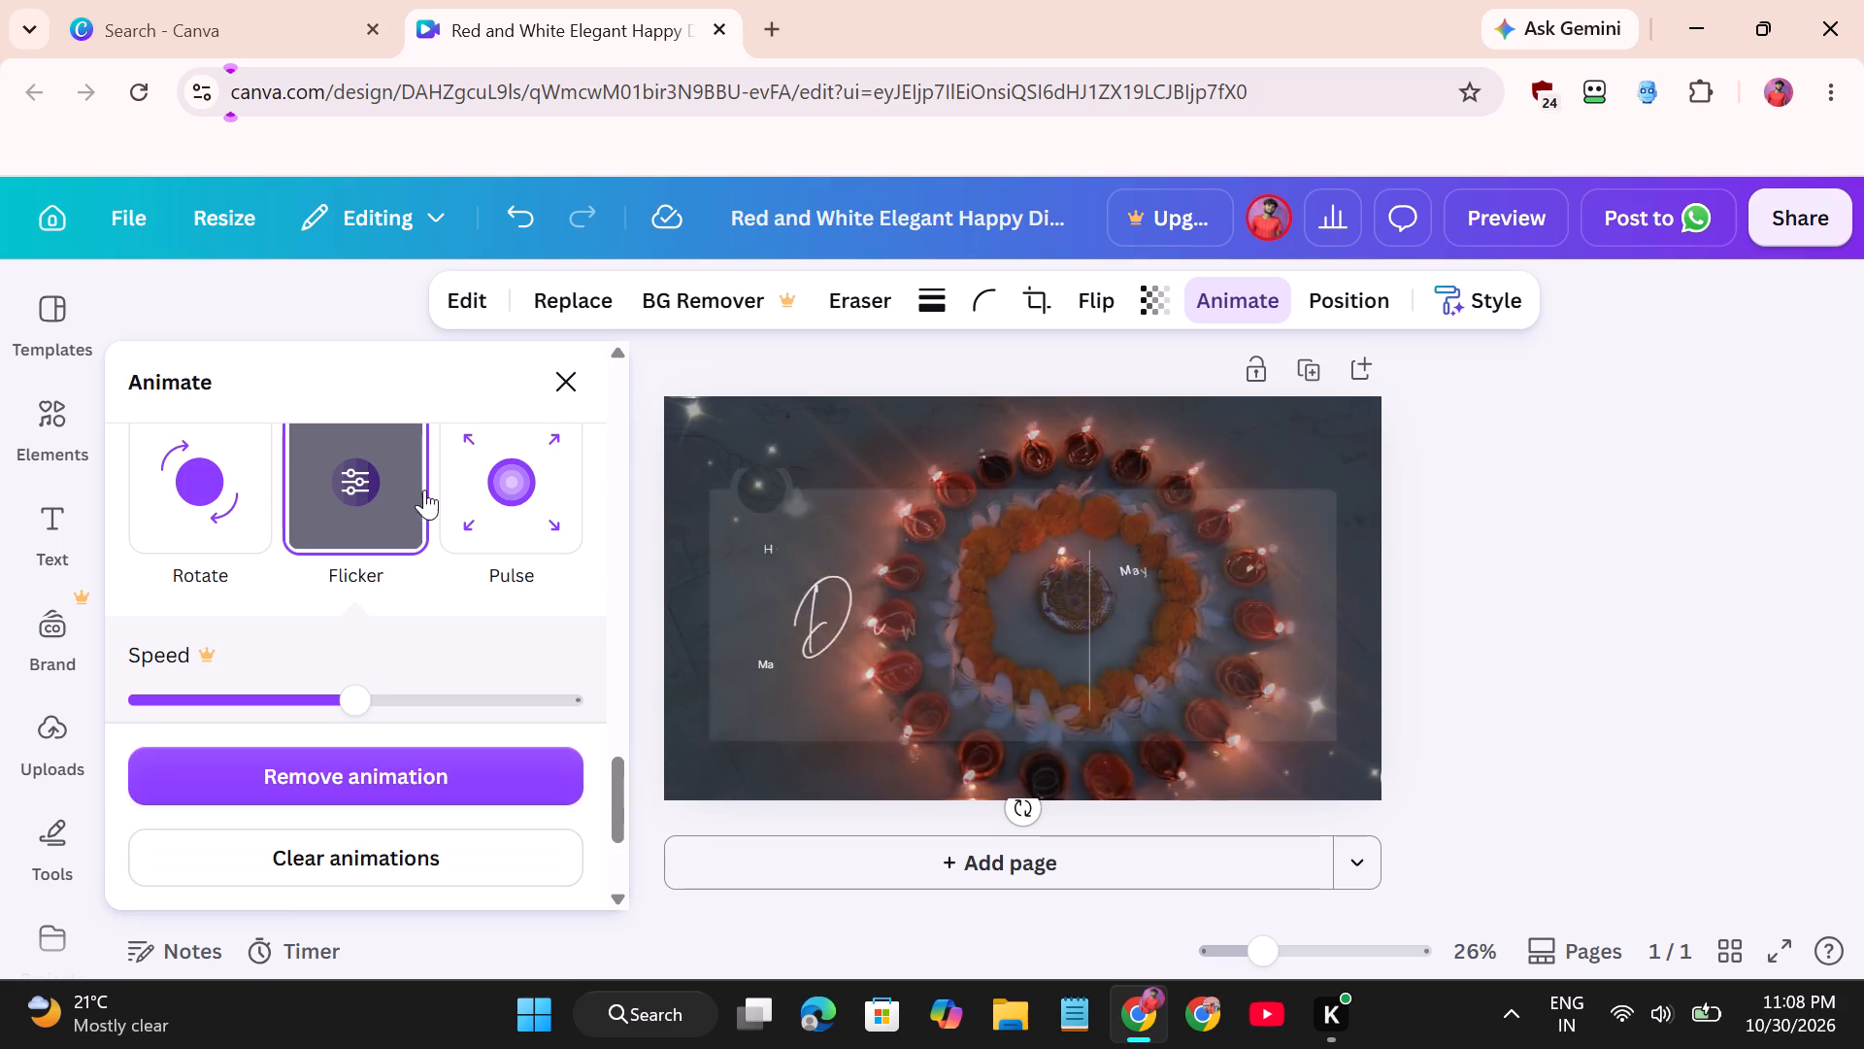
pyautogui.click(477, 506)
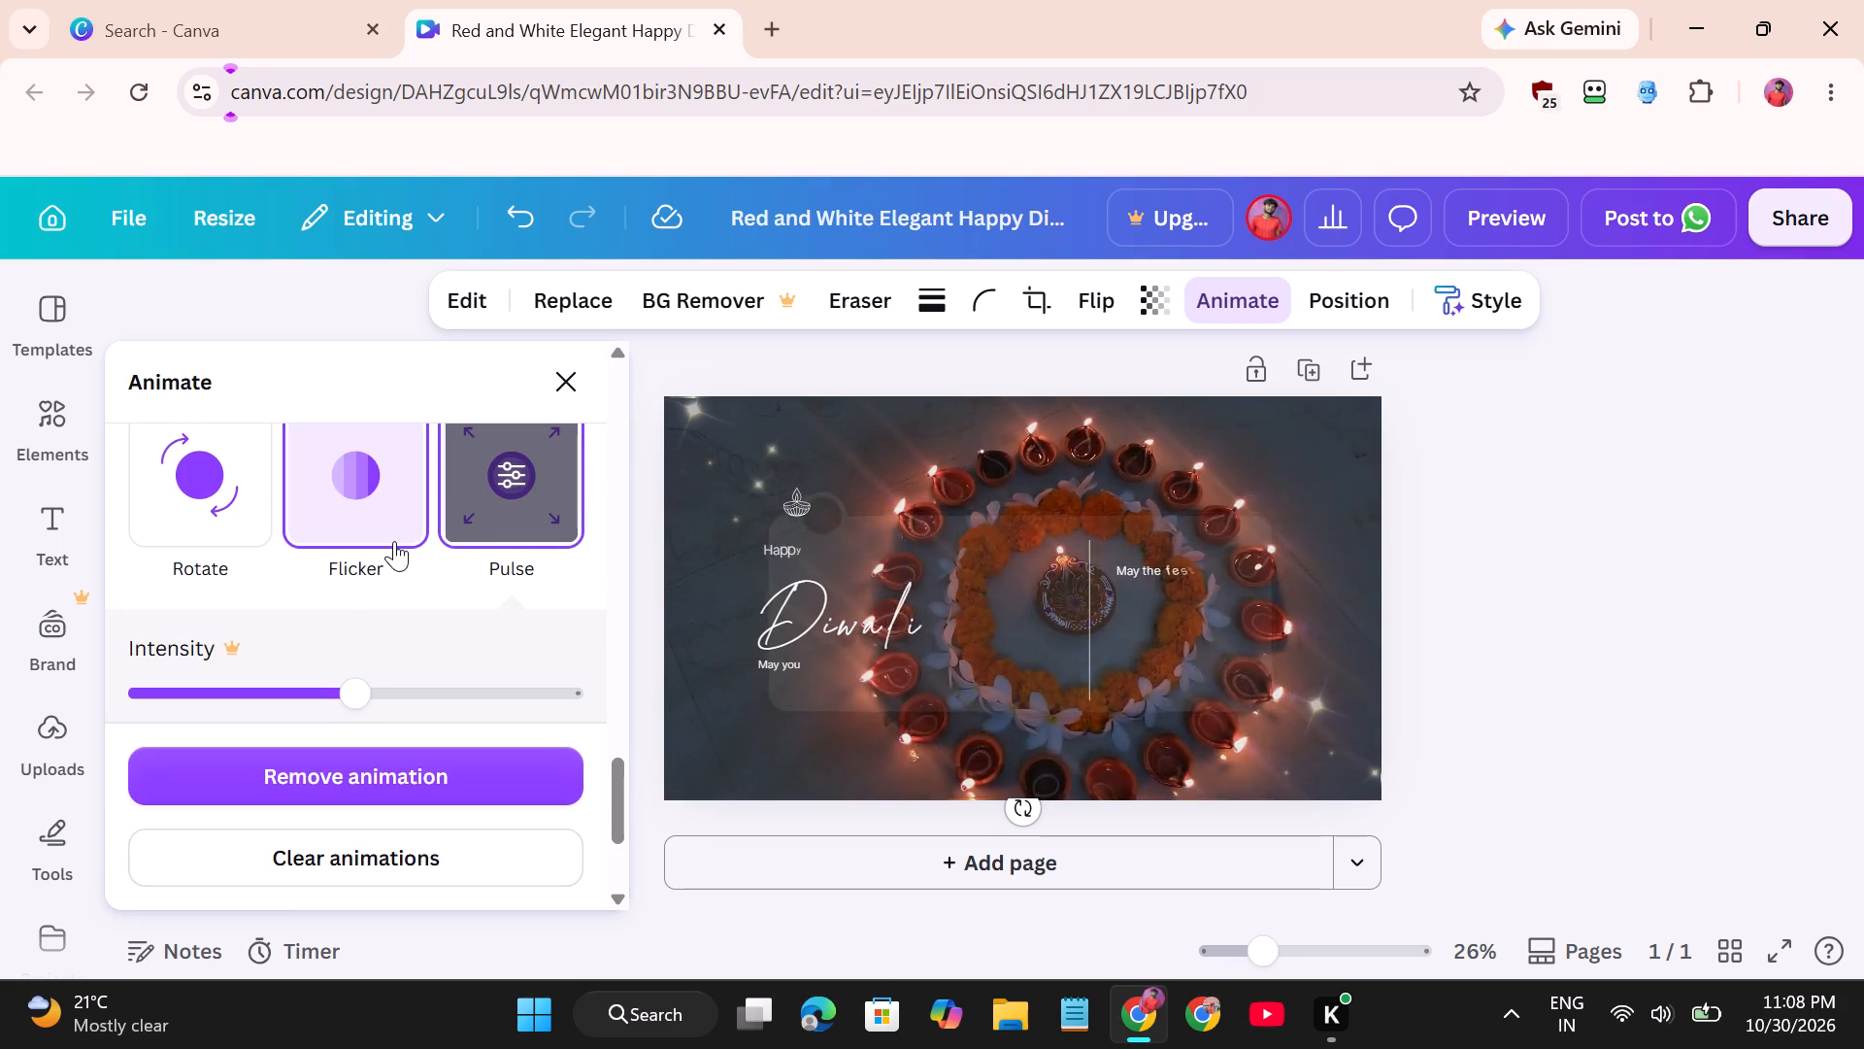
pyautogui.scroll(-1, 394, 541)
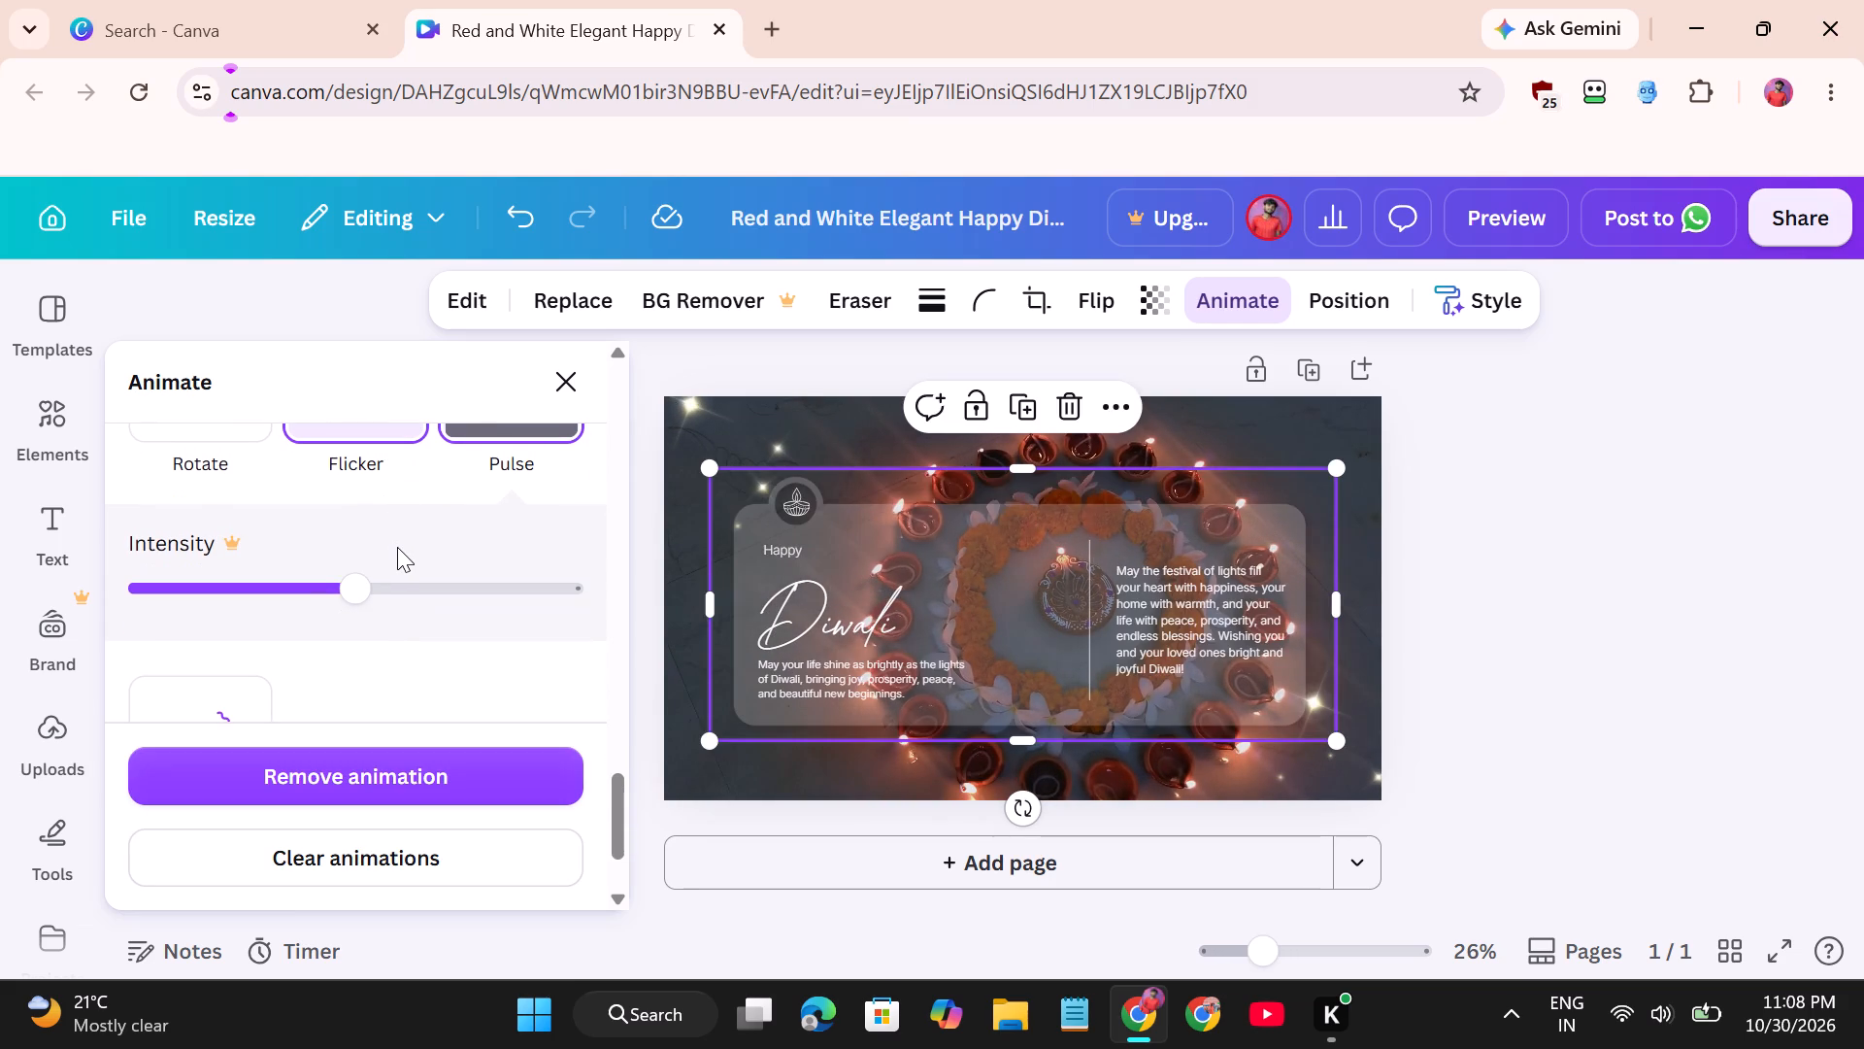
pyautogui.scroll(-1, 397, 547)
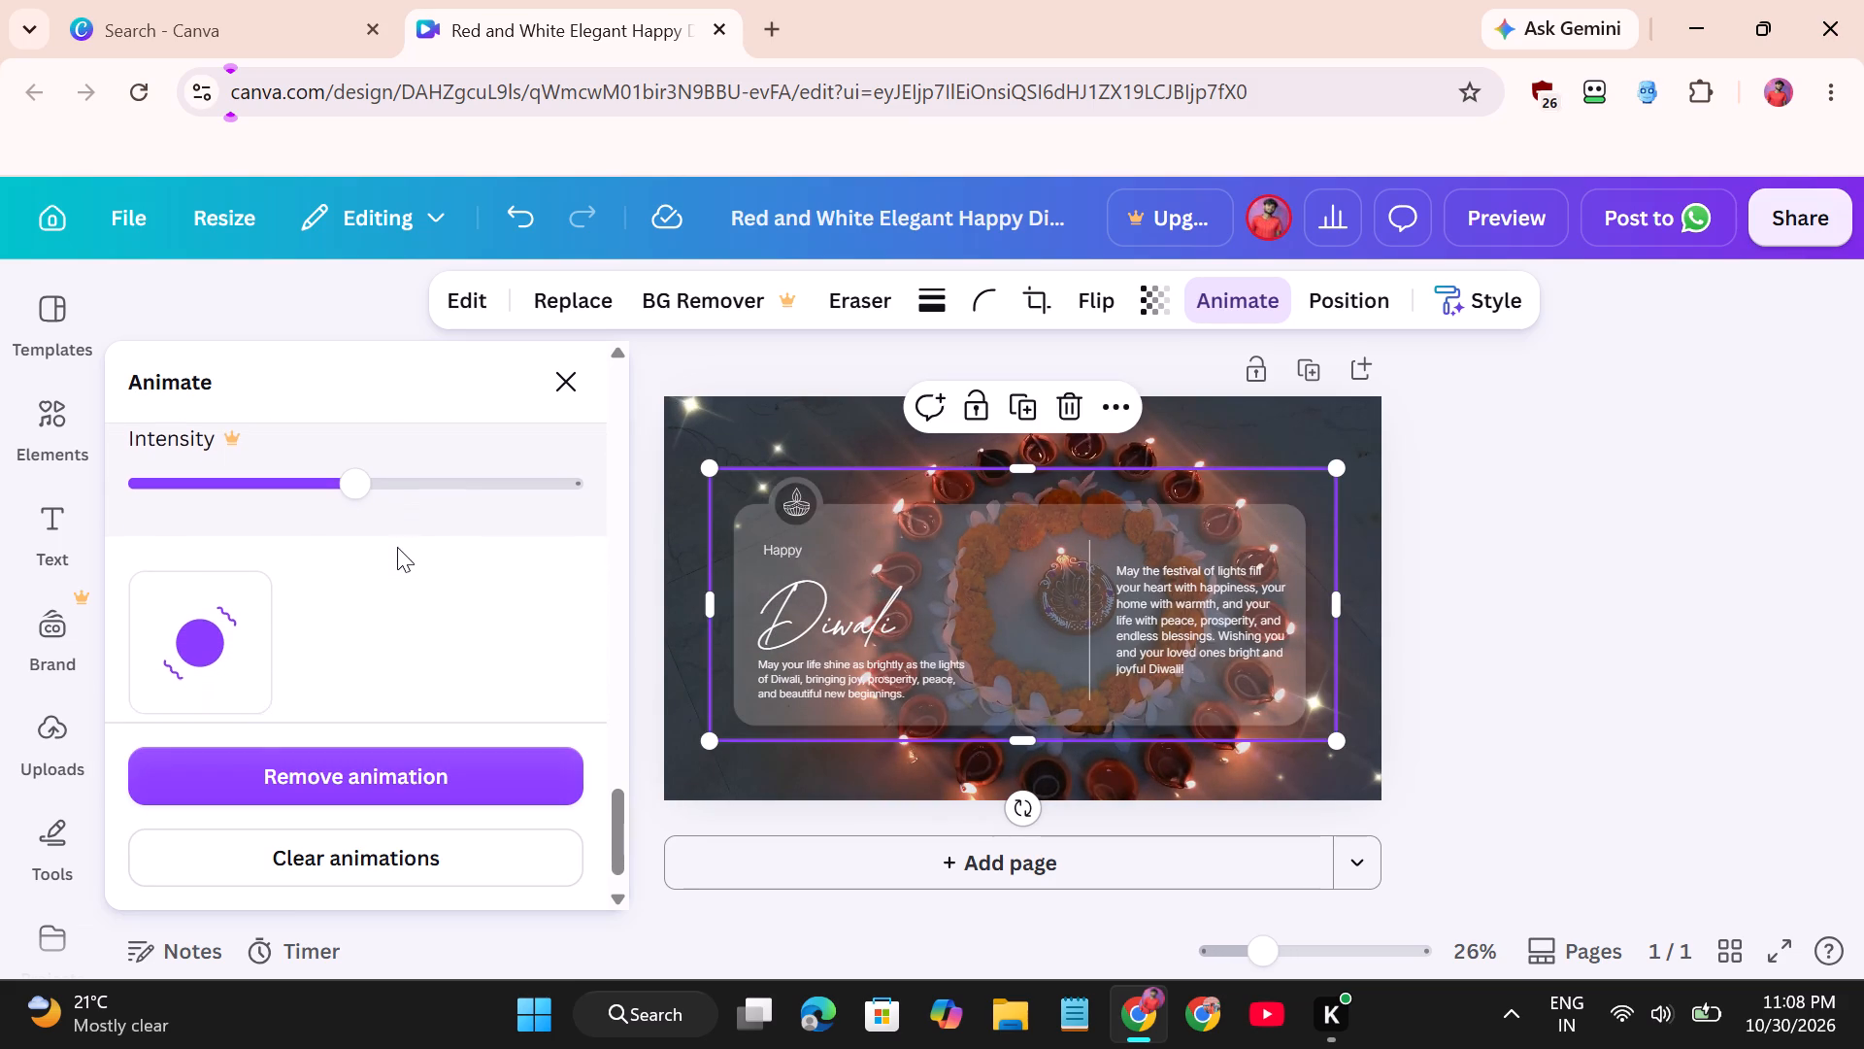
pyautogui.scroll(-1, 397, 547)
pyautogui.click(233, 556)
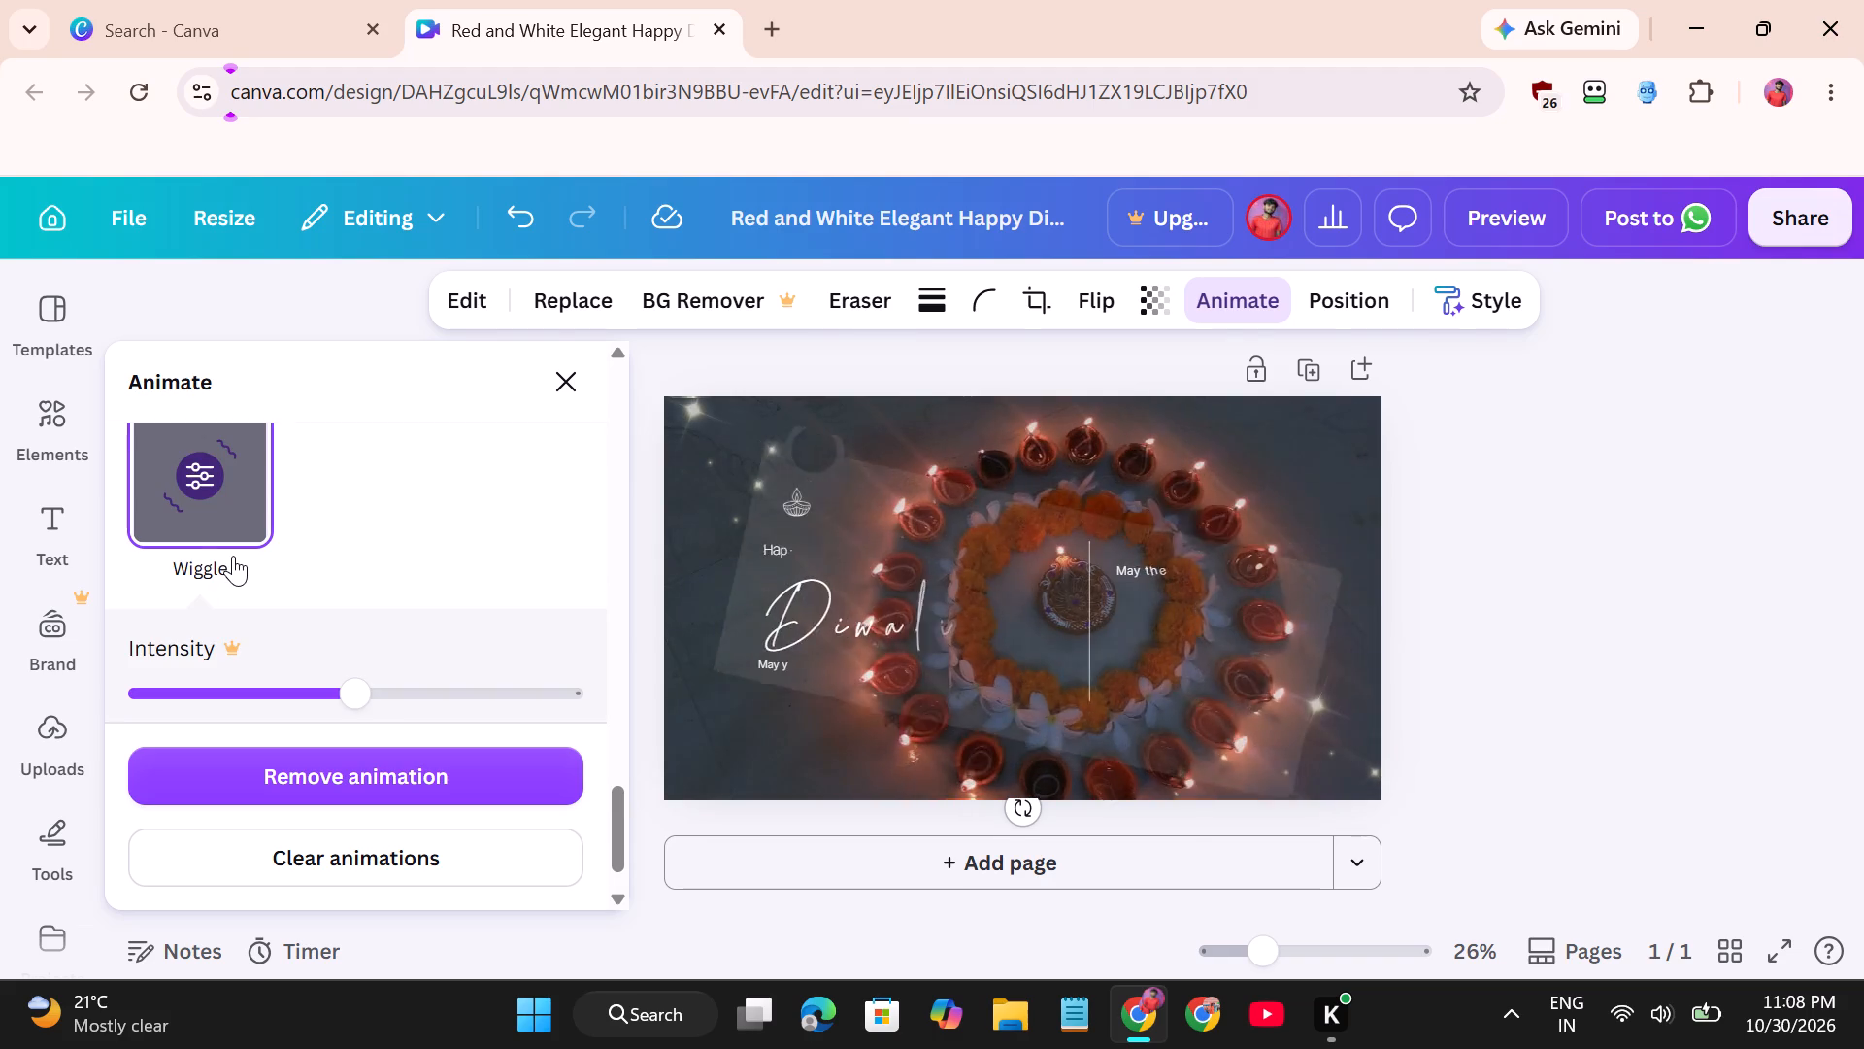
pyautogui.scroll(2, 374, 603)
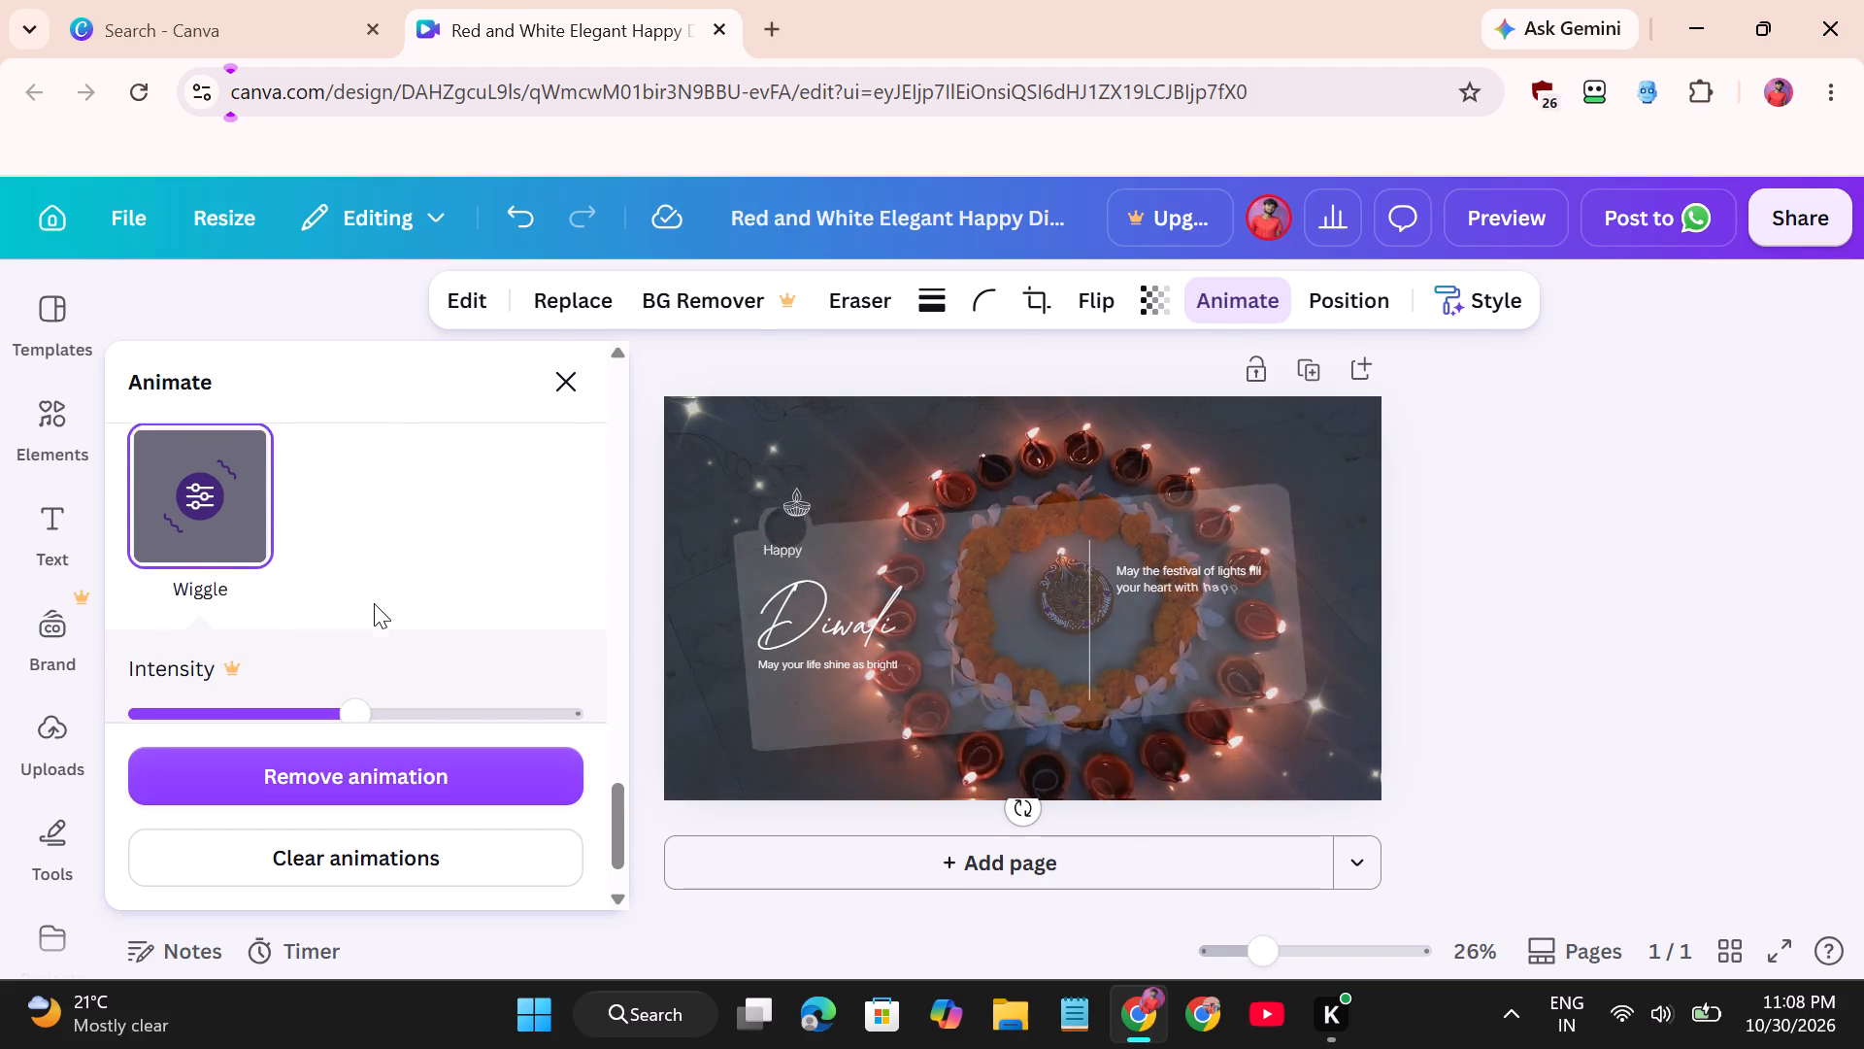
pyautogui.scroll(1, 374, 603)
pyautogui.click(351, 535)
# Apply the Photo Rise animation to the translucent panel behind the Diwali text.
pyautogui.scroll(1, 435, 519)
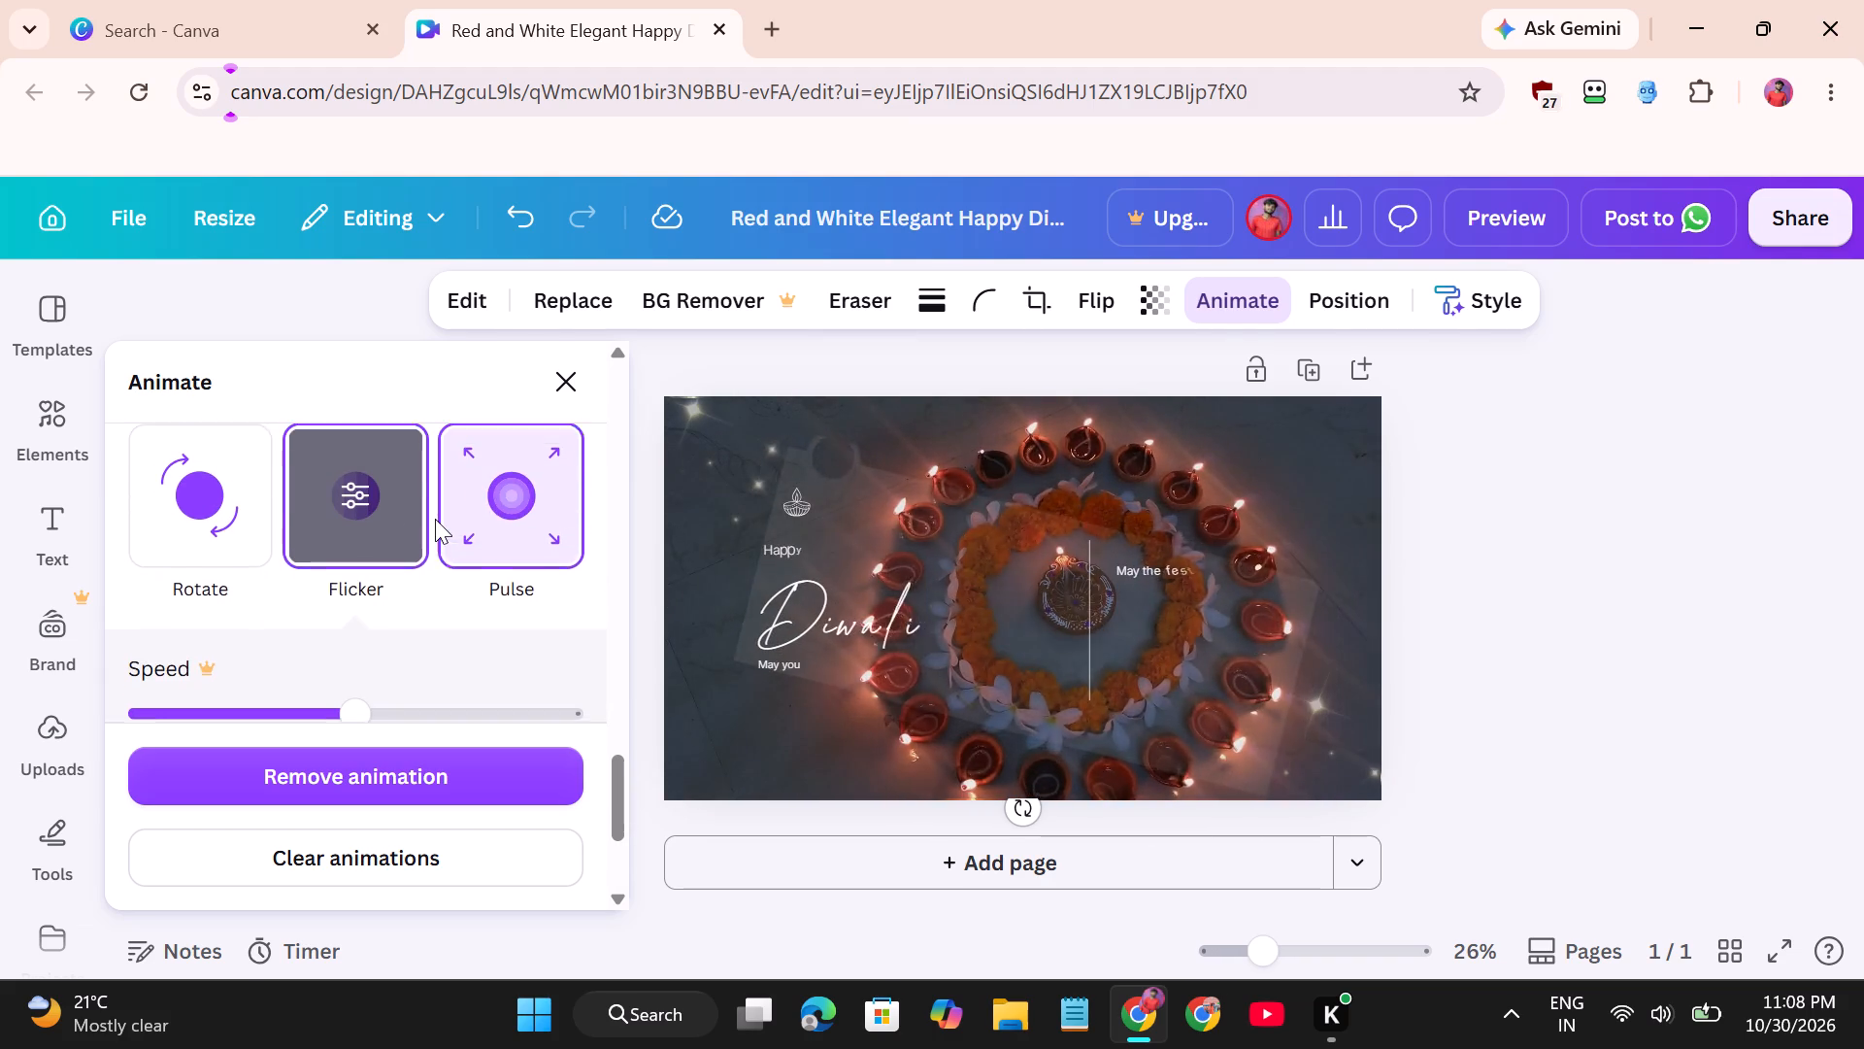
pyautogui.scroll(2, 435, 519)
pyautogui.click(359, 496)
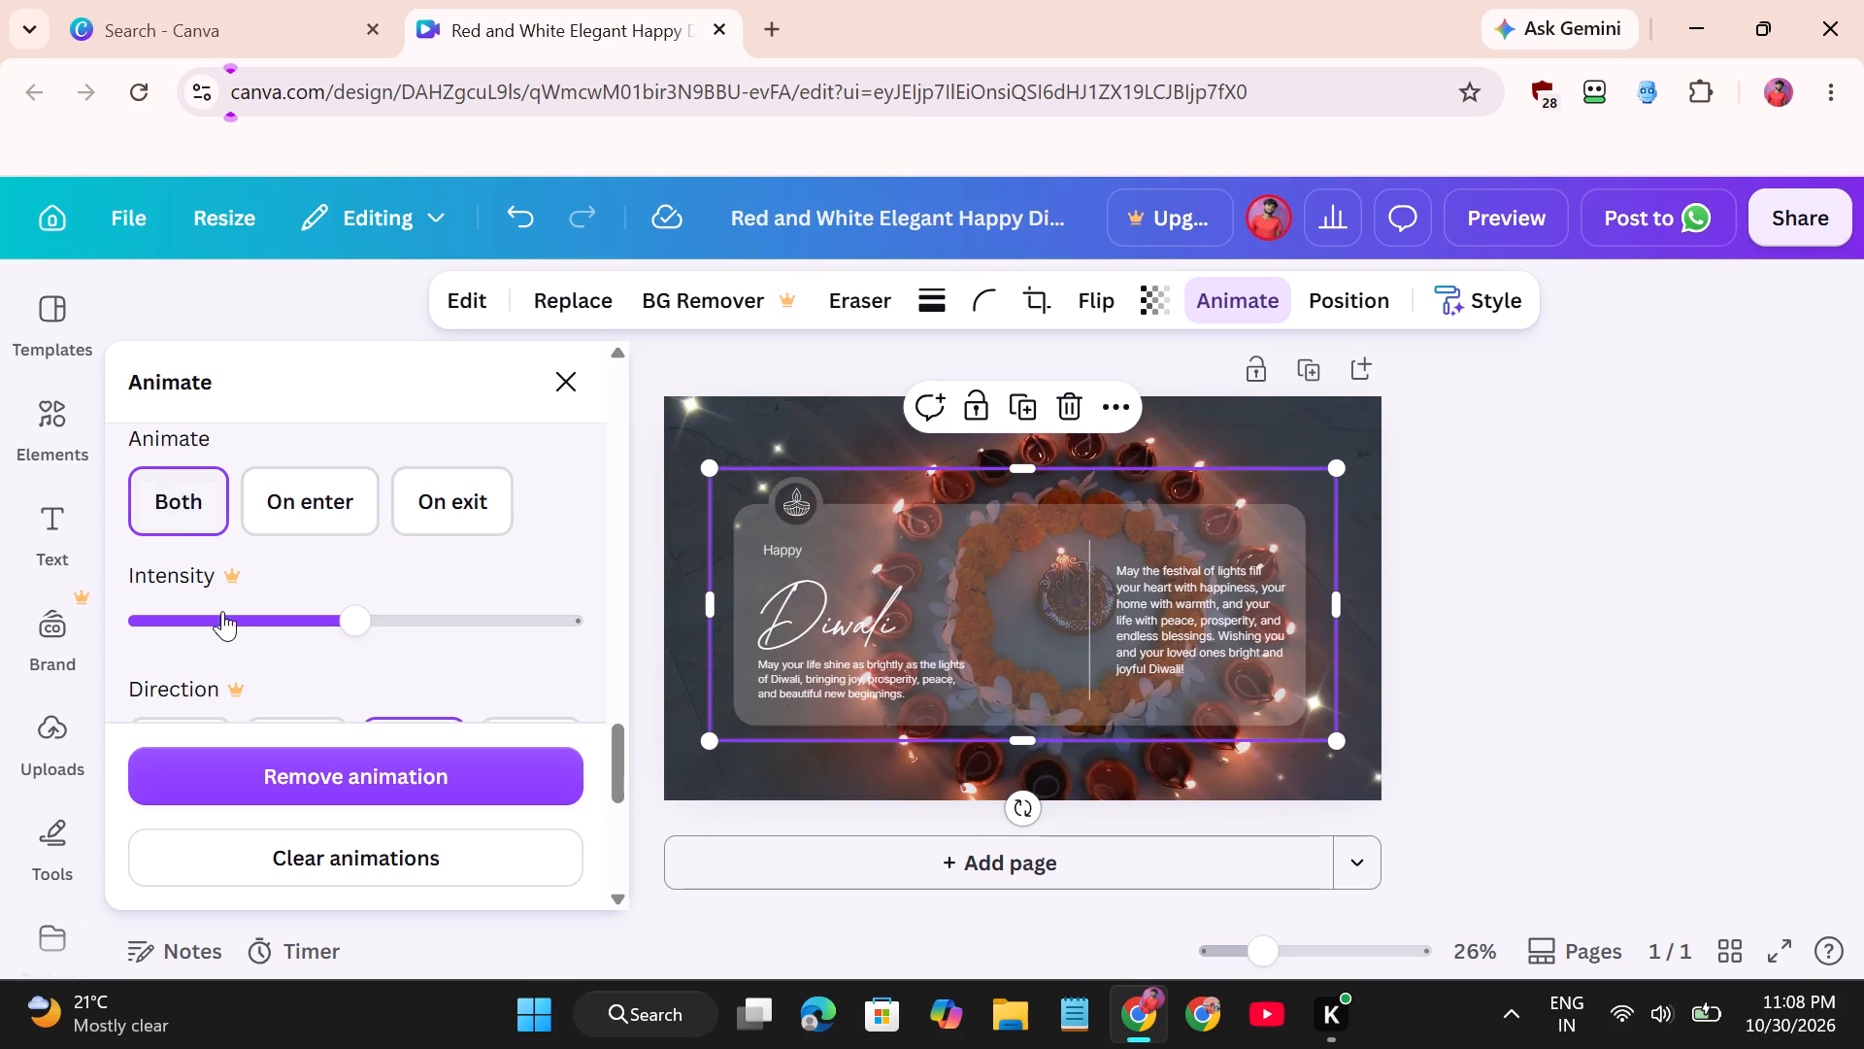
# Add the Rotate add-on effect to the translucent panel and close the animation settings.
pyautogui.scroll(-2, 221, 617)
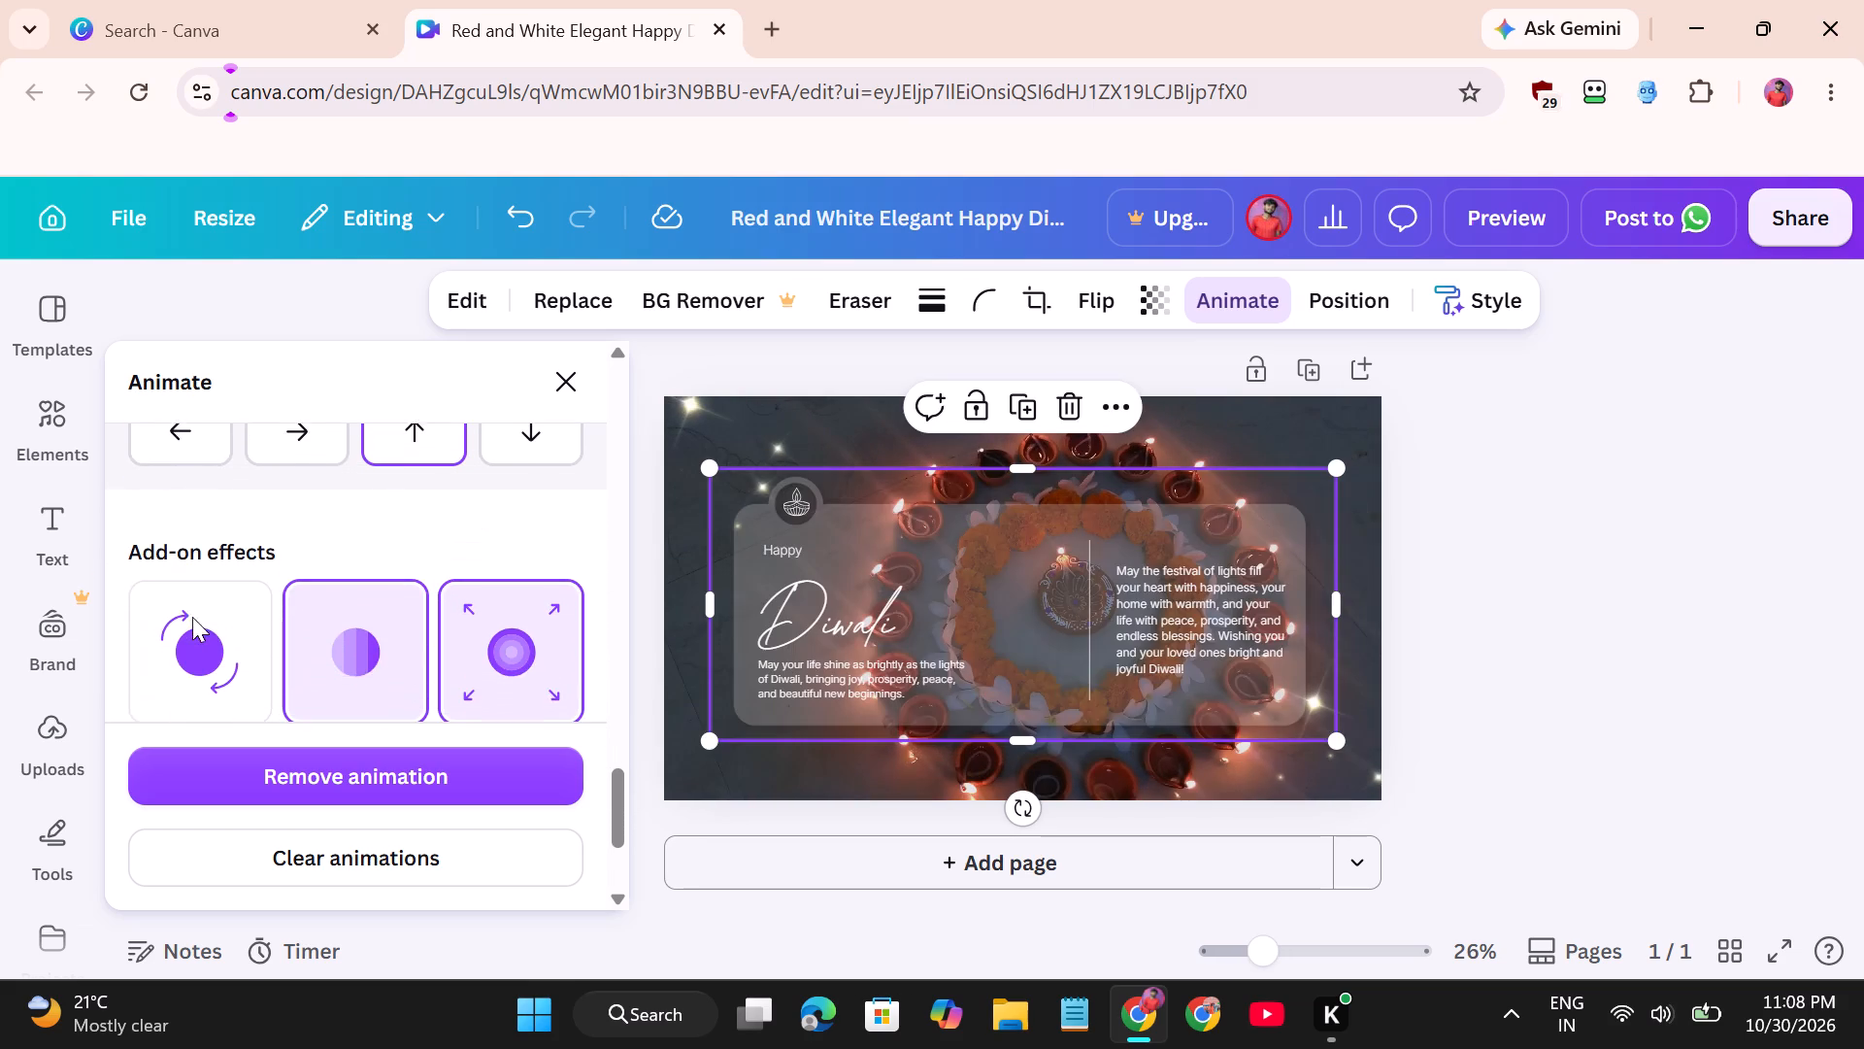
pyautogui.scroll(-1, 192, 617)
pyautogui.click(192, 617)
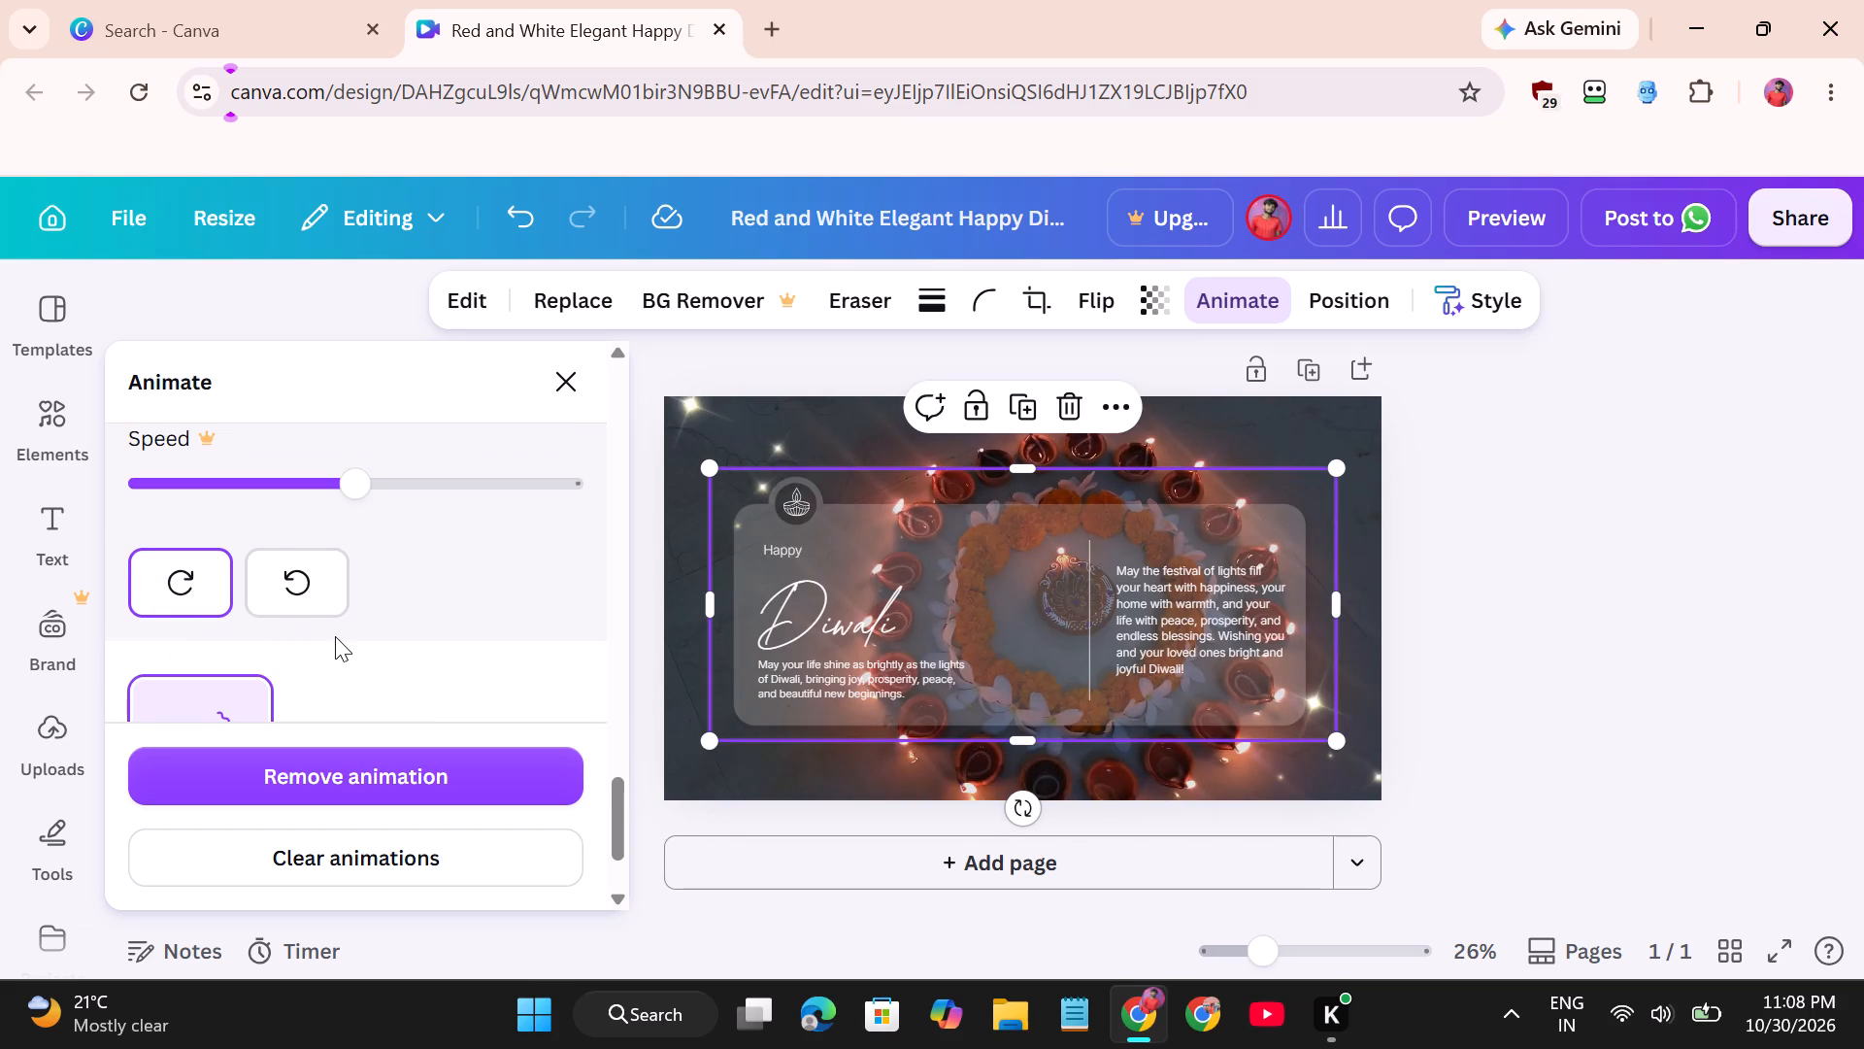
pyautogui.scroll(-2, 335, 636)
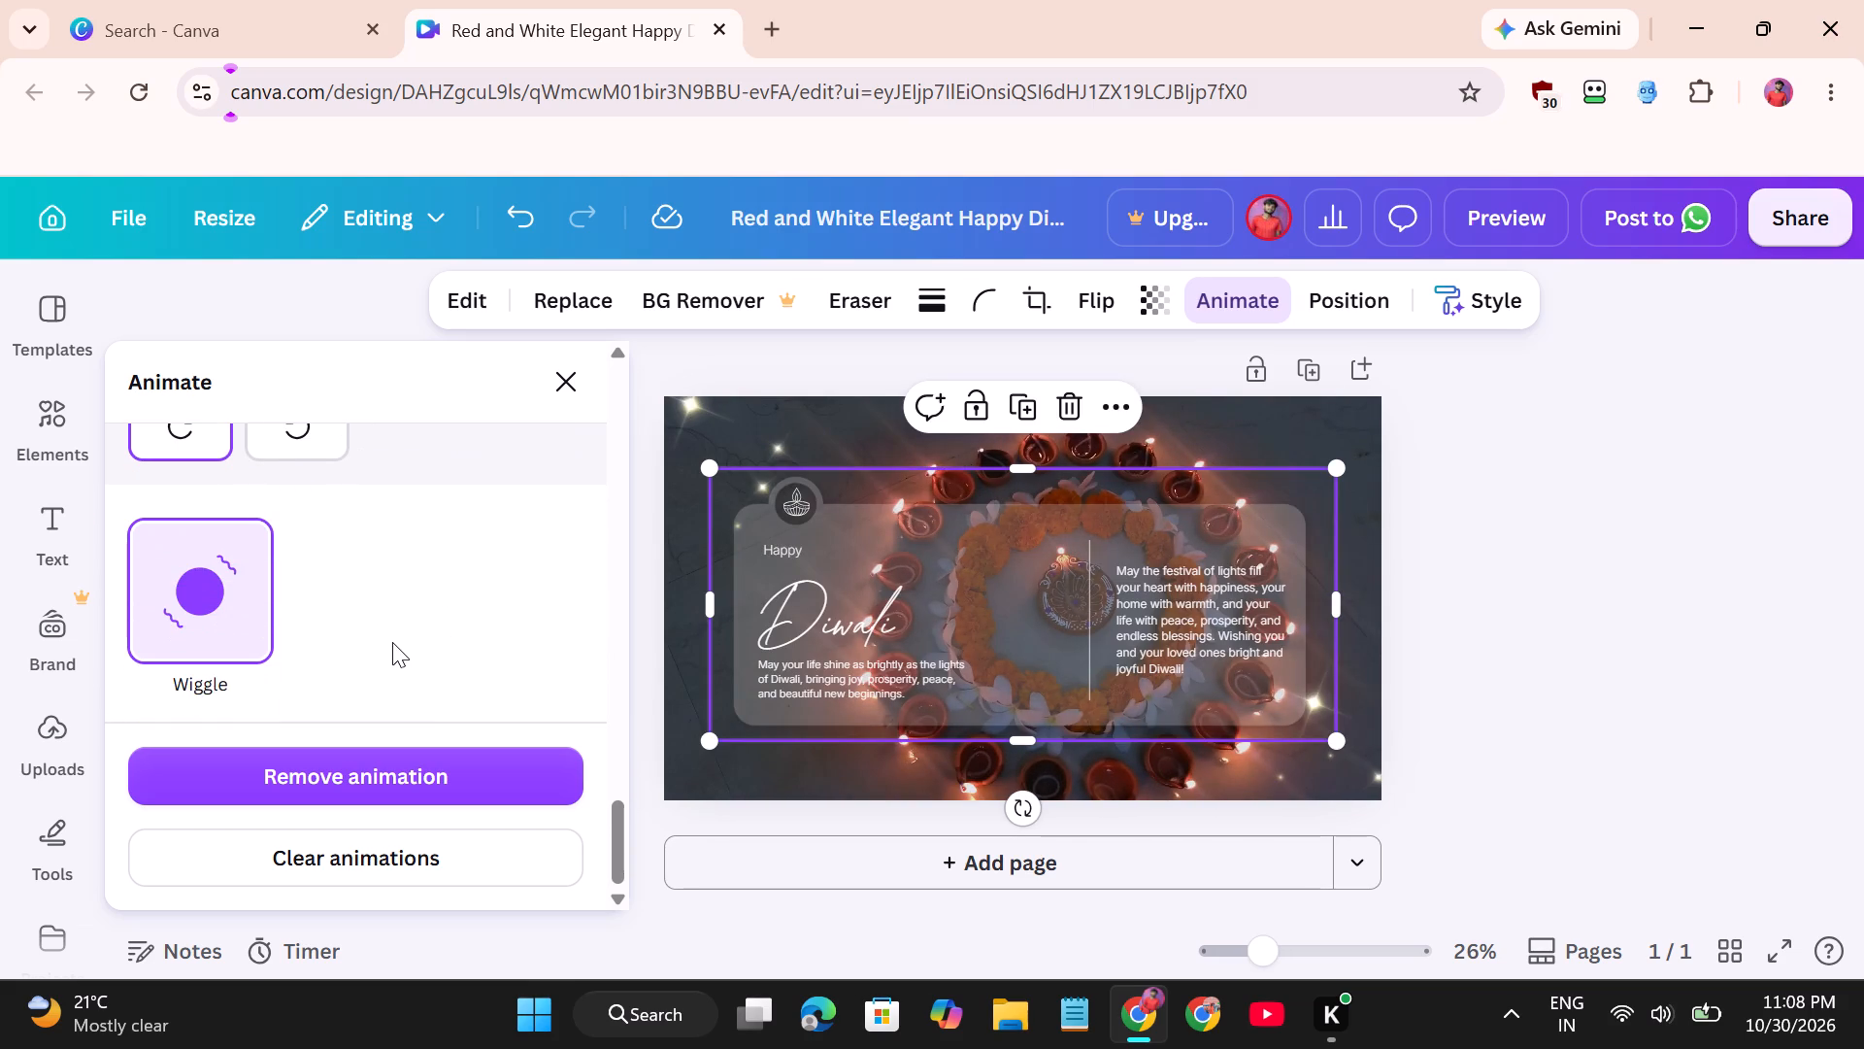
pyautogui.scroll(2, 392, 642)
pyautogui.scroll(3, 404, 528)
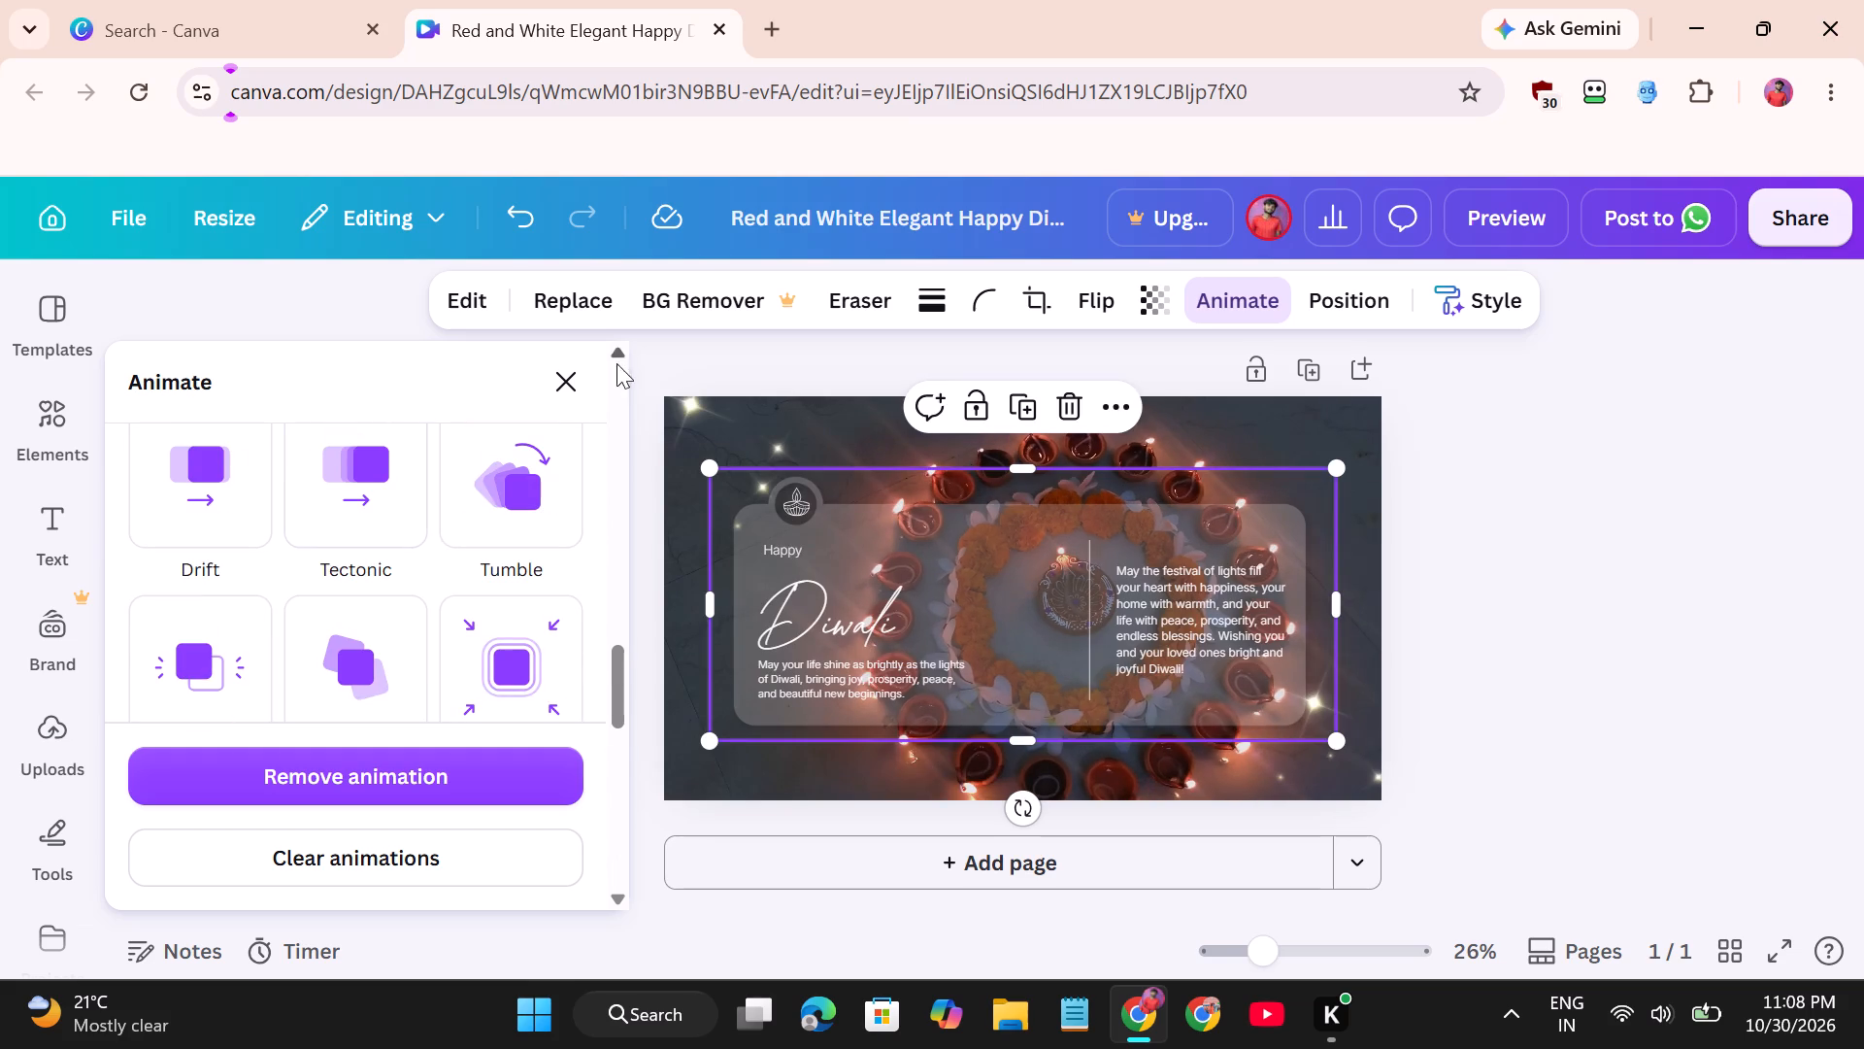
pyautogui.click(567, 372)
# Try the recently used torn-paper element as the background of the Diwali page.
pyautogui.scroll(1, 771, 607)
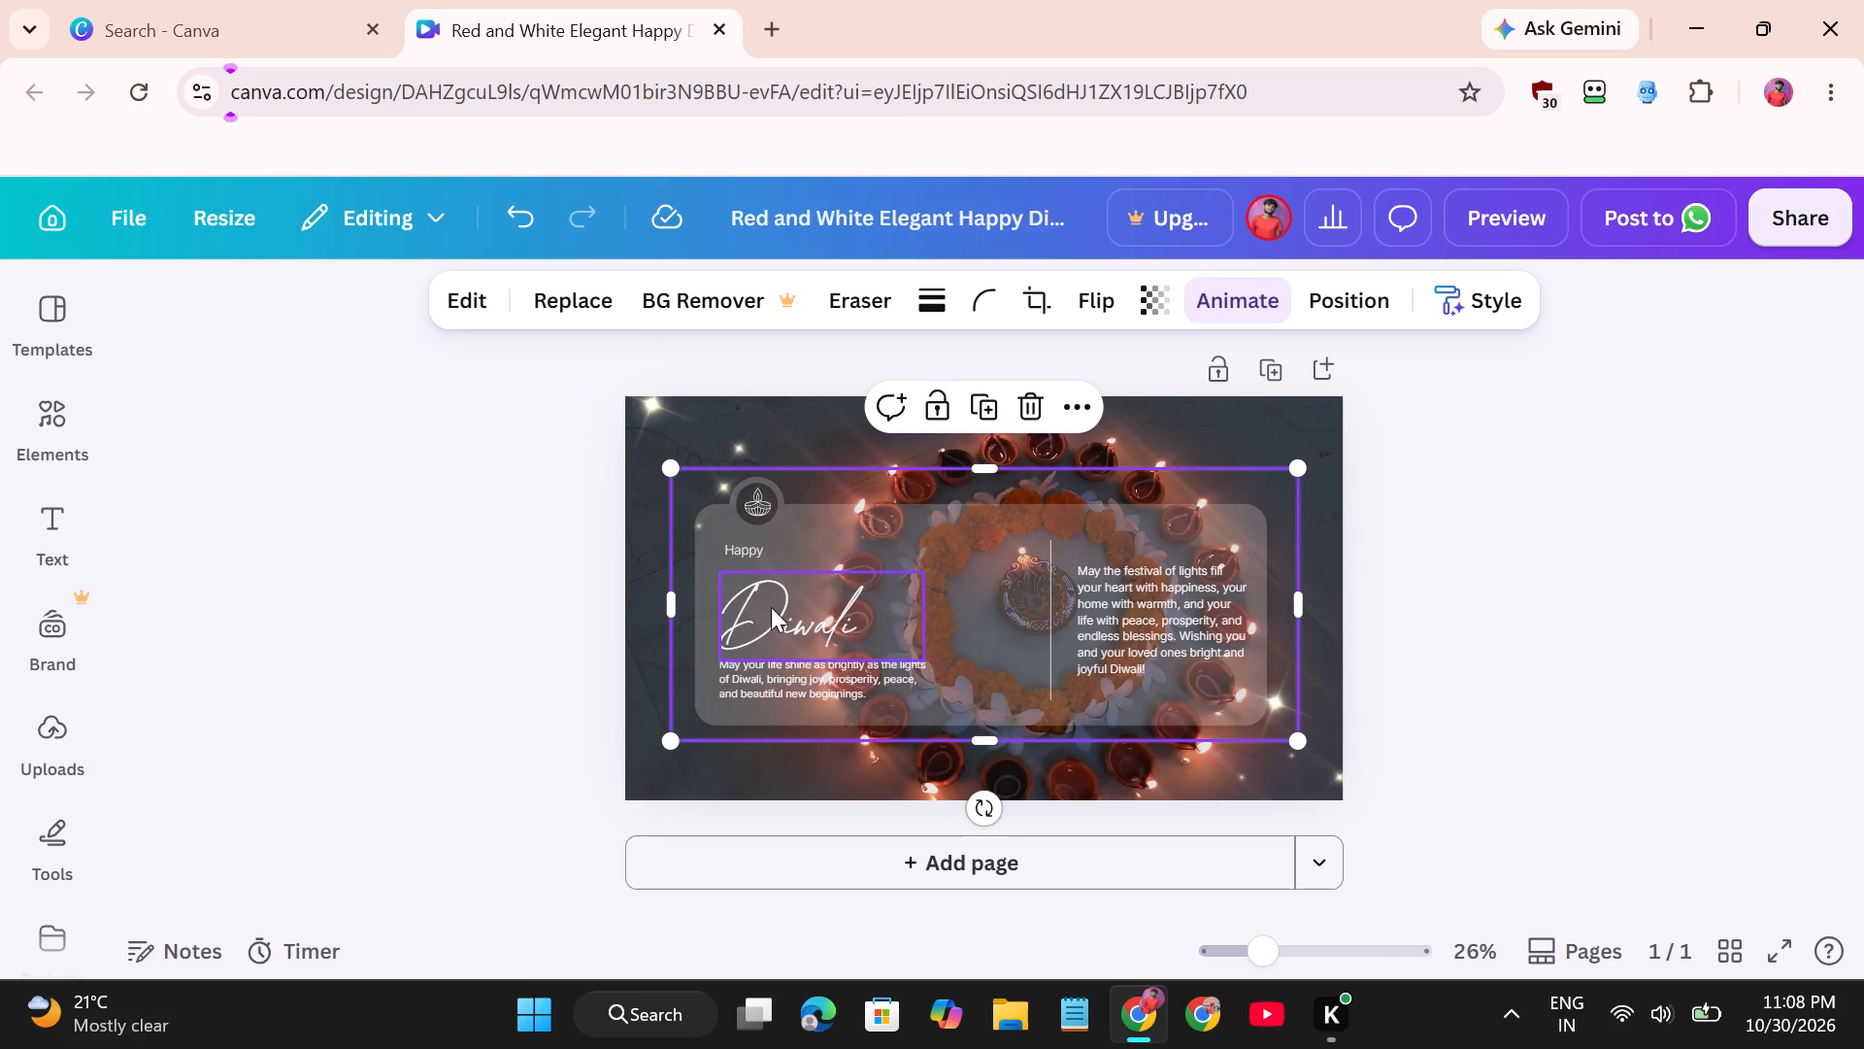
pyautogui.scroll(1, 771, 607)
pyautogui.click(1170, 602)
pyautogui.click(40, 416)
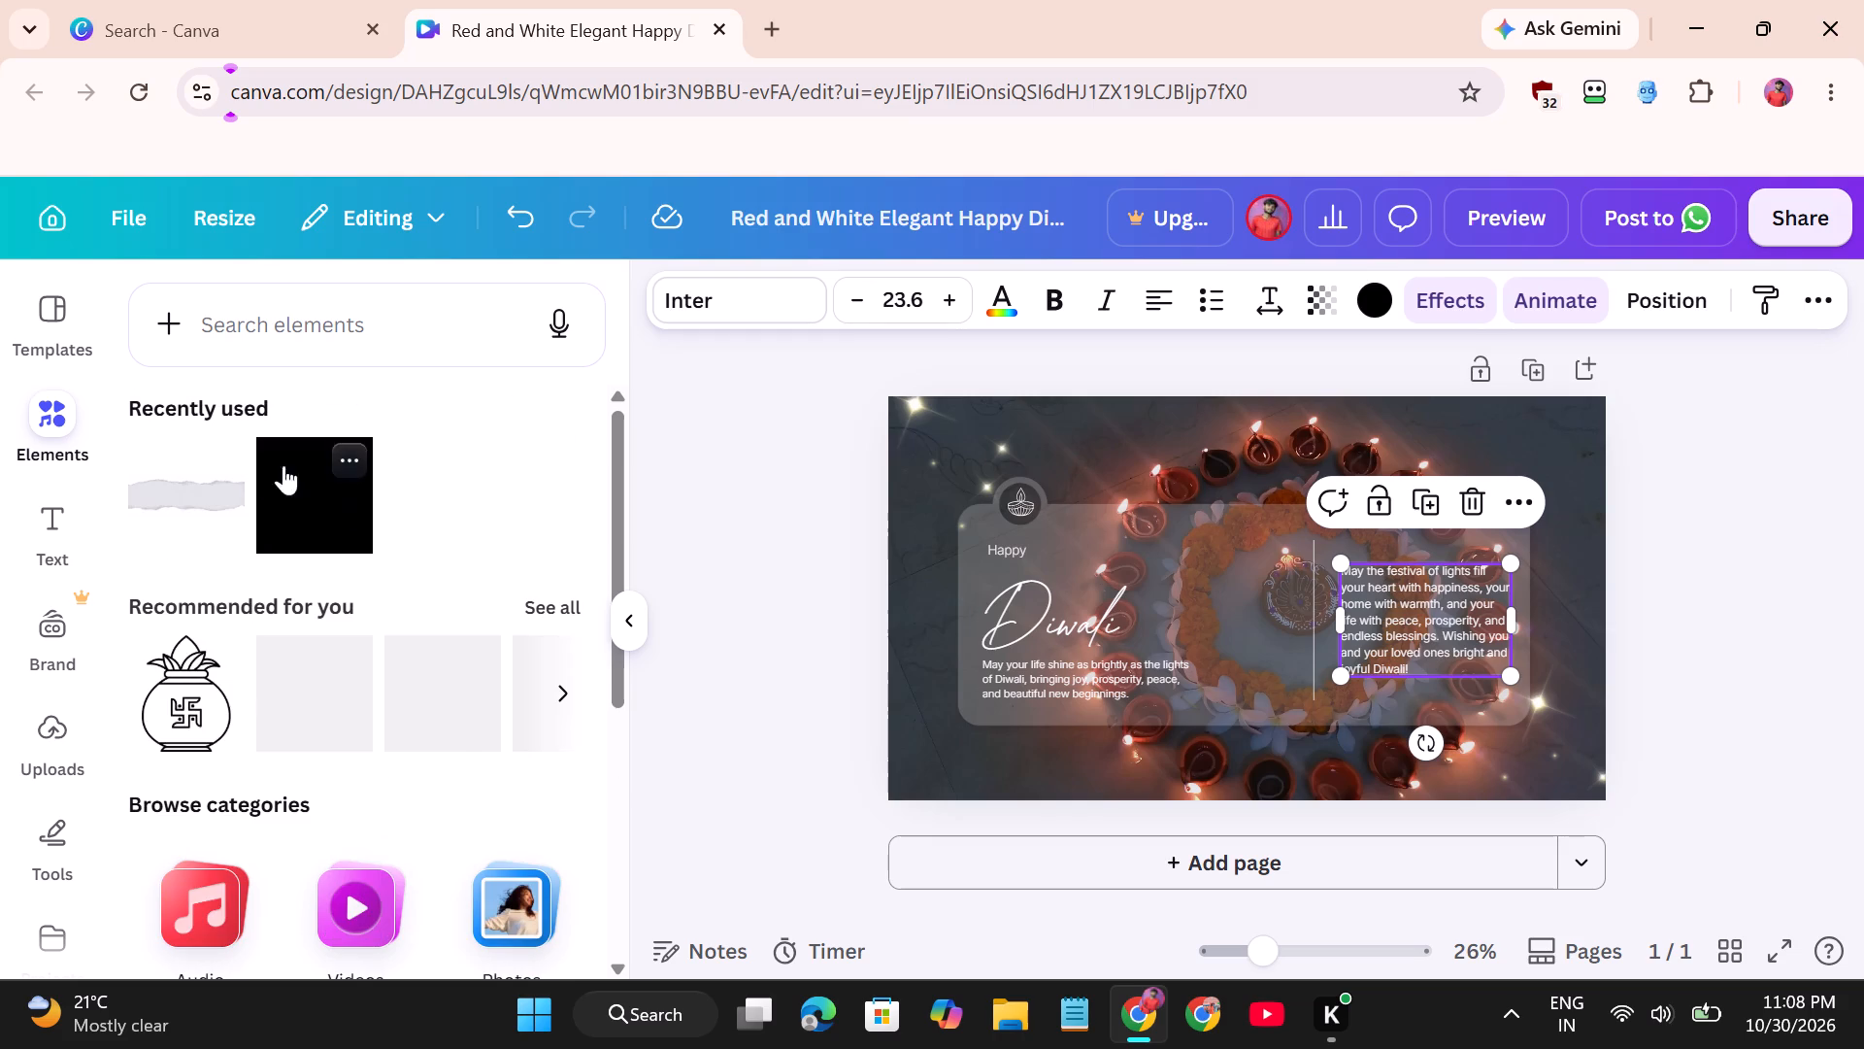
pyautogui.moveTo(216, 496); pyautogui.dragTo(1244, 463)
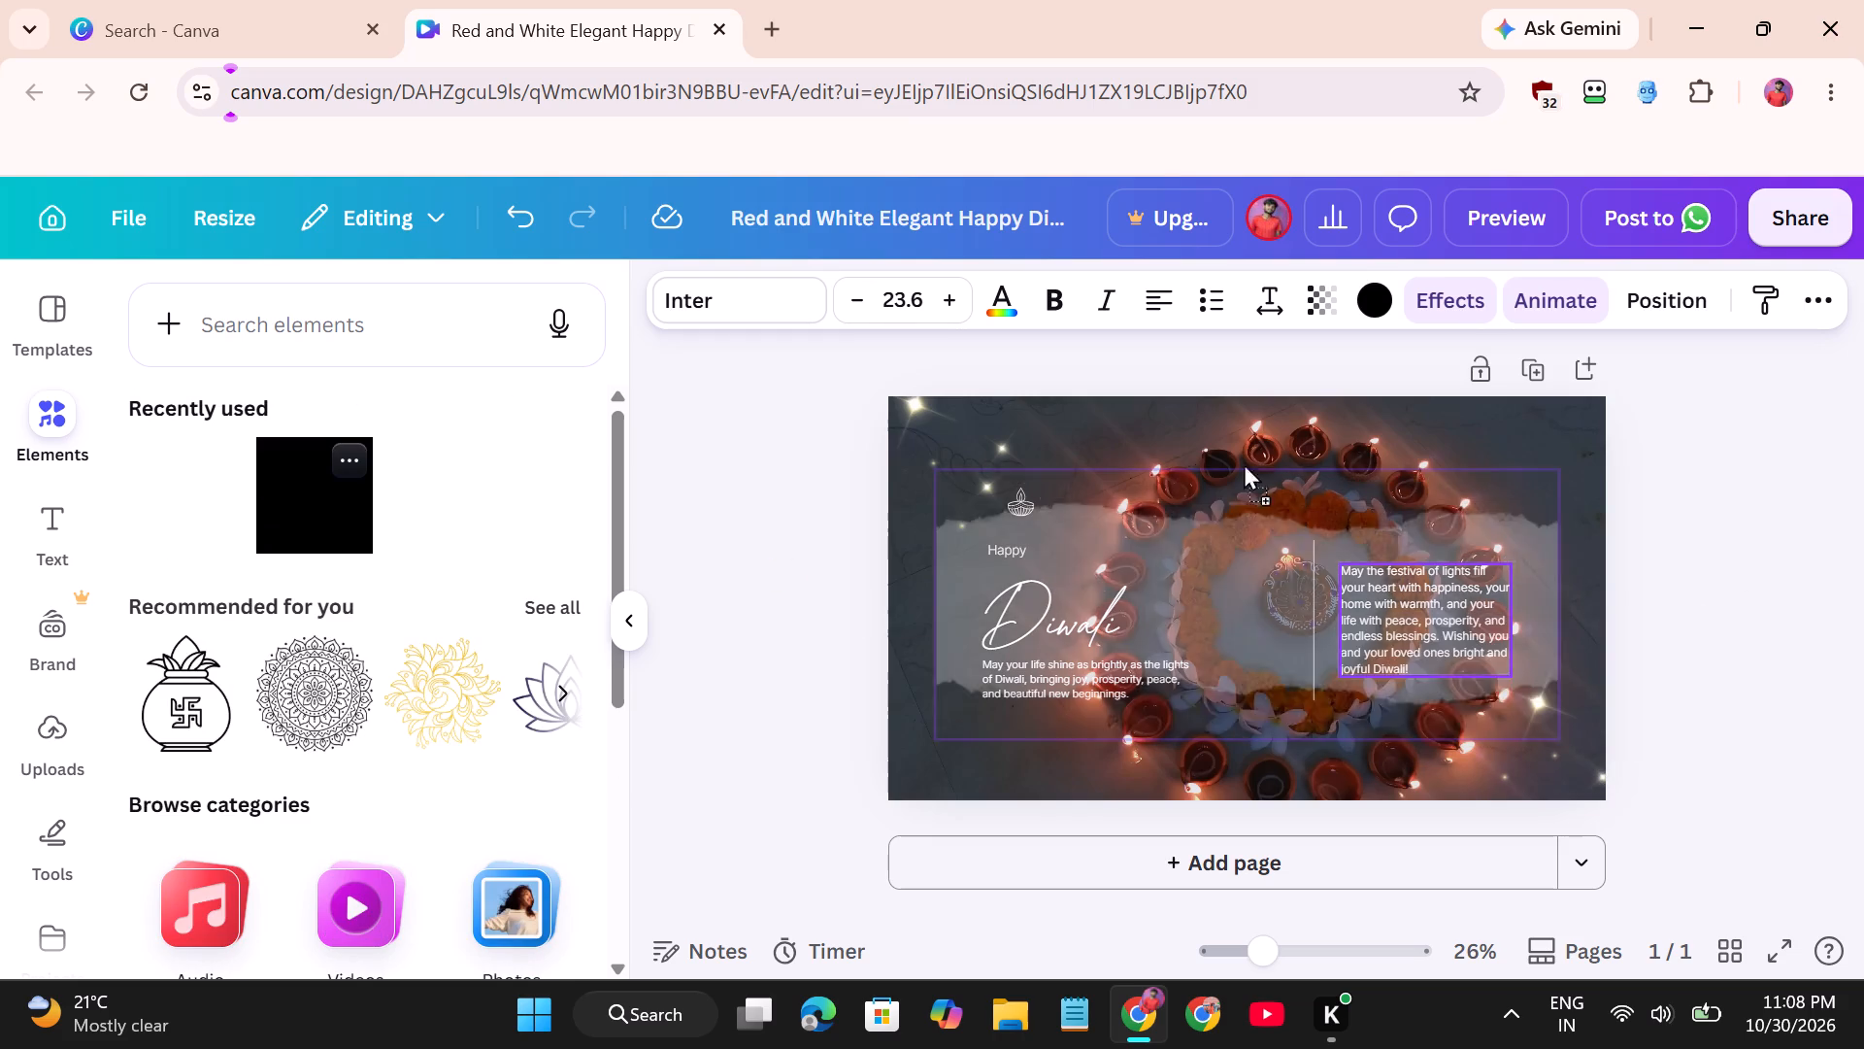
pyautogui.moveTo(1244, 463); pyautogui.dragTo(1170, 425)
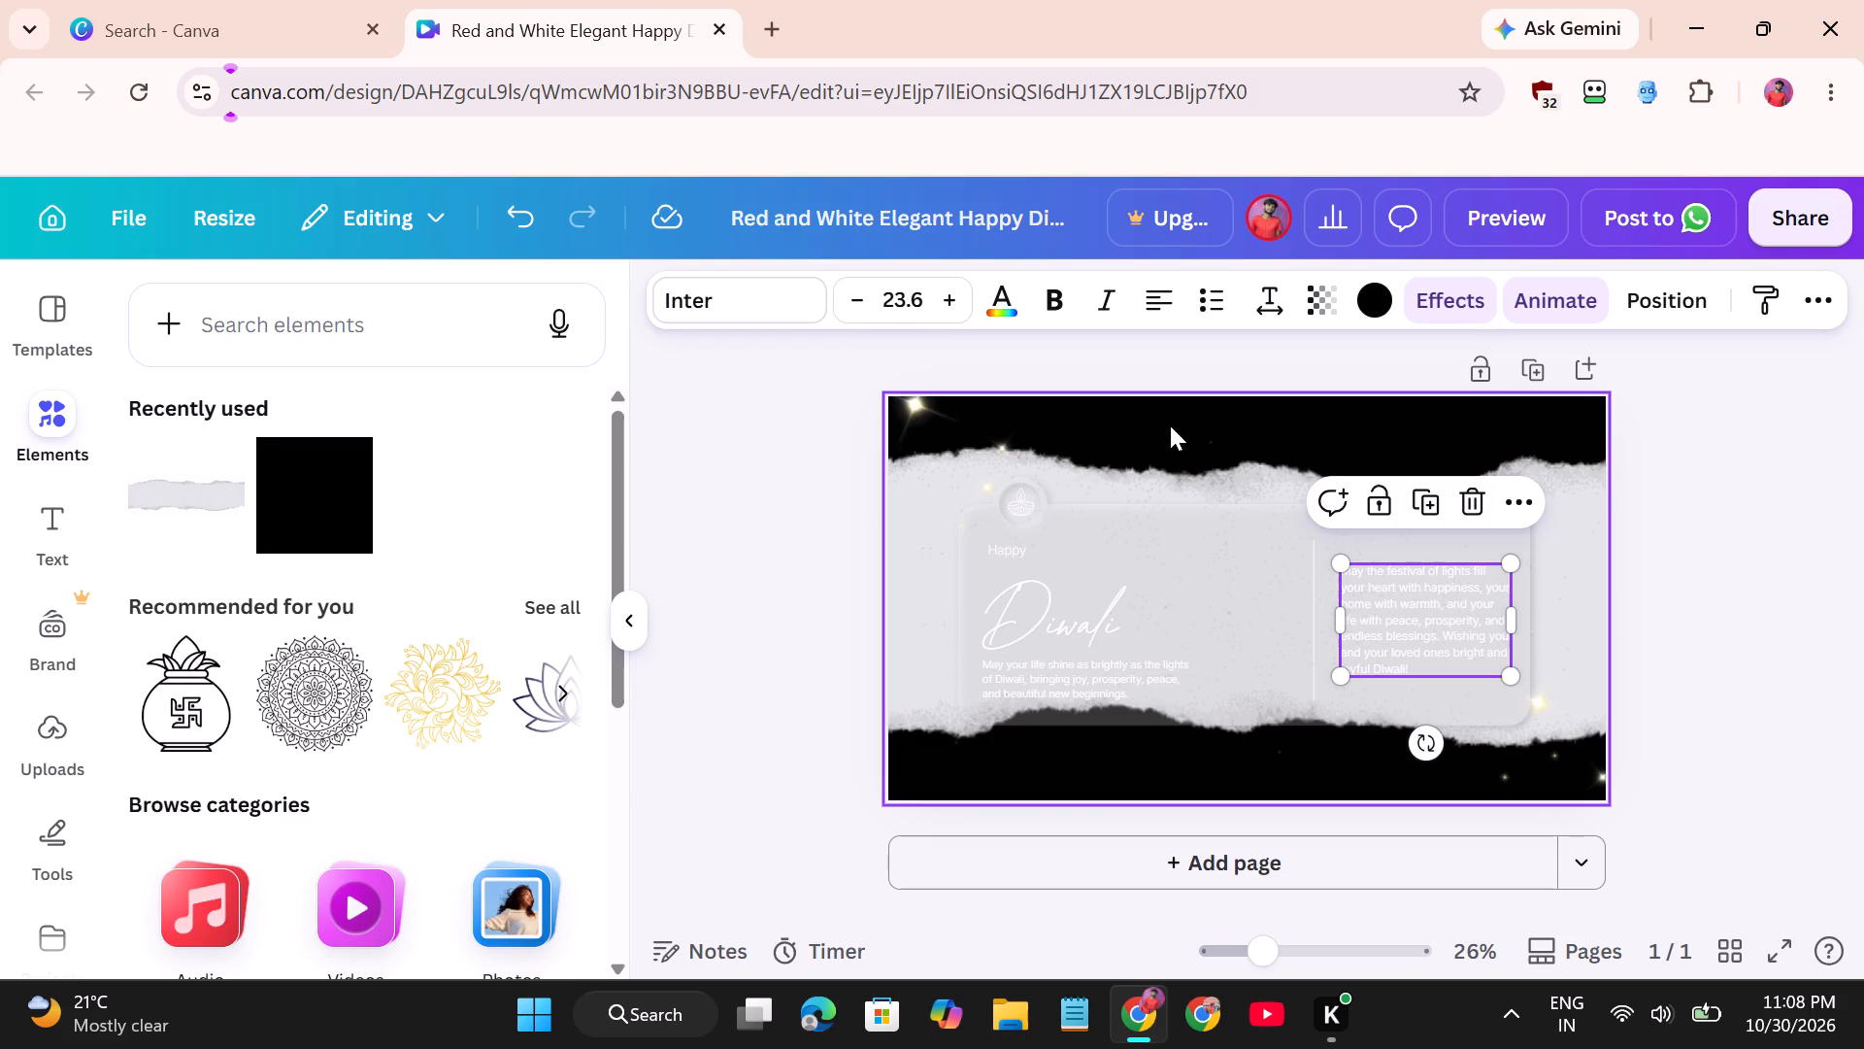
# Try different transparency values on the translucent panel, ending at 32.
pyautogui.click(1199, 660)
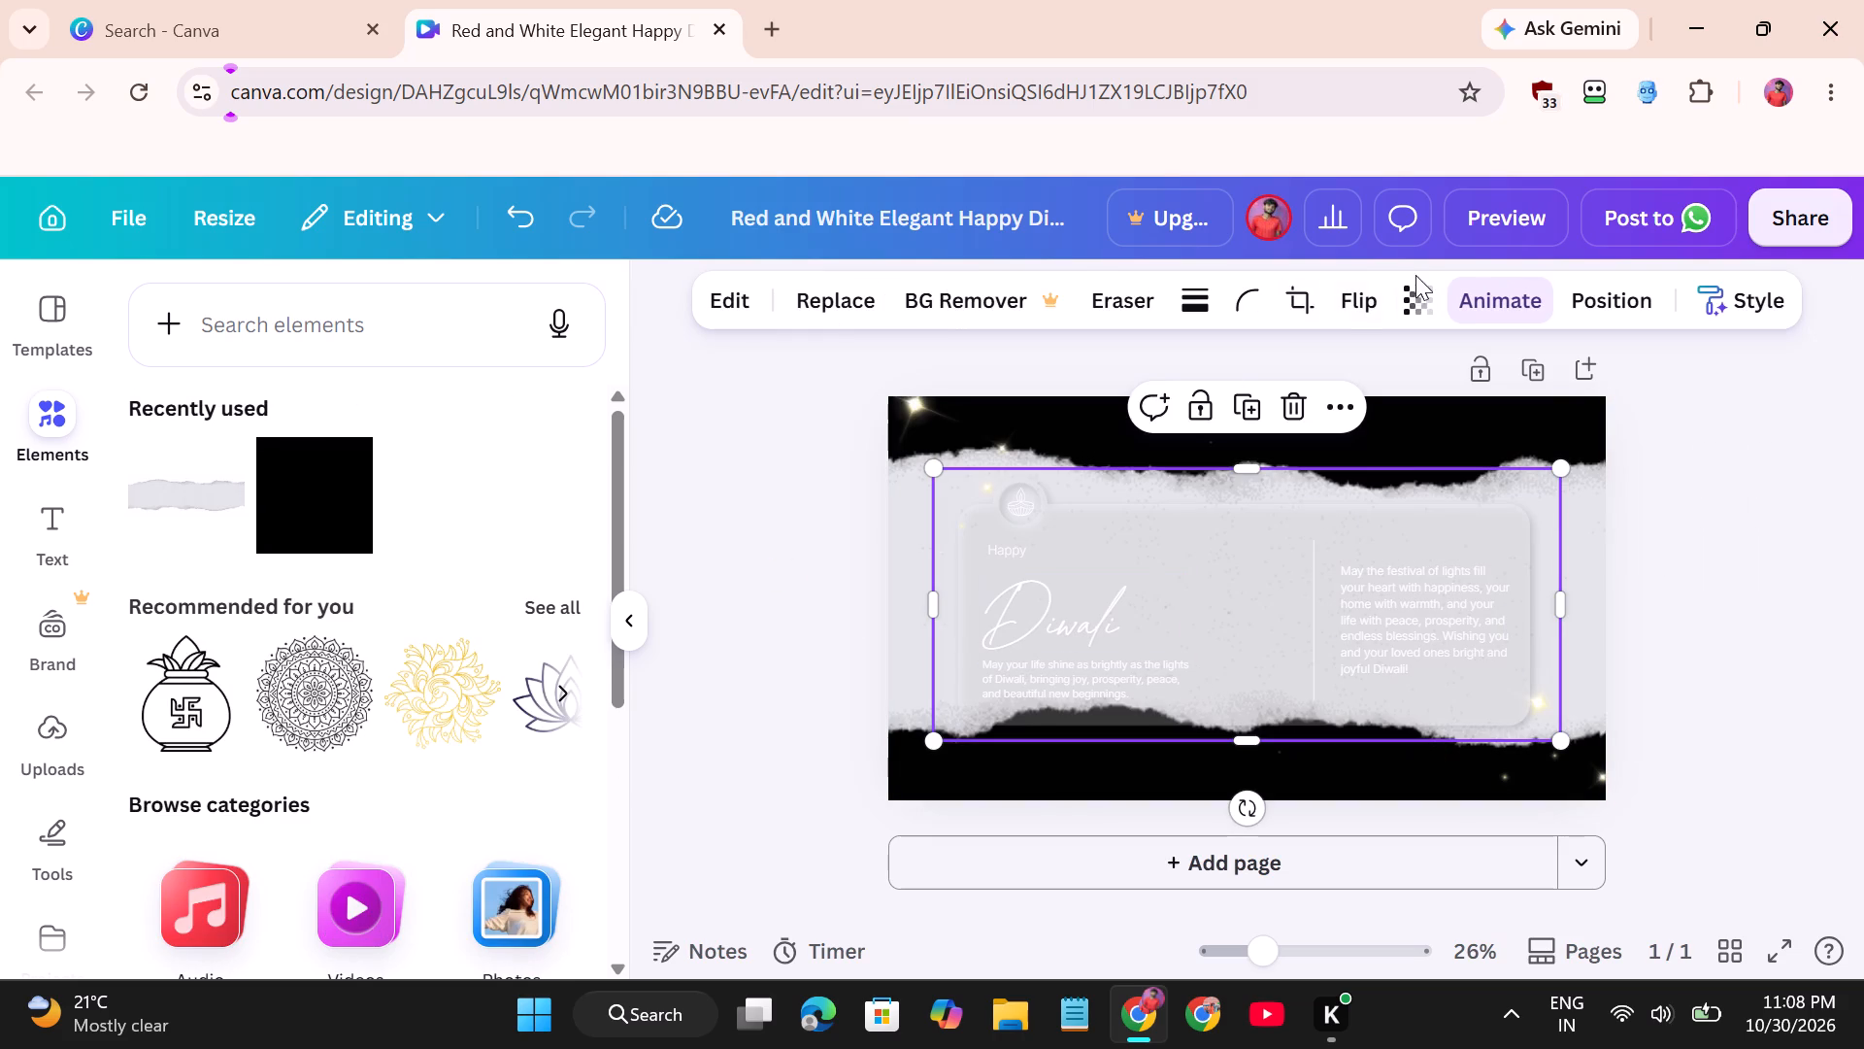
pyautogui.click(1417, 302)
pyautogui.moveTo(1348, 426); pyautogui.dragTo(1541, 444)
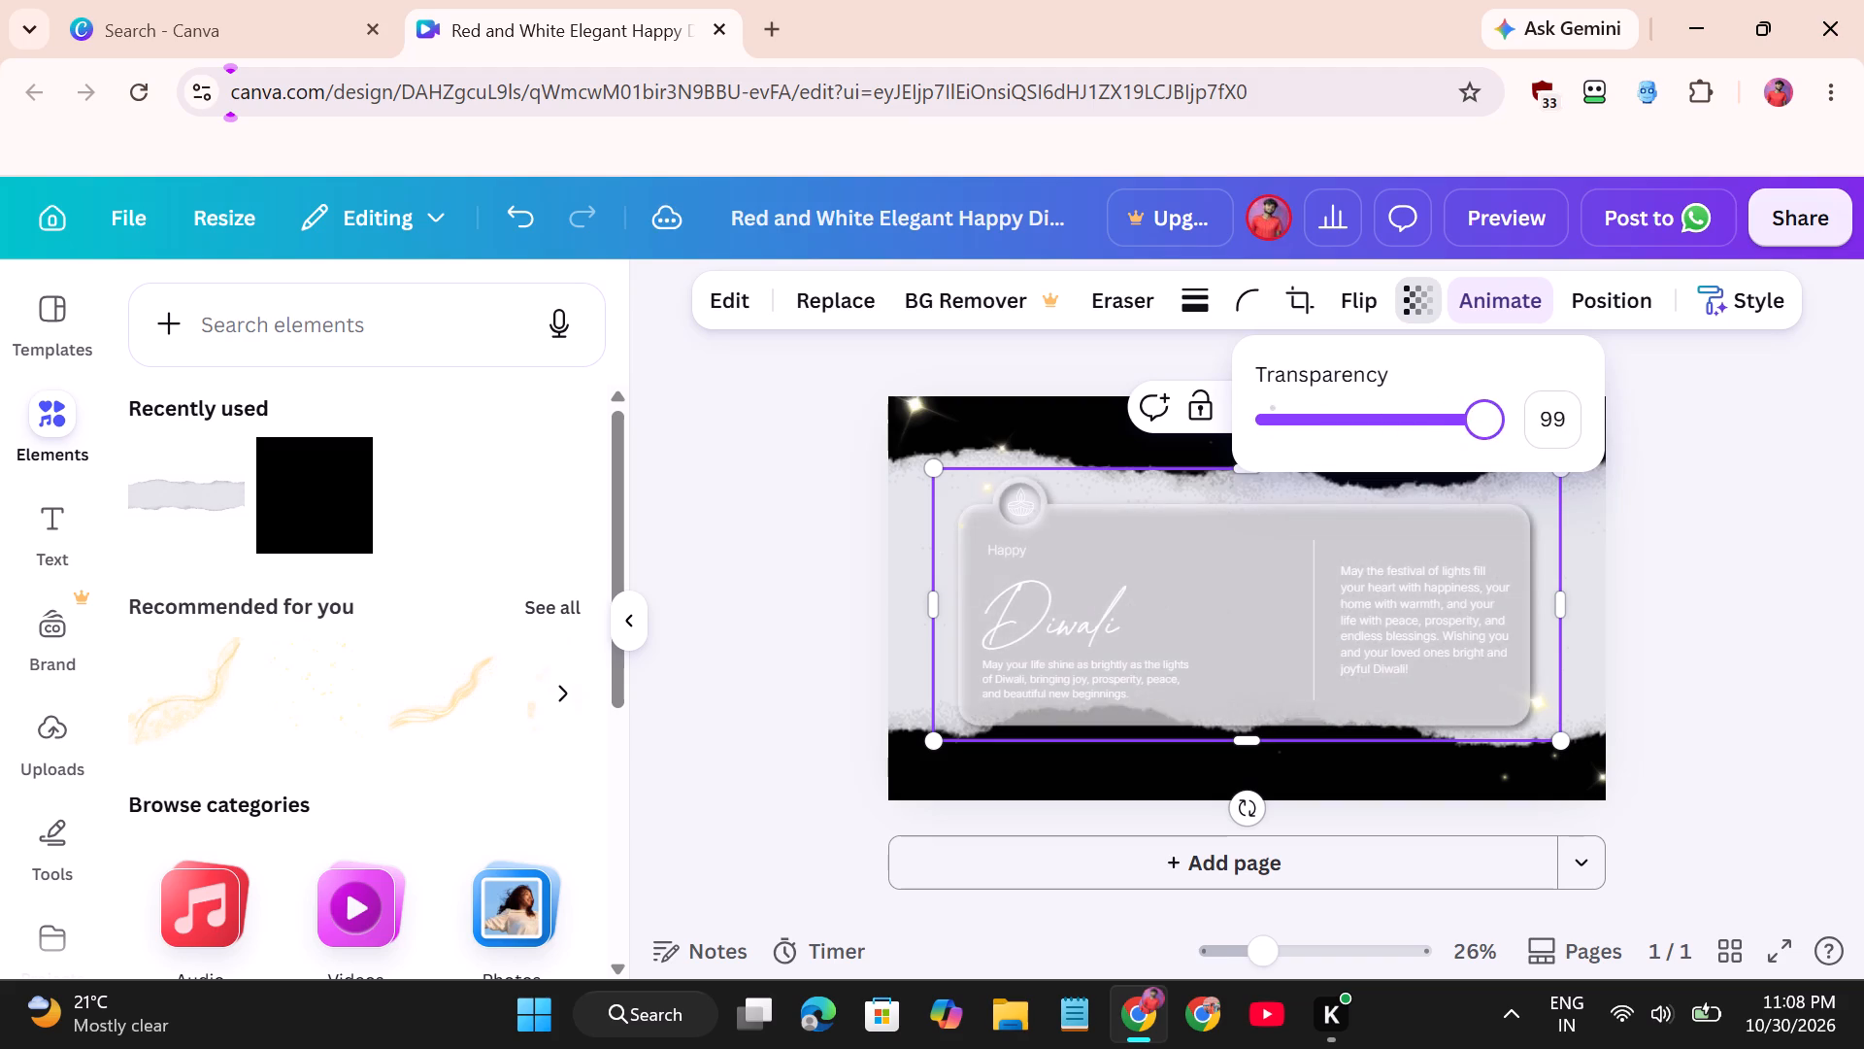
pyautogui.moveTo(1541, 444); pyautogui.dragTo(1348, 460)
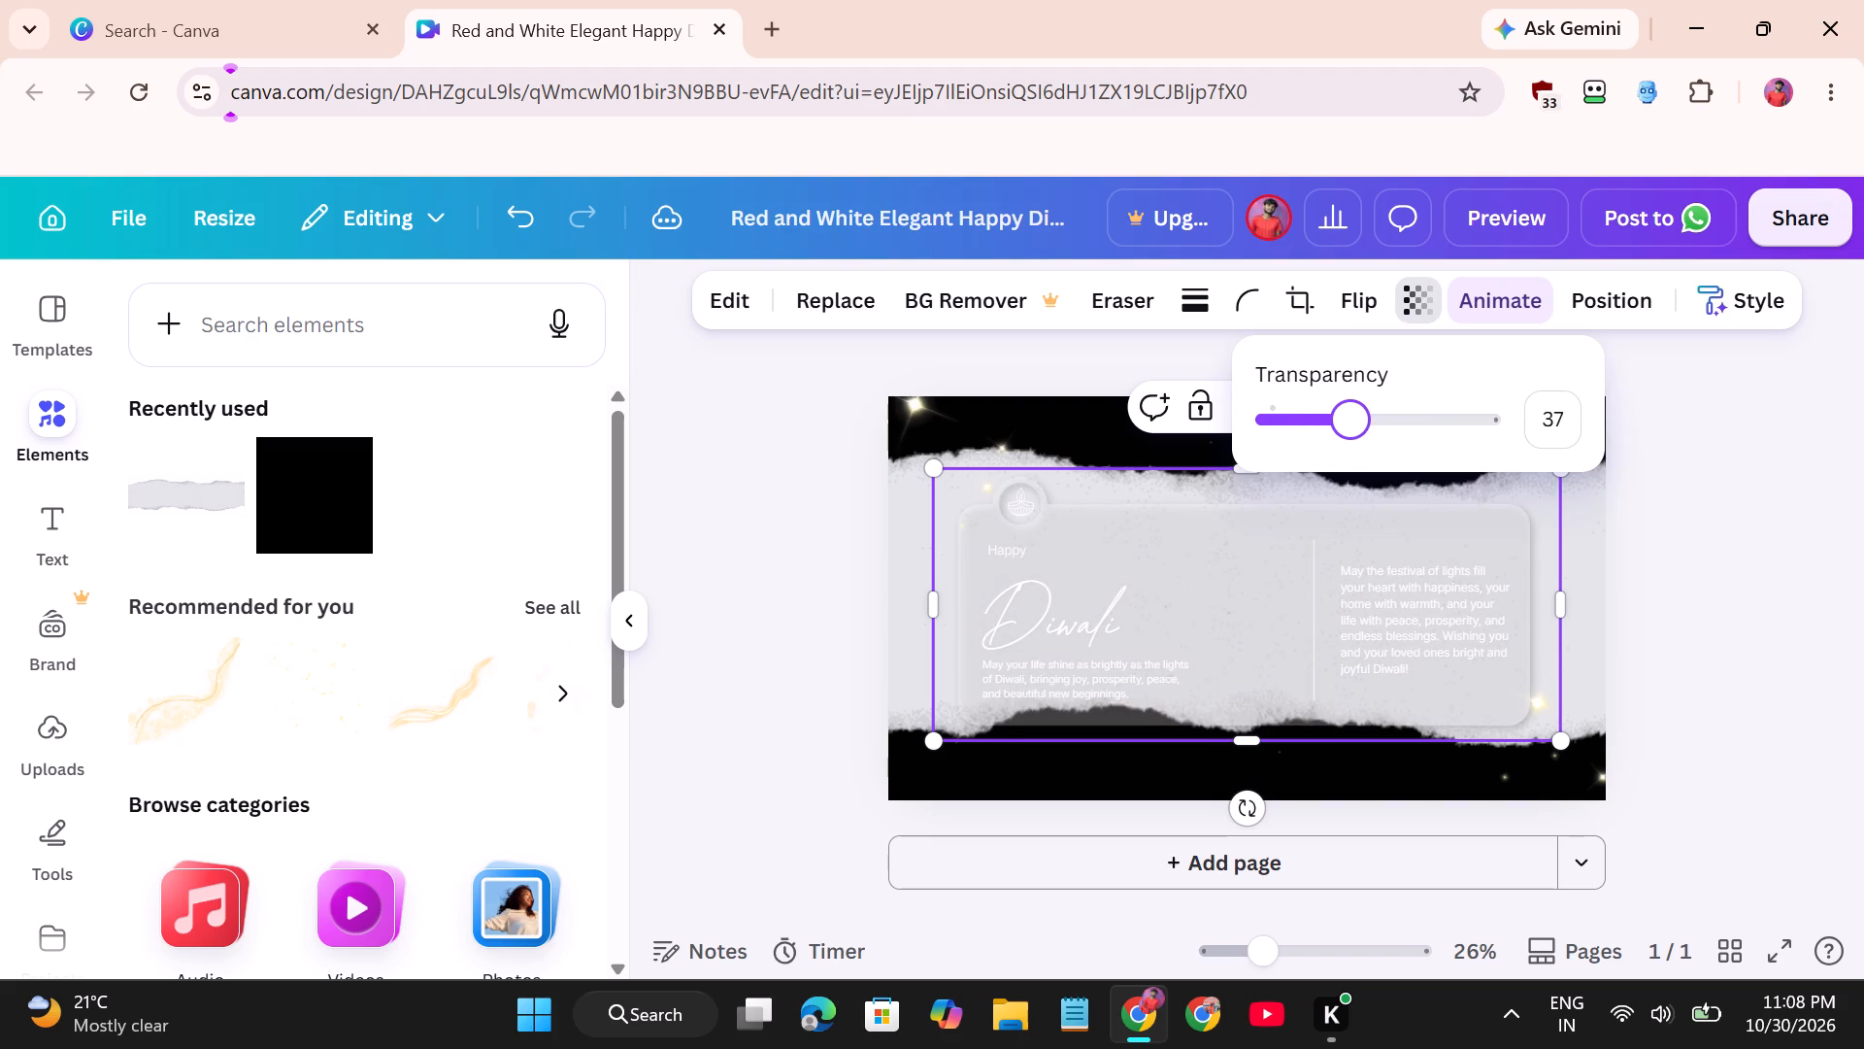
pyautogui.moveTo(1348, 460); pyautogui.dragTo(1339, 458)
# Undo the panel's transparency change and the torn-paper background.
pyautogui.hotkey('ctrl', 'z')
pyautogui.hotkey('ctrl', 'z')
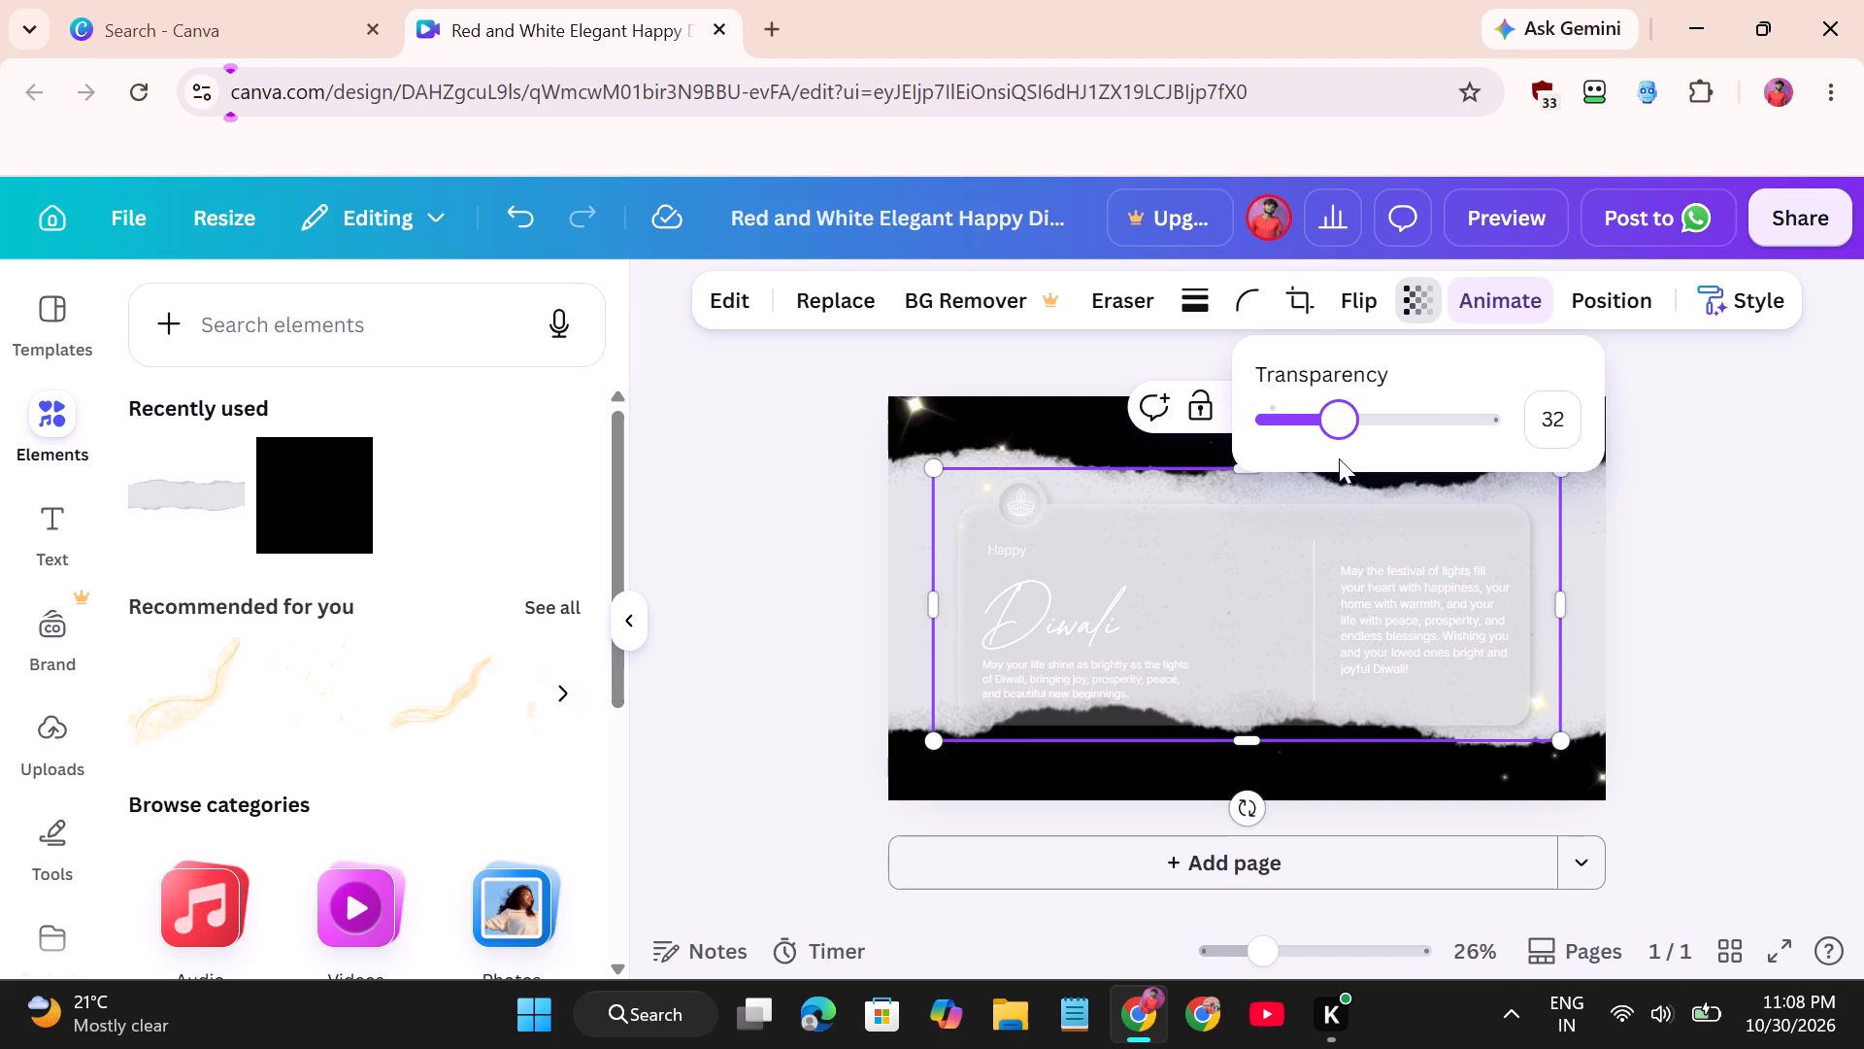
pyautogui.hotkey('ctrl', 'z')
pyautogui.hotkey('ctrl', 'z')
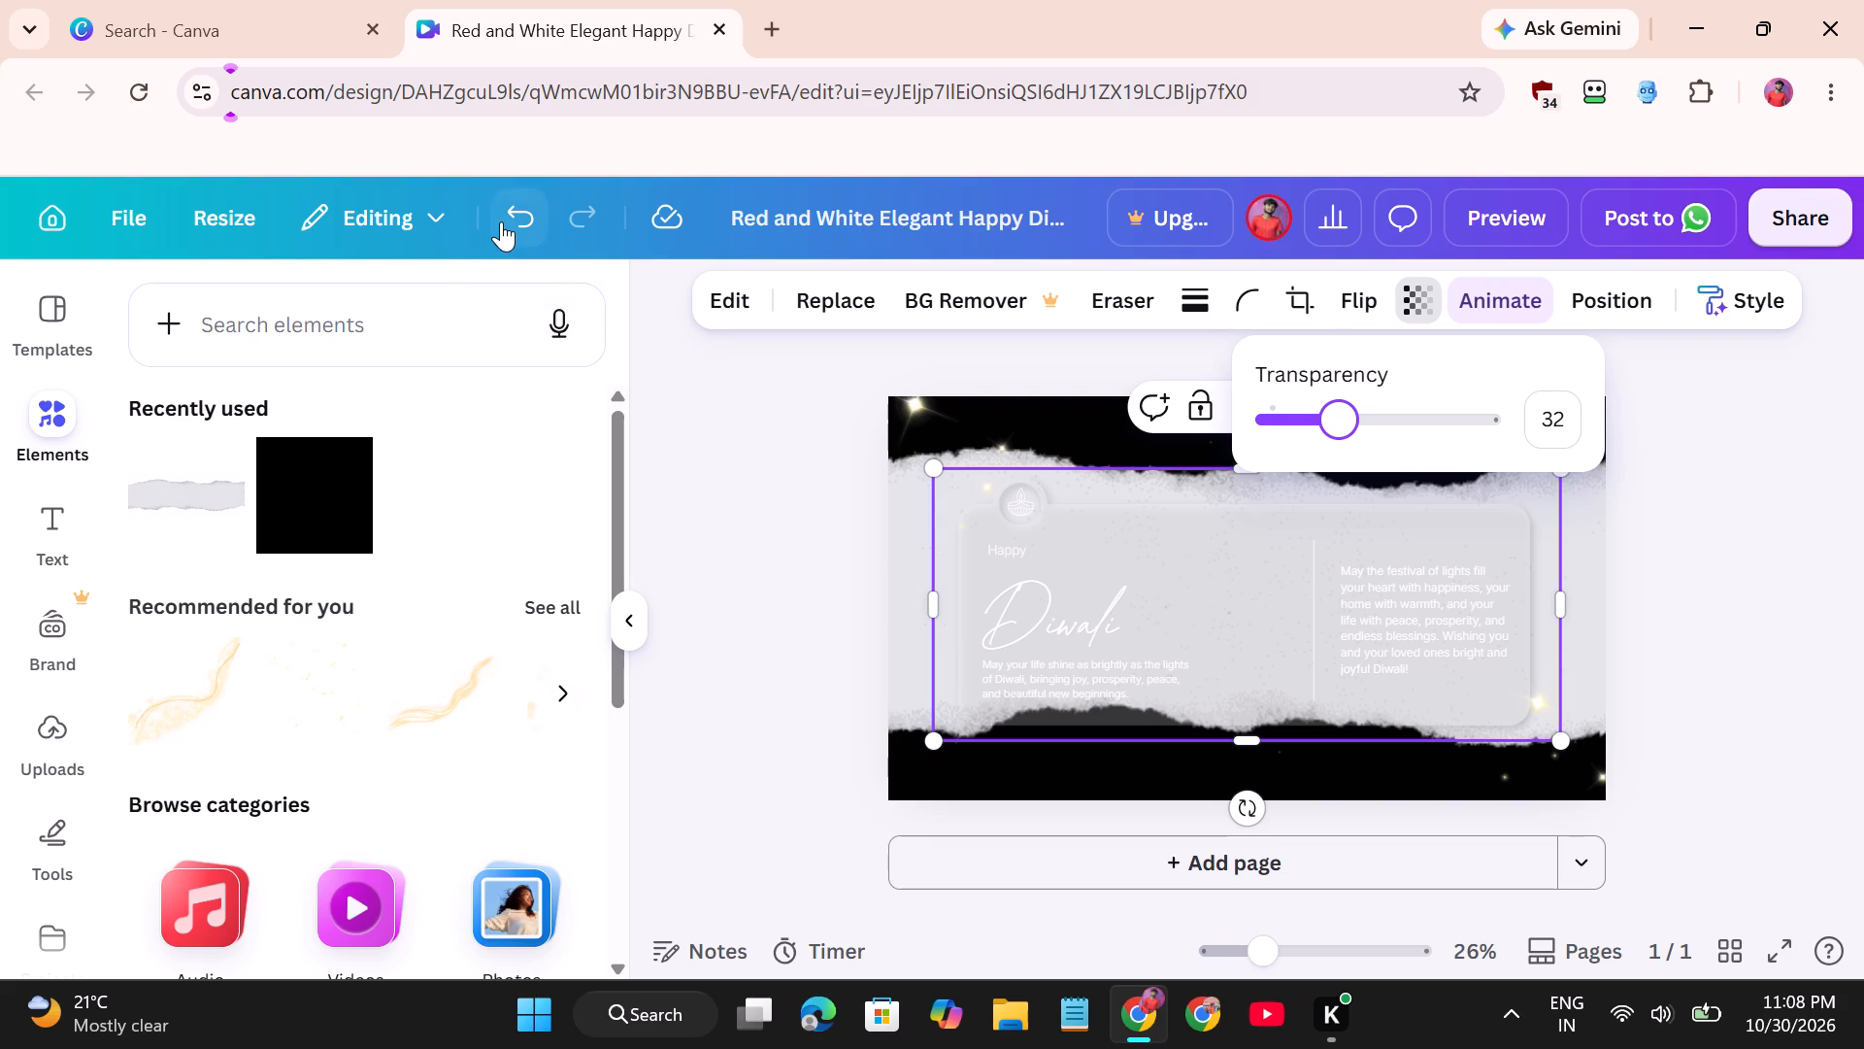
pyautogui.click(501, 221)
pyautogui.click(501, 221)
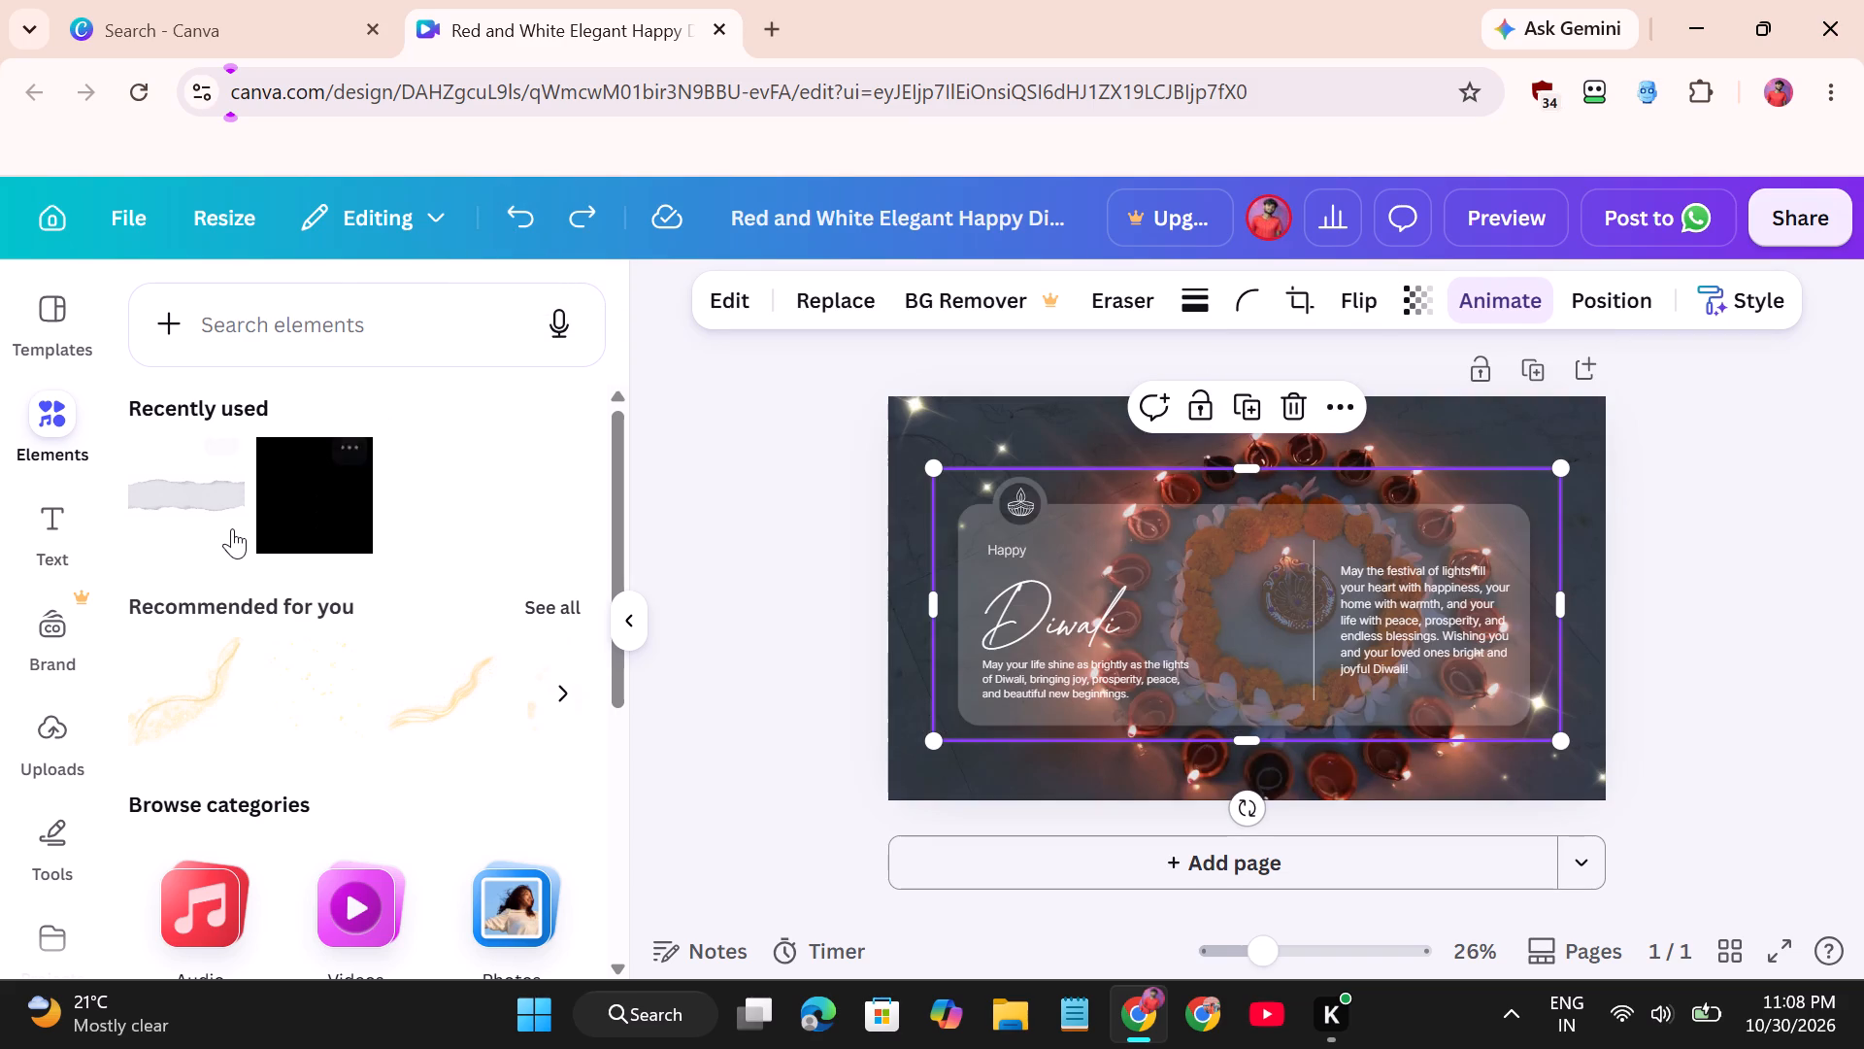
# Add the kalash pot line drawing with the swastika to the middle of the translucent panel.
pyautogui.scroll(-2, 231, 525)
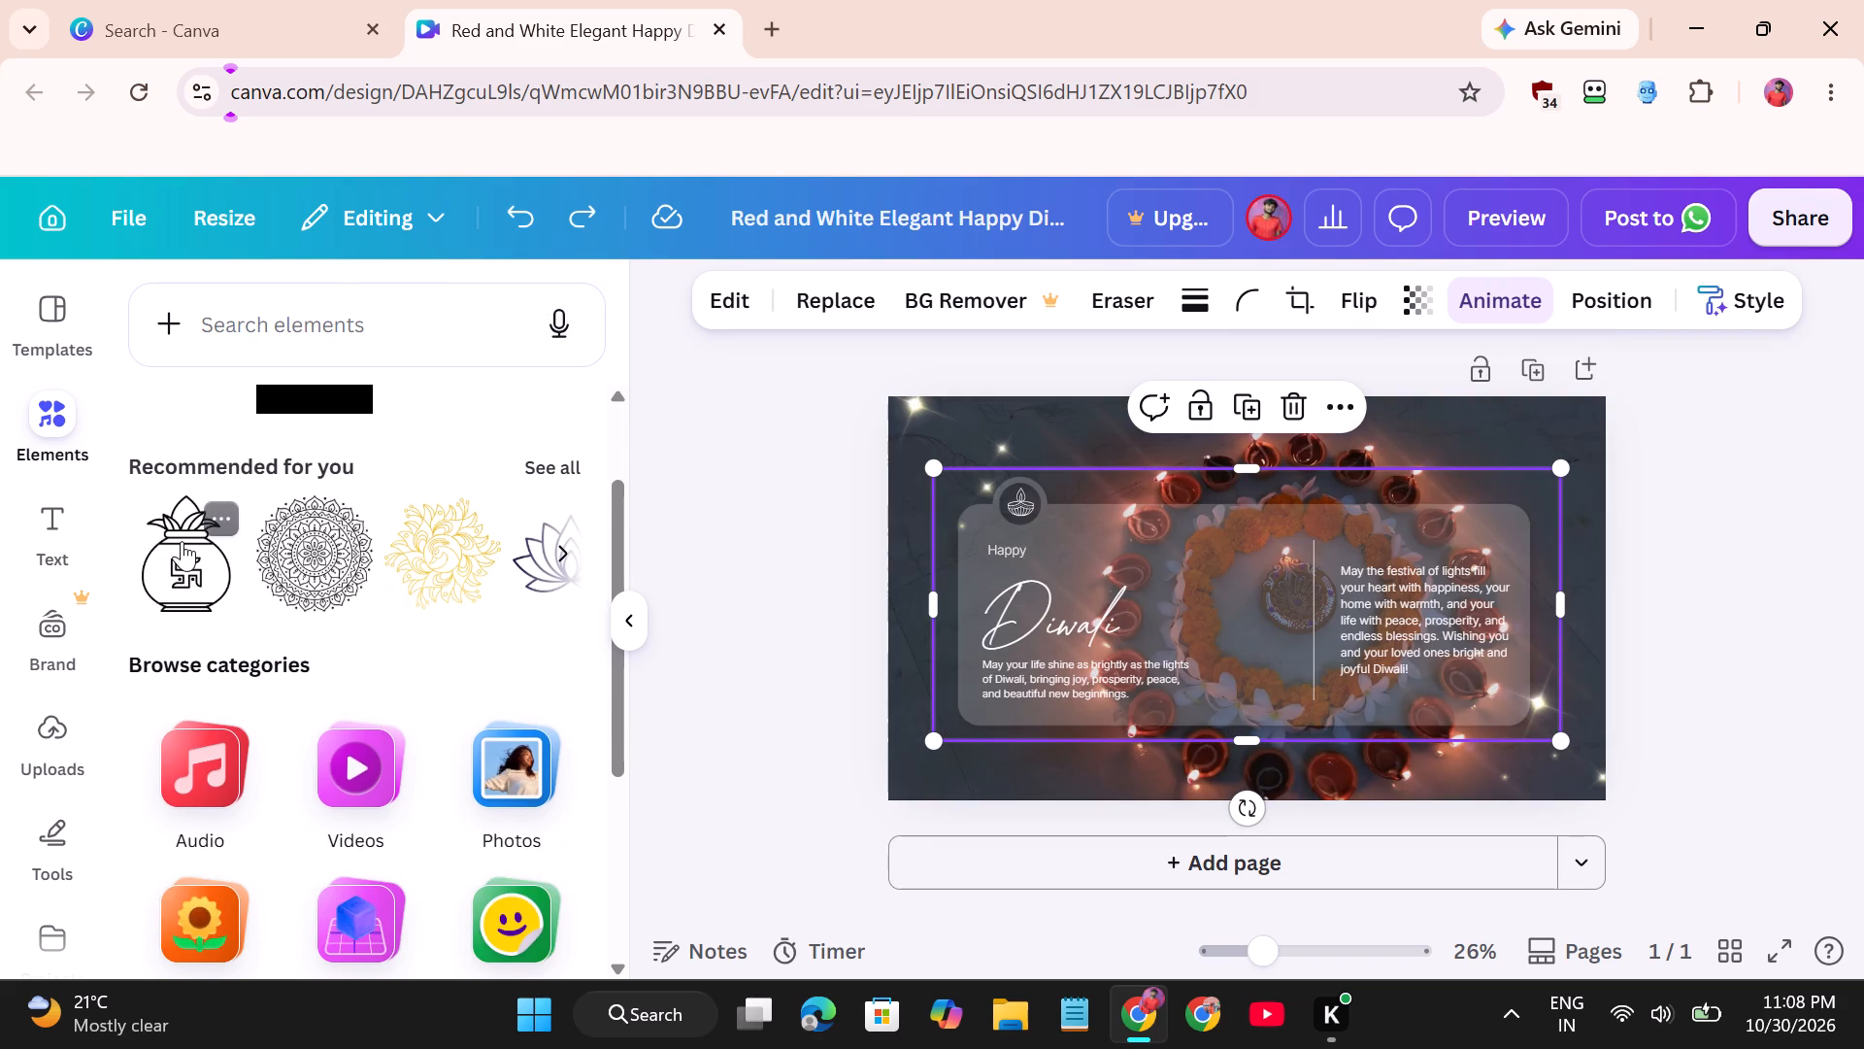
pyautogui.moveTo(182, 541); pyautogui.dragTo(1287, 579)
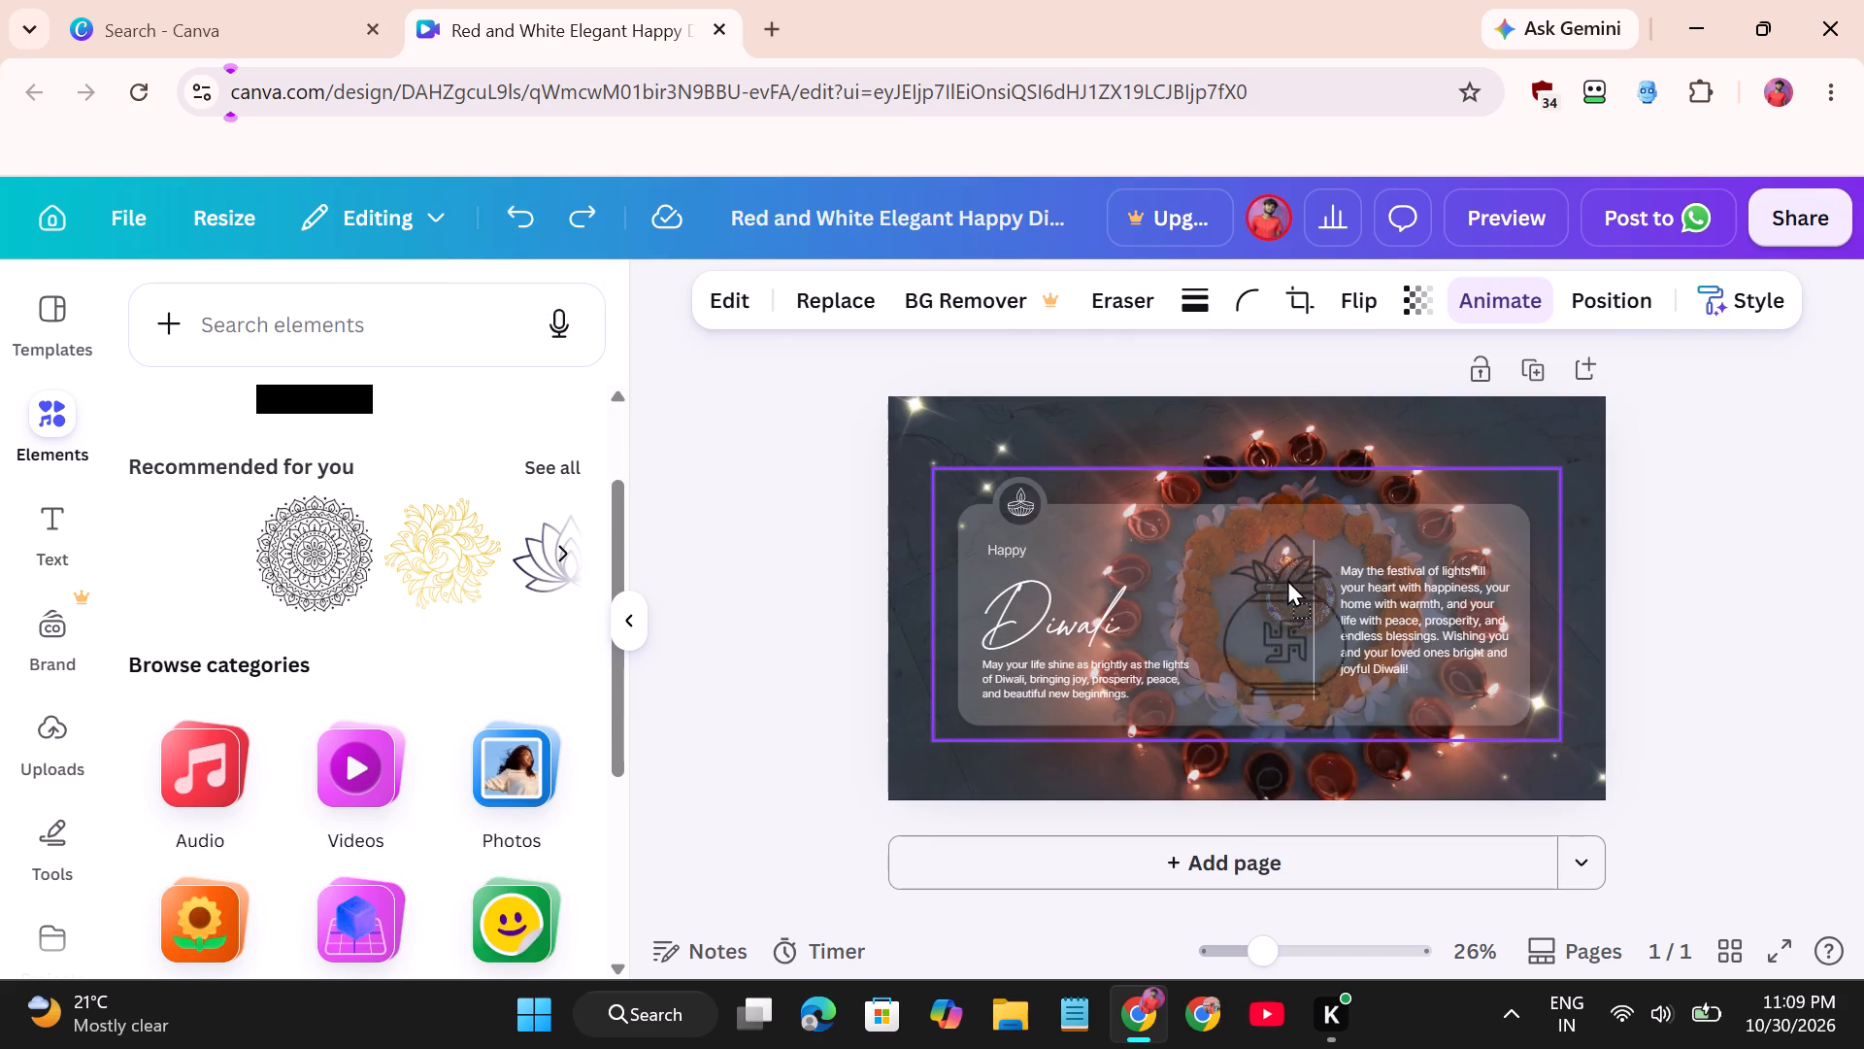
pyautogui.moveTo(1287, 579); pyautogui.dragTo(1288, 565)
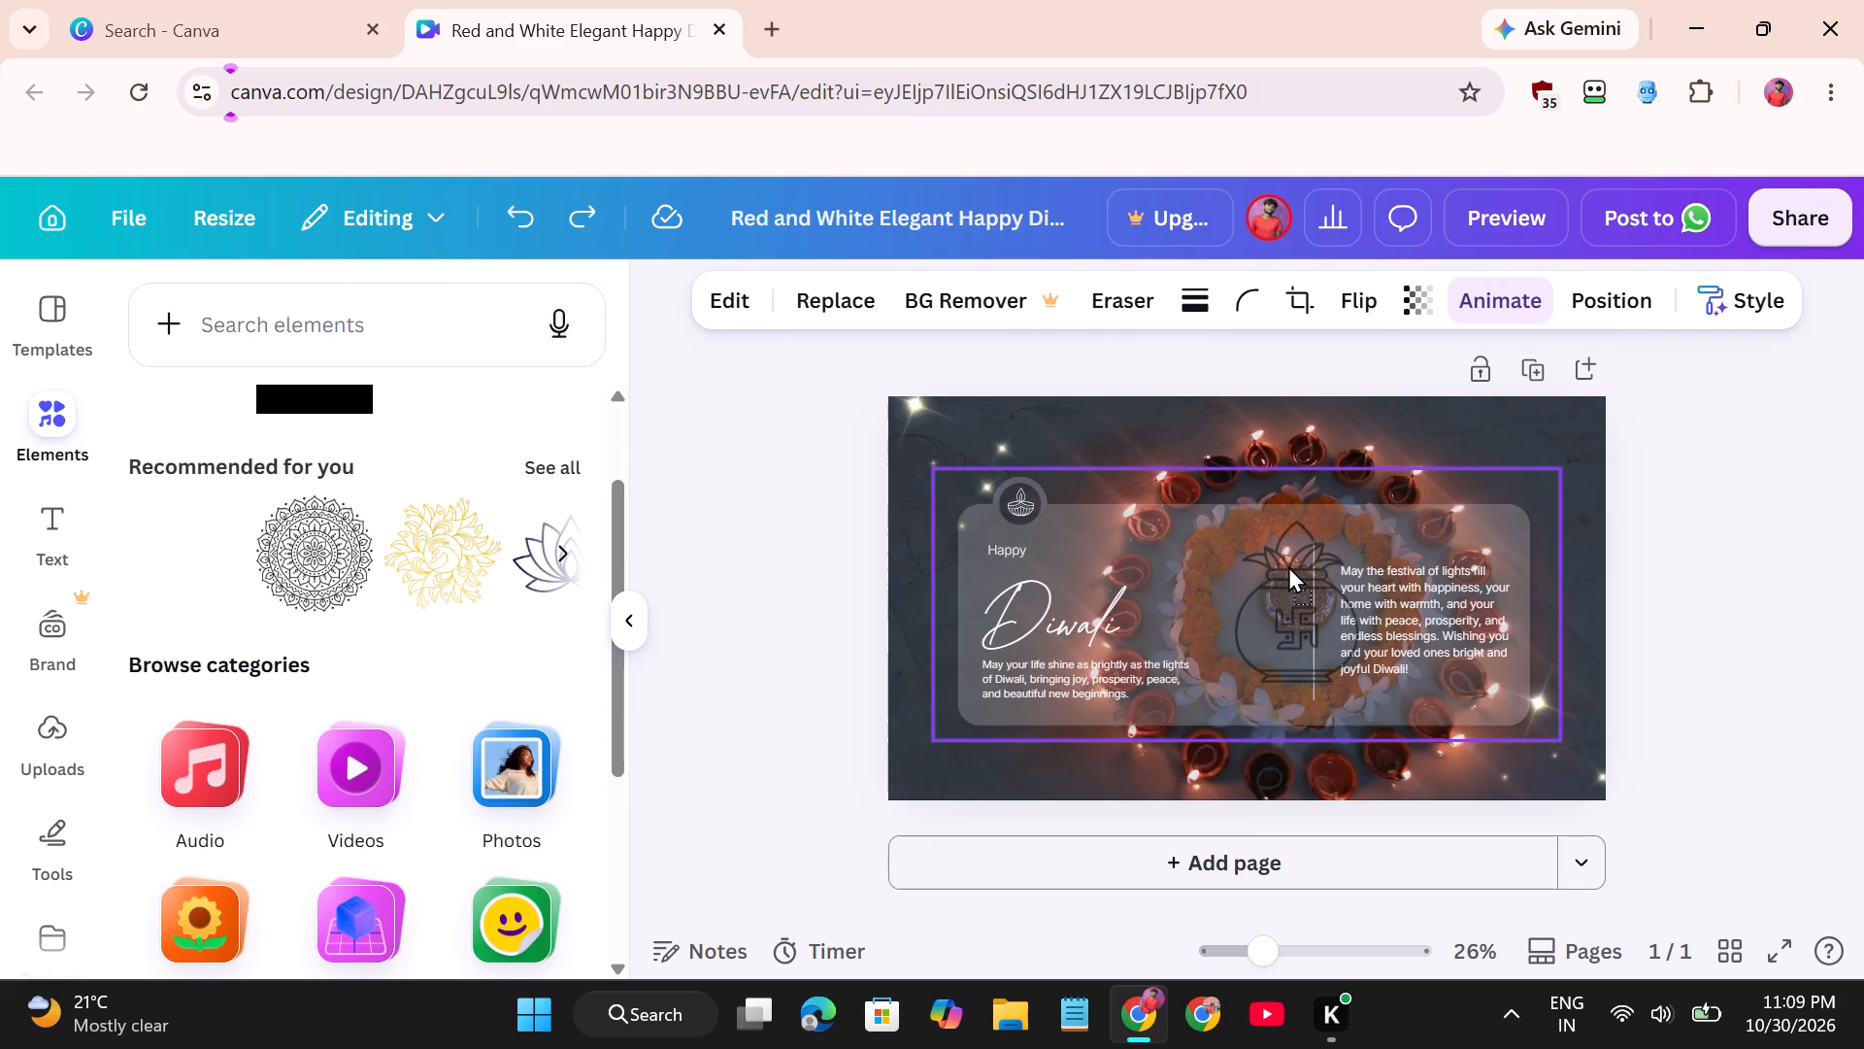
pyautogui.moveTo(1288, 565); pyautogui.dragTo(1291, 545)
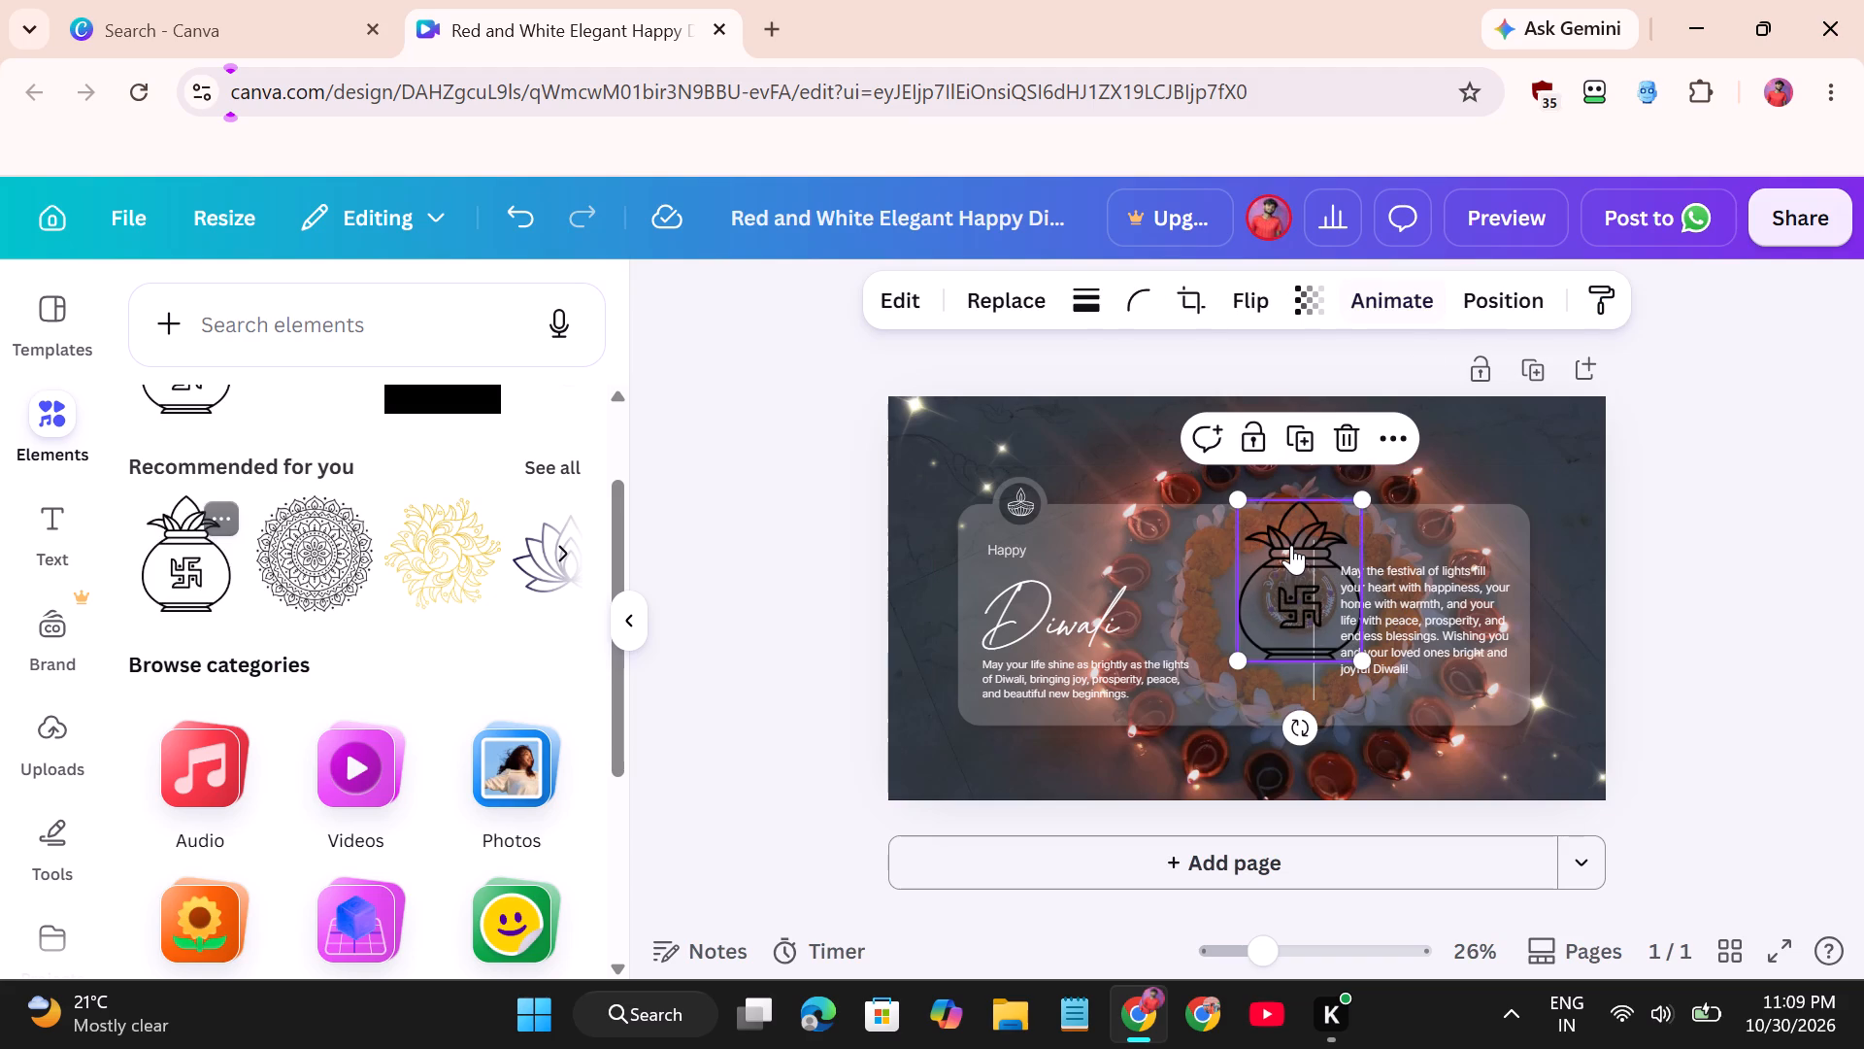
# Shrink the "May the festival of lights" paragraph to size 18, and move it and the vertical divider line off the page.
pyautogui.moveTo(1391, 623); pyautogui.dragTo(1428, 601)
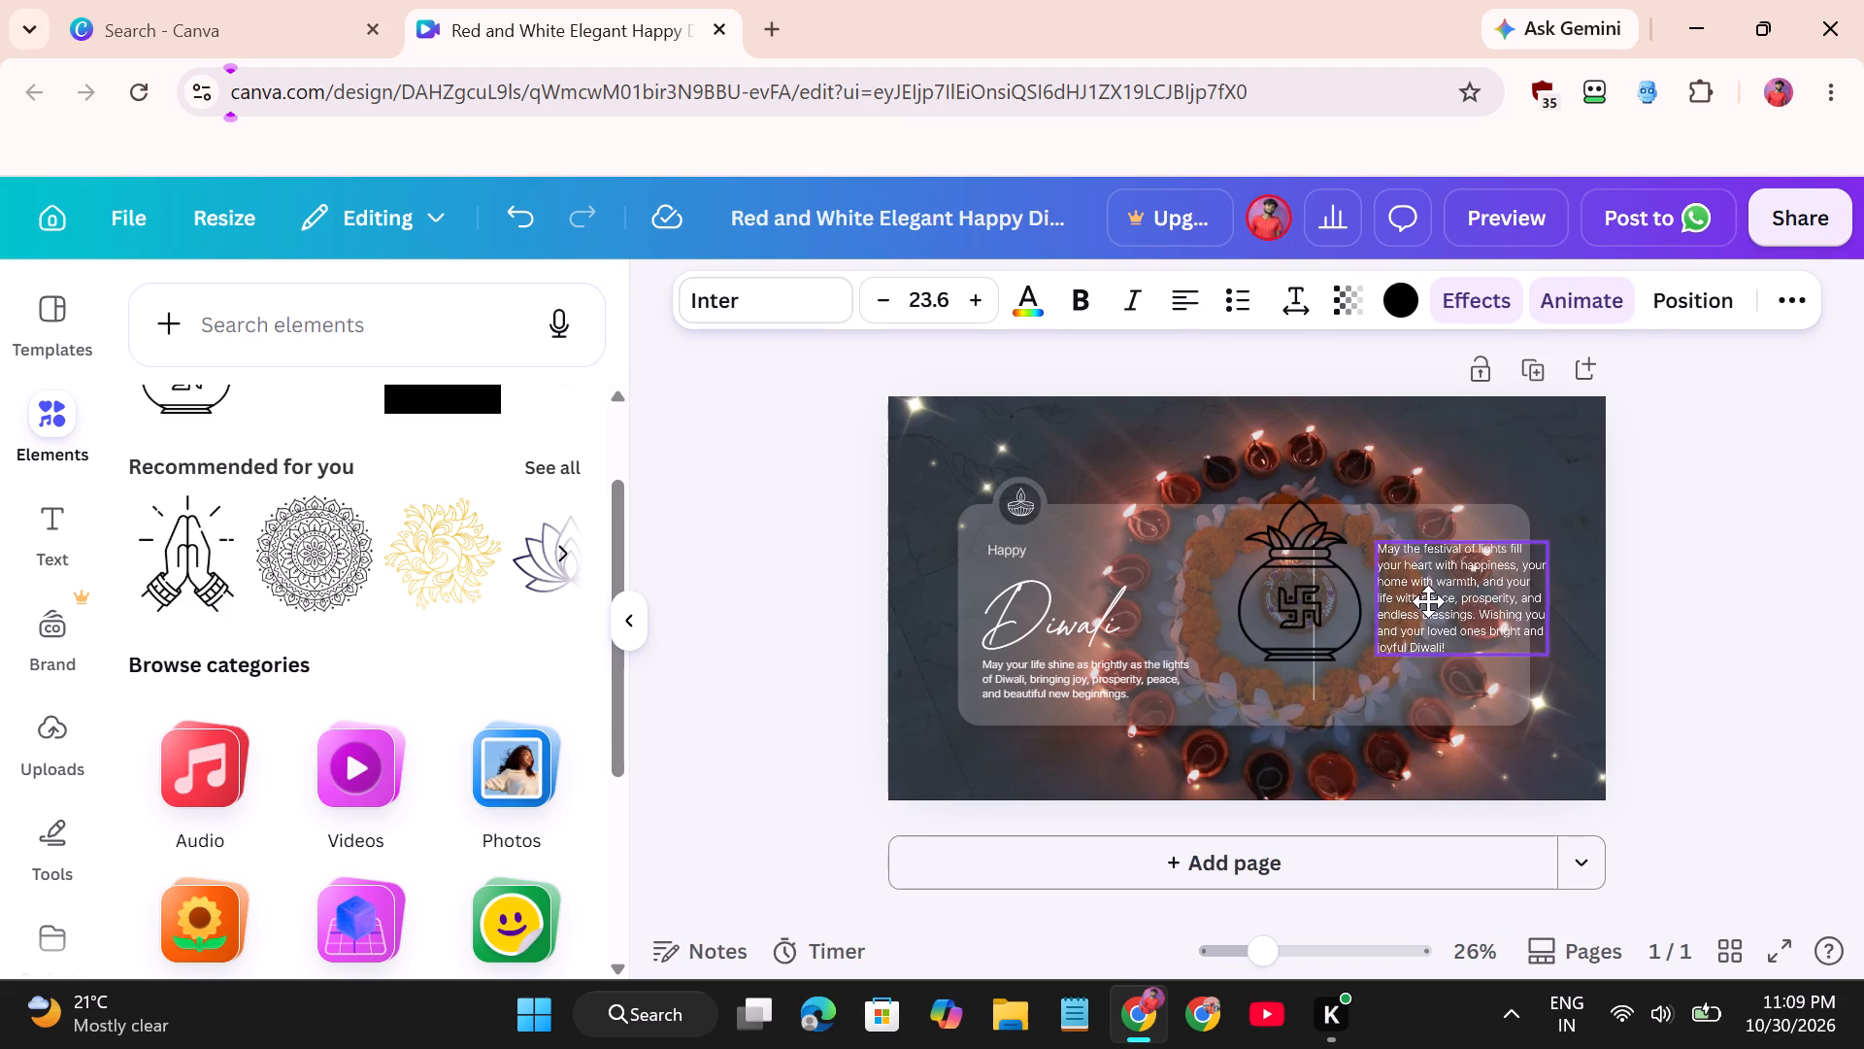
pyautogui.moveTo(1428, 601); pyautogui.dragTo(1423, 603)
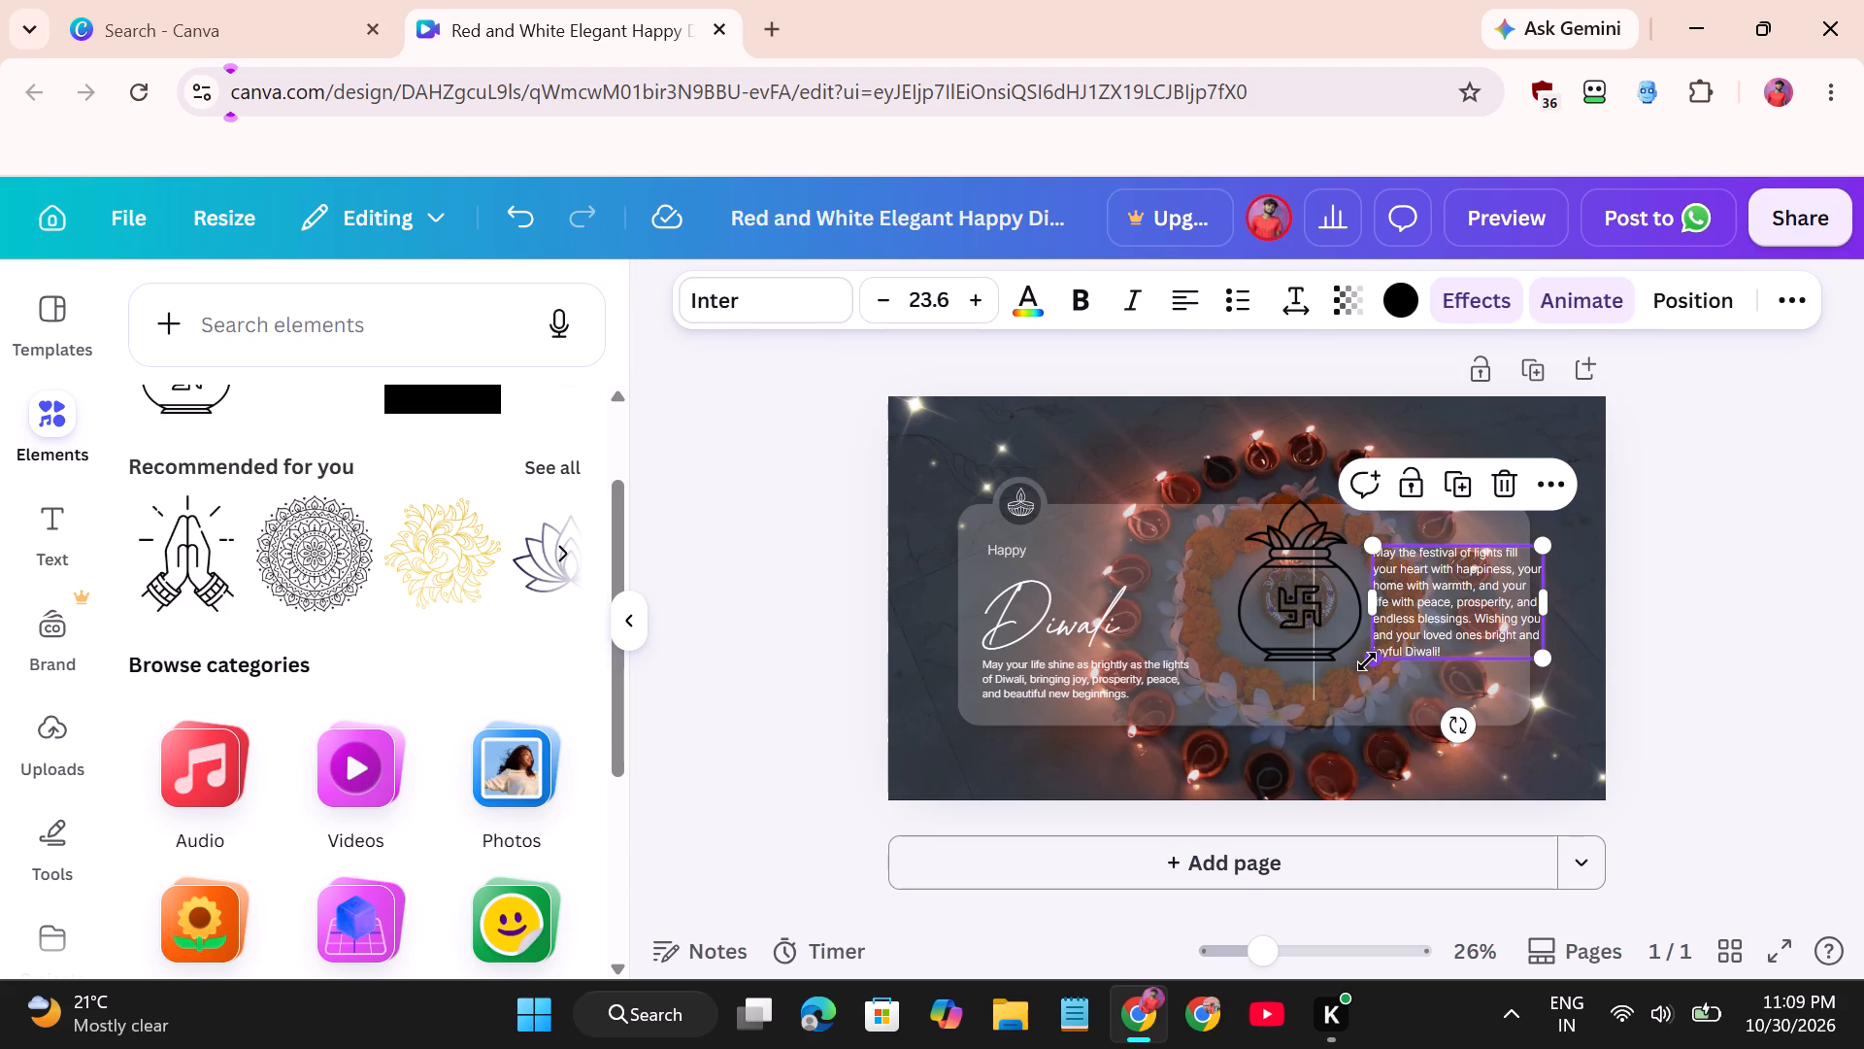
pyautogui.moveTo(1367, 661); pyautogui.dragTo(1403, 640)
pyautogui.moveTo(1478, 575); pyautogui.dragTo(1473, 550)
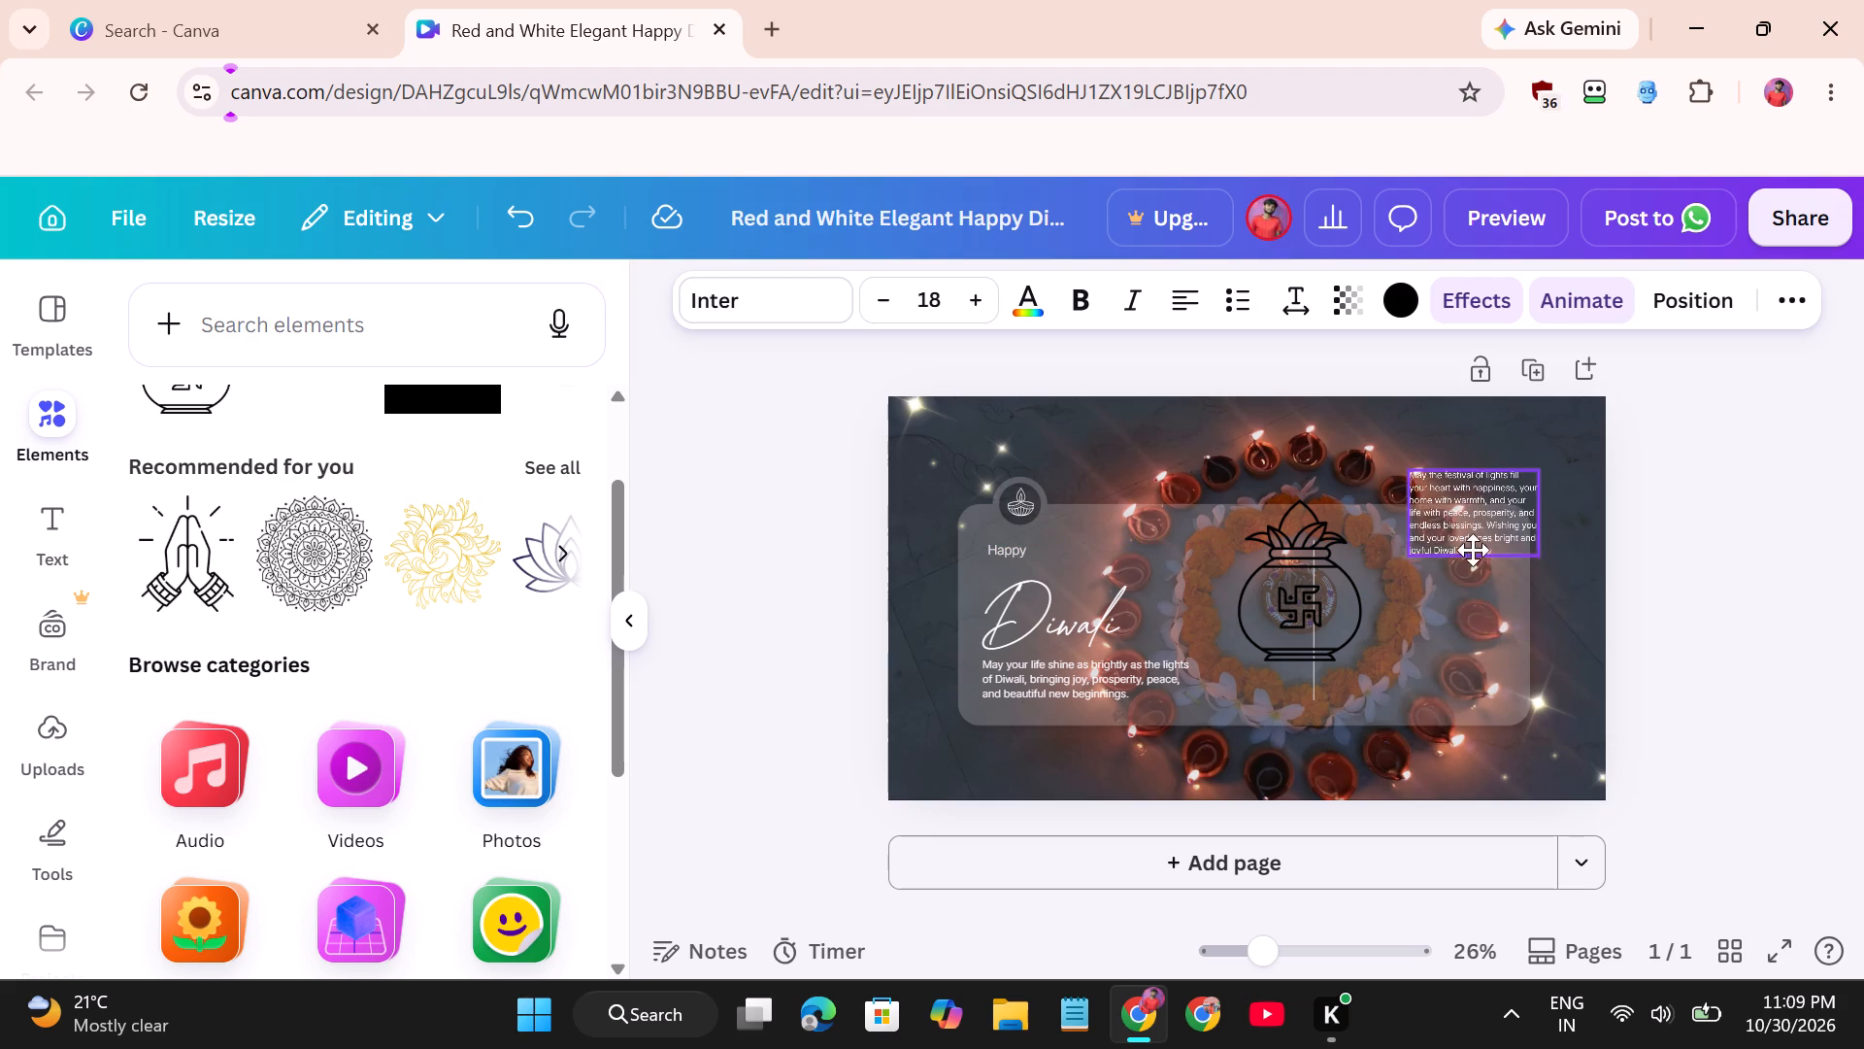
pyautogui.moveTo(1473, 550); pyautogui.dragTo(1660, 233)
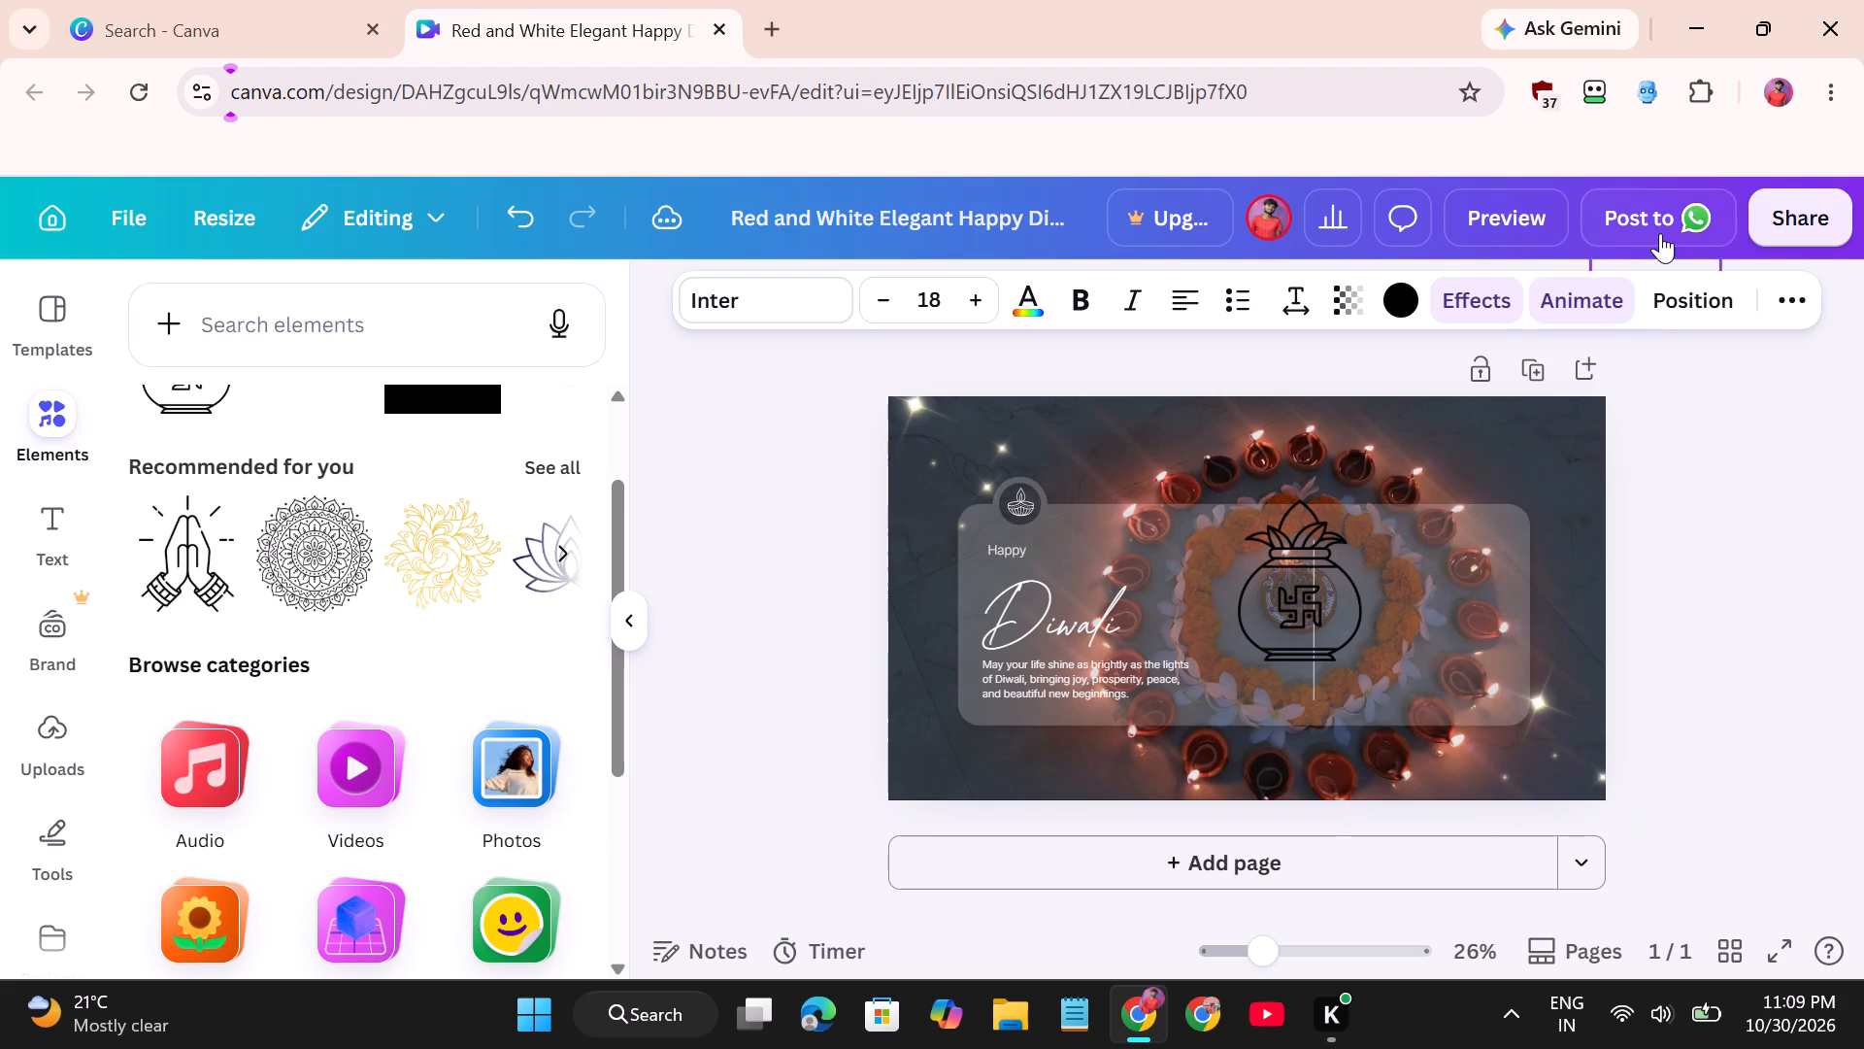
pyautogui.moveTo(1660, 233); pyautogui.dragTo(1658, 232)
pyautogui.moveTo(1309, 681); pyautogui.dragTo(1341, 668)
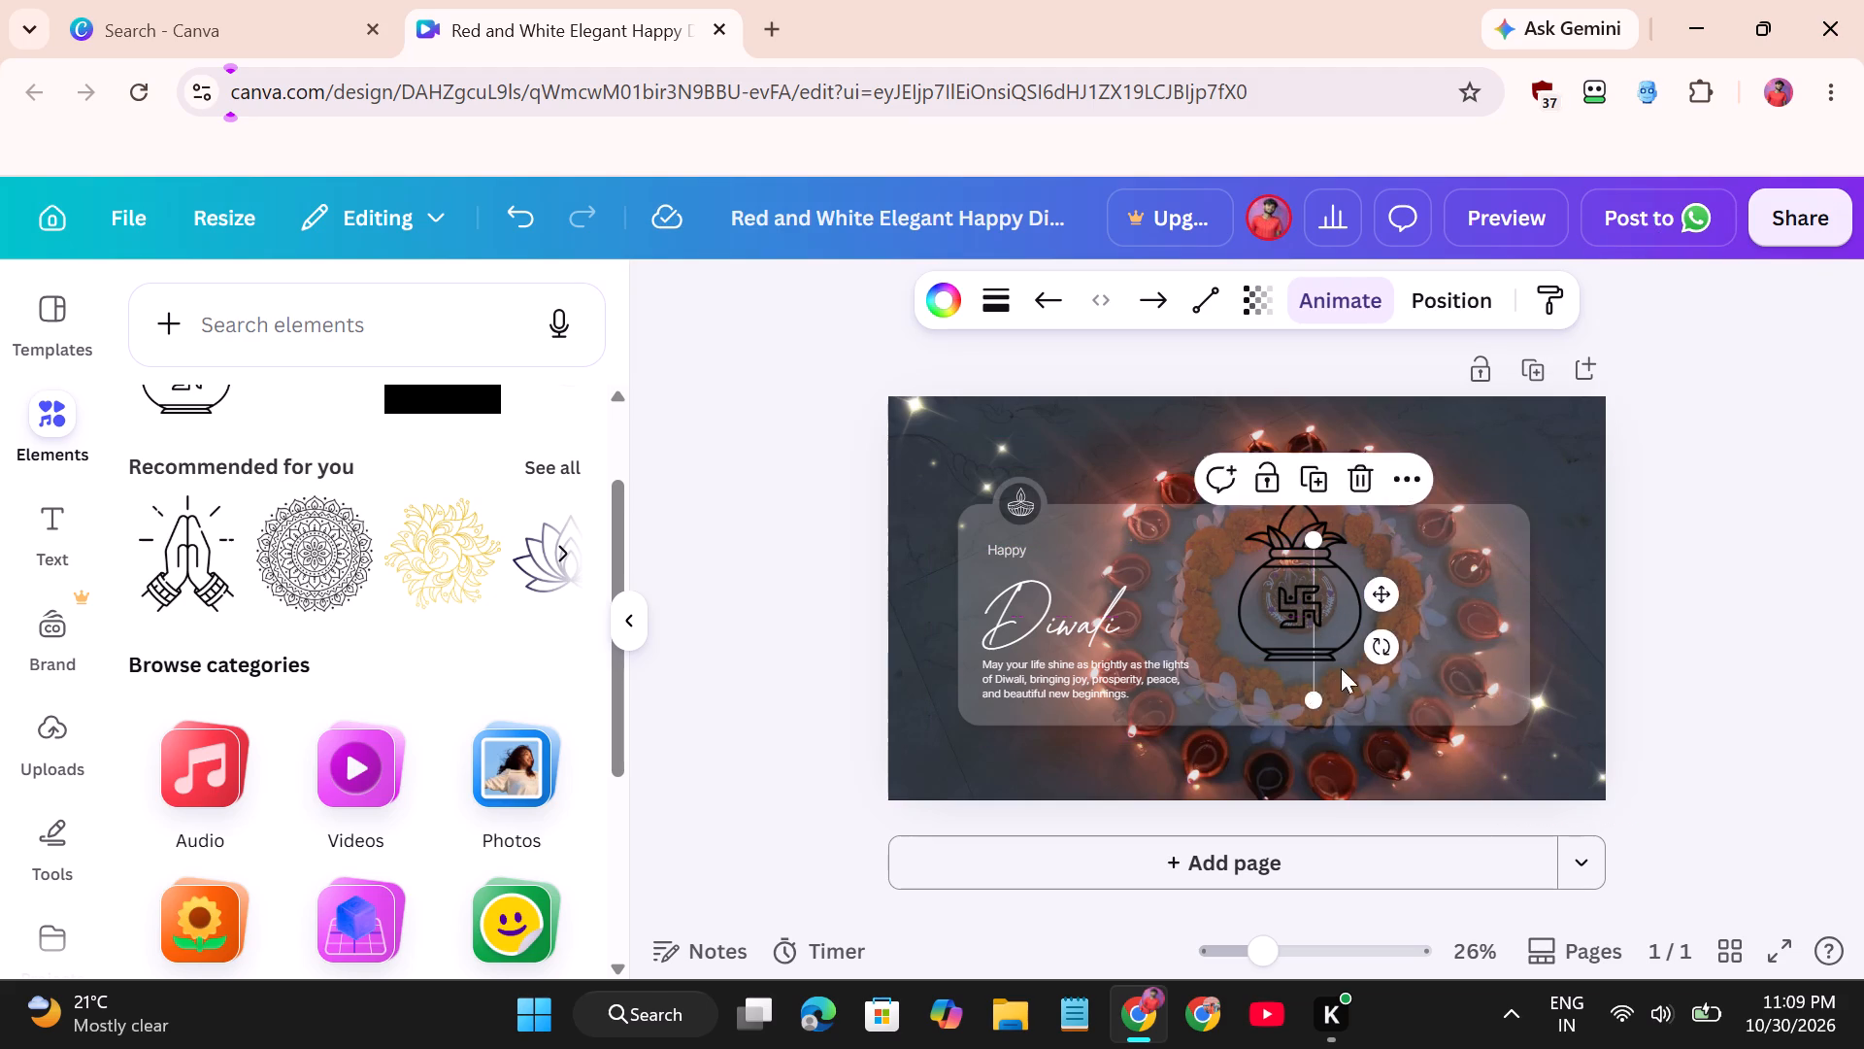
pyautogui.moveTo(1341, 668); pyautogui.dragTo(1742, 585)
# Enlarge the "Diwali" text to size 274 and position it across the kalash pot on the panel.
pyautogui.moveTo(1064, 610); pyautogui.dragTo(1134, 528)
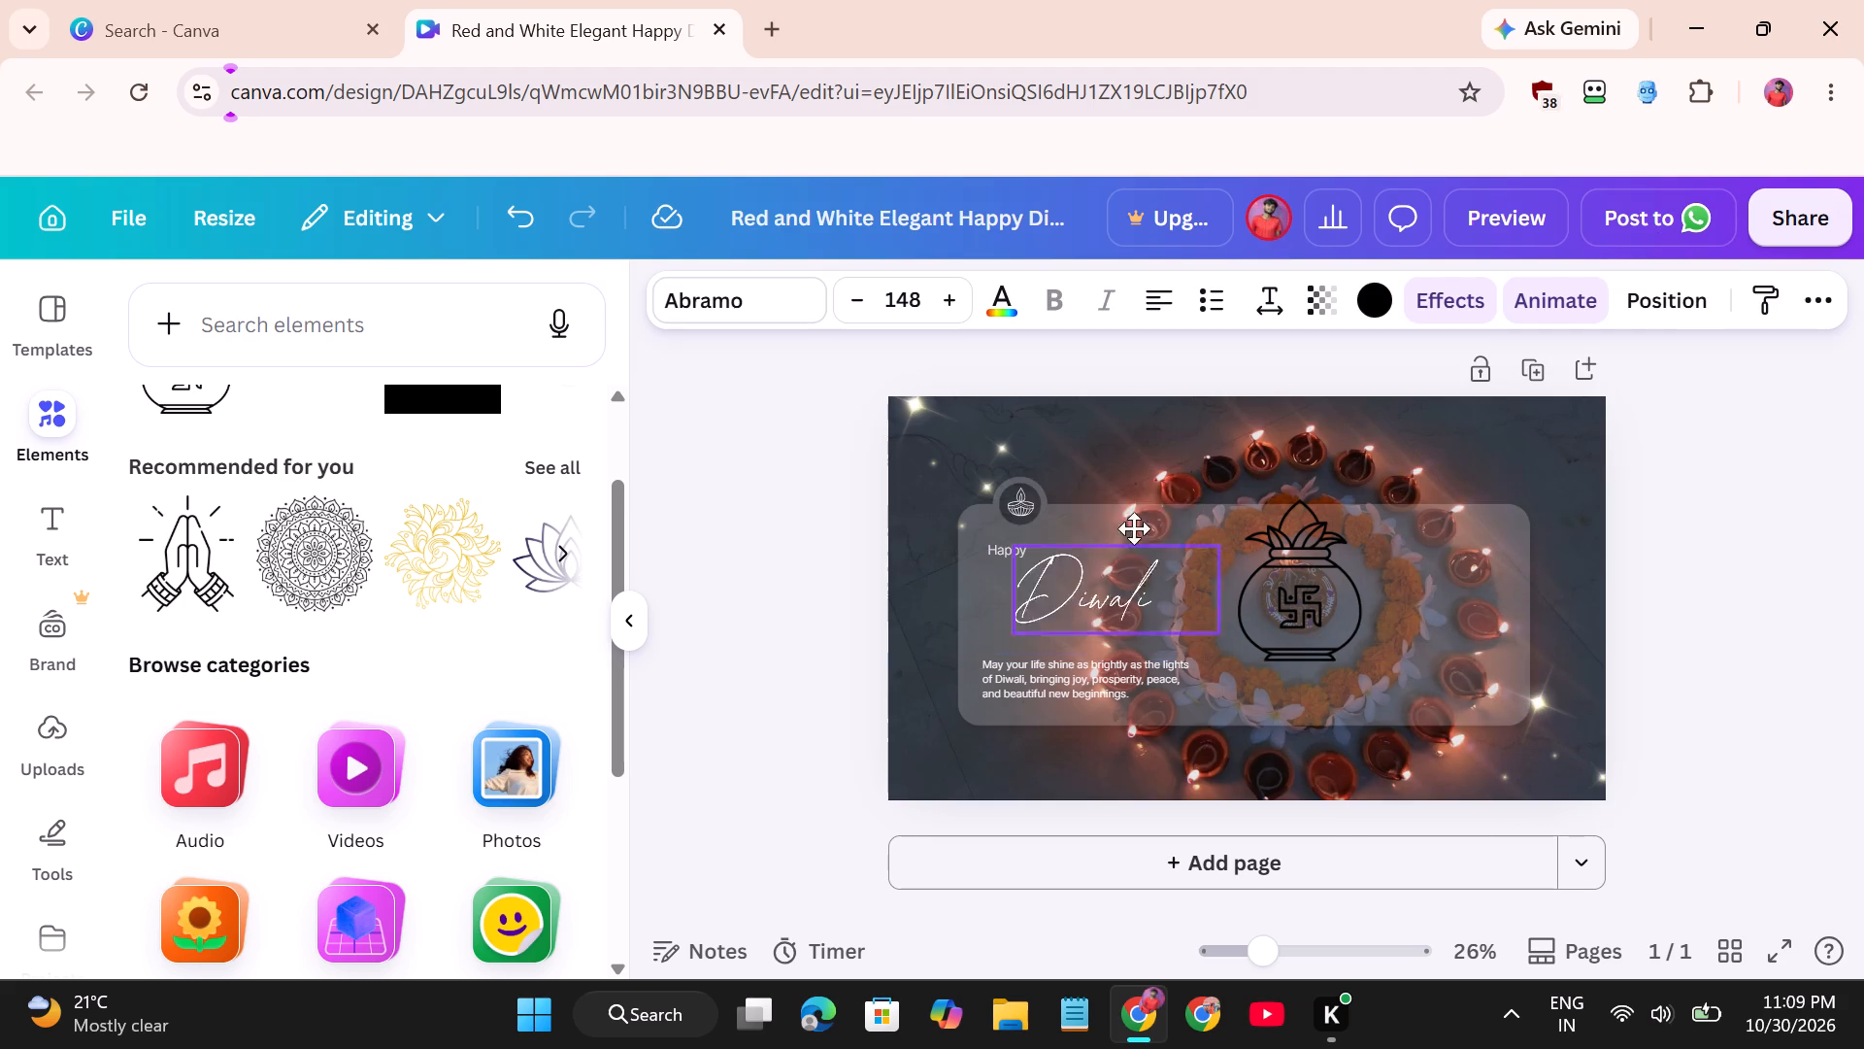
pyautogui.moveTo(1134, 528); pyautogui.dragTo(1275, 589)
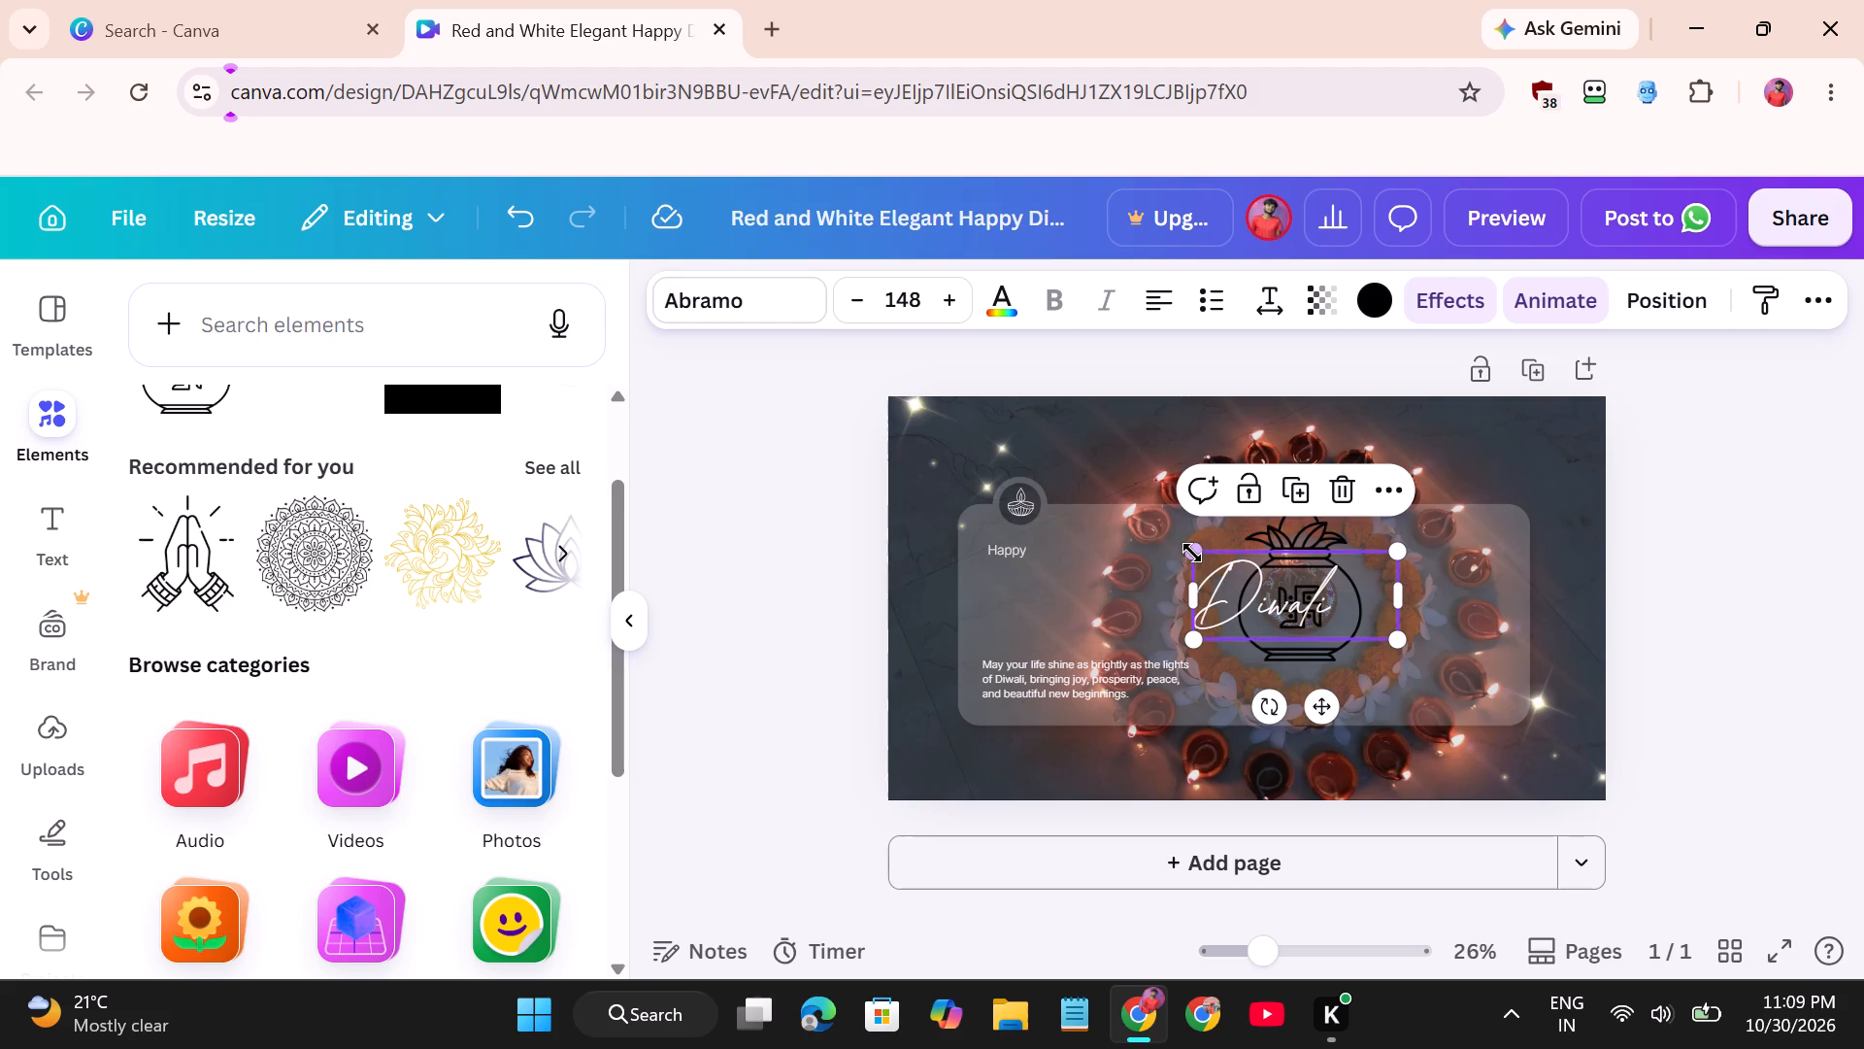
pyautogui.moveTo(1192, 552); pyautogui.dragTo(1017, 476)
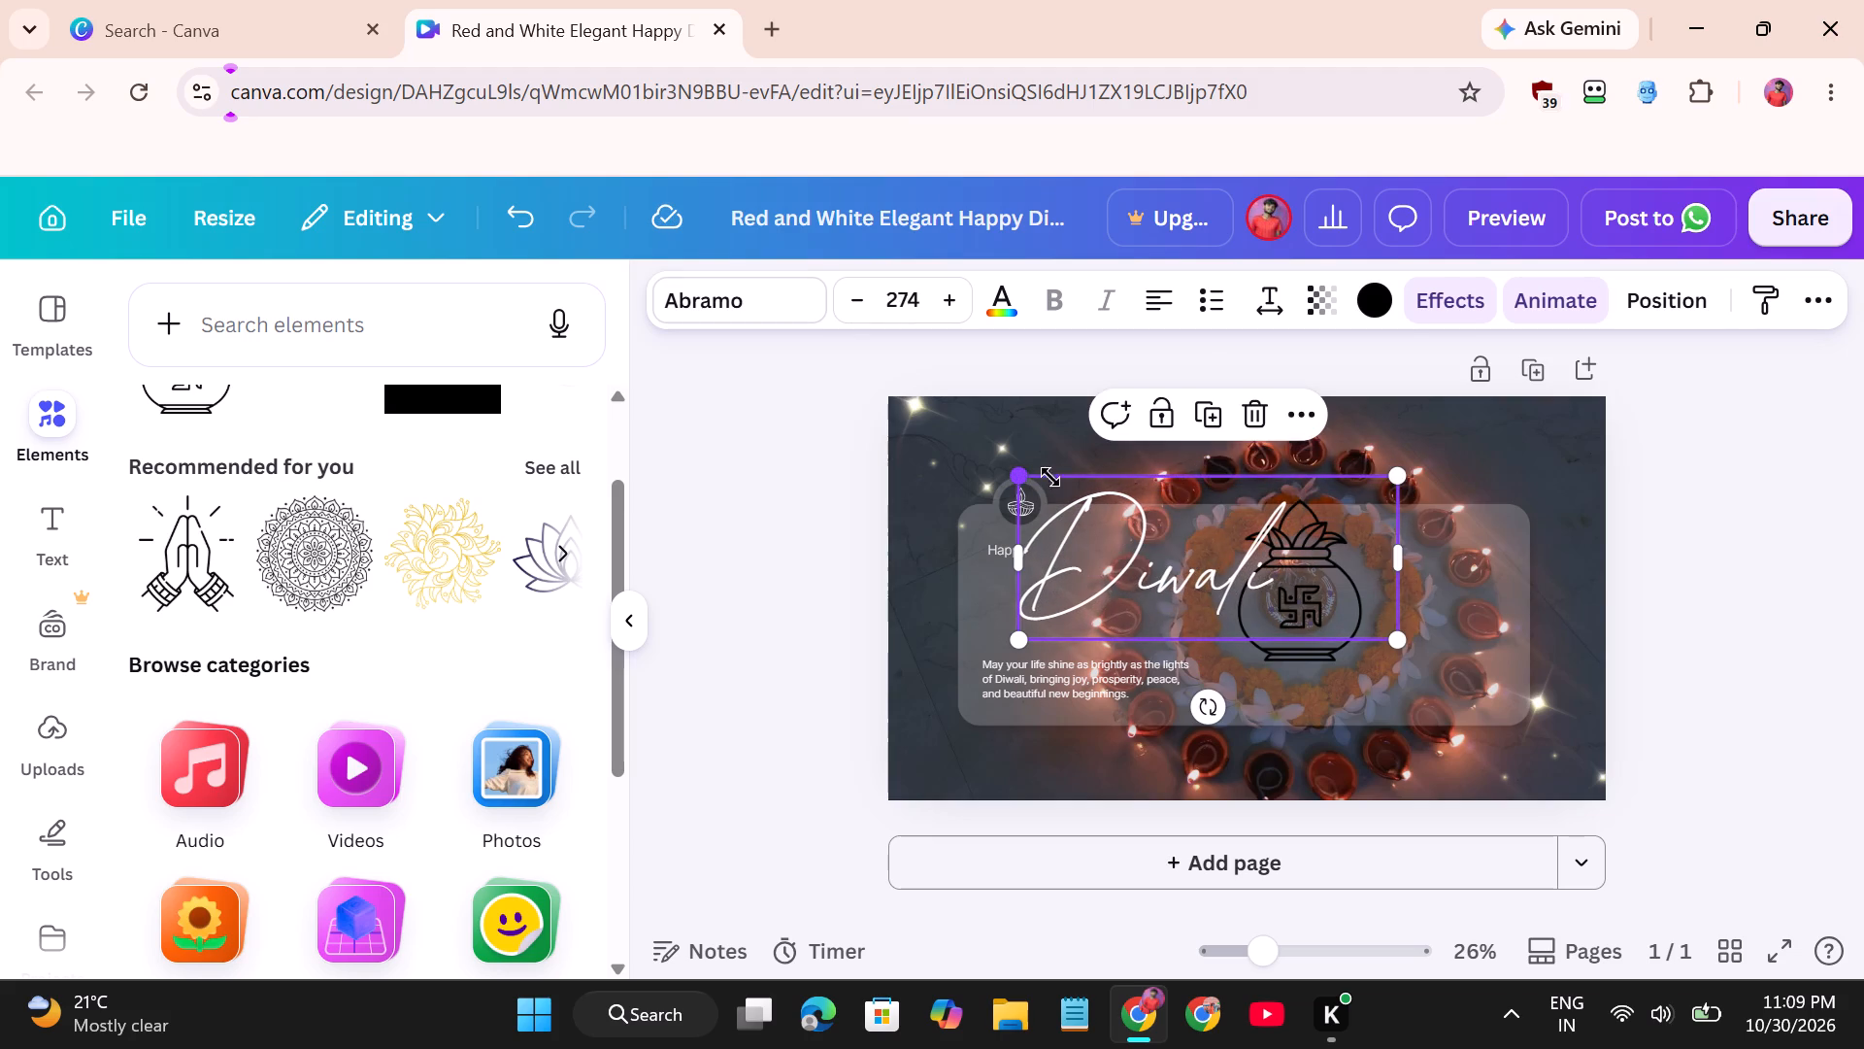
pyautogui.moveTo(1164, 537); pyautogui.dragTo(1238, 539)
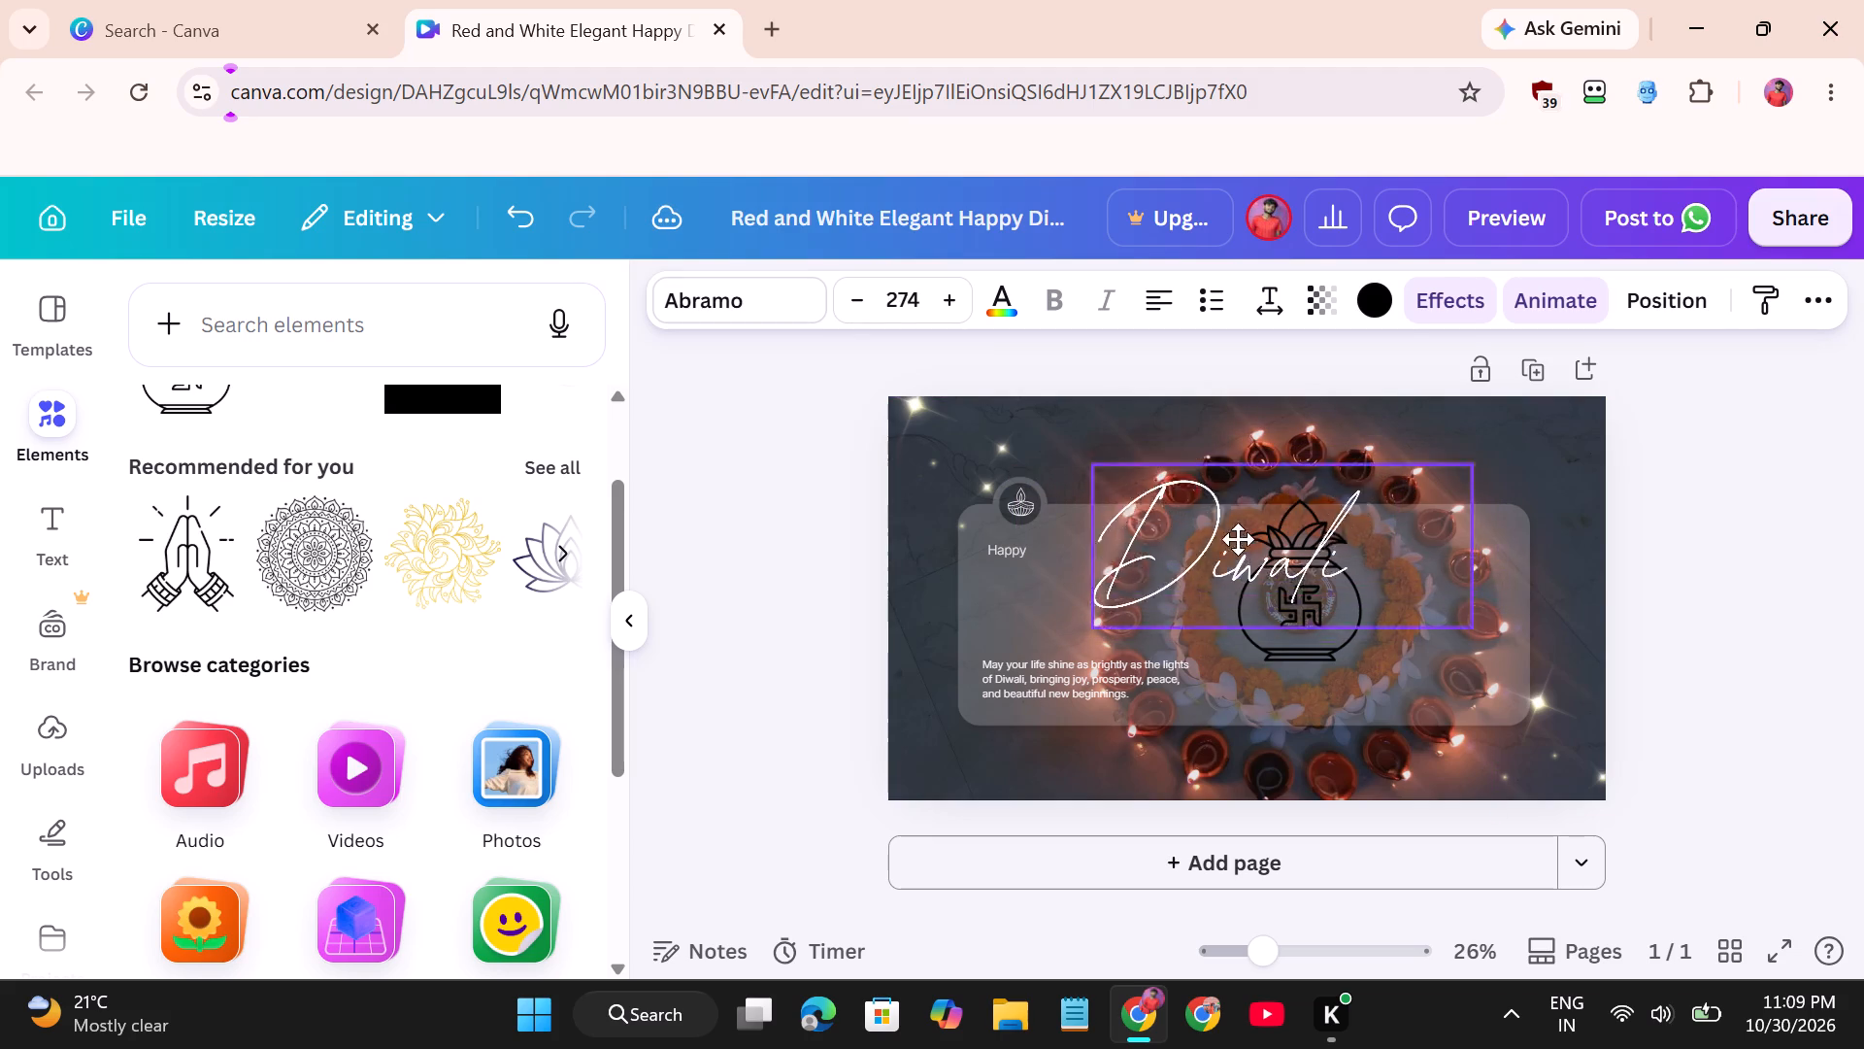
pyautogui.moveTo(1238, 539); pyautogui.dragTo(1292, 601)
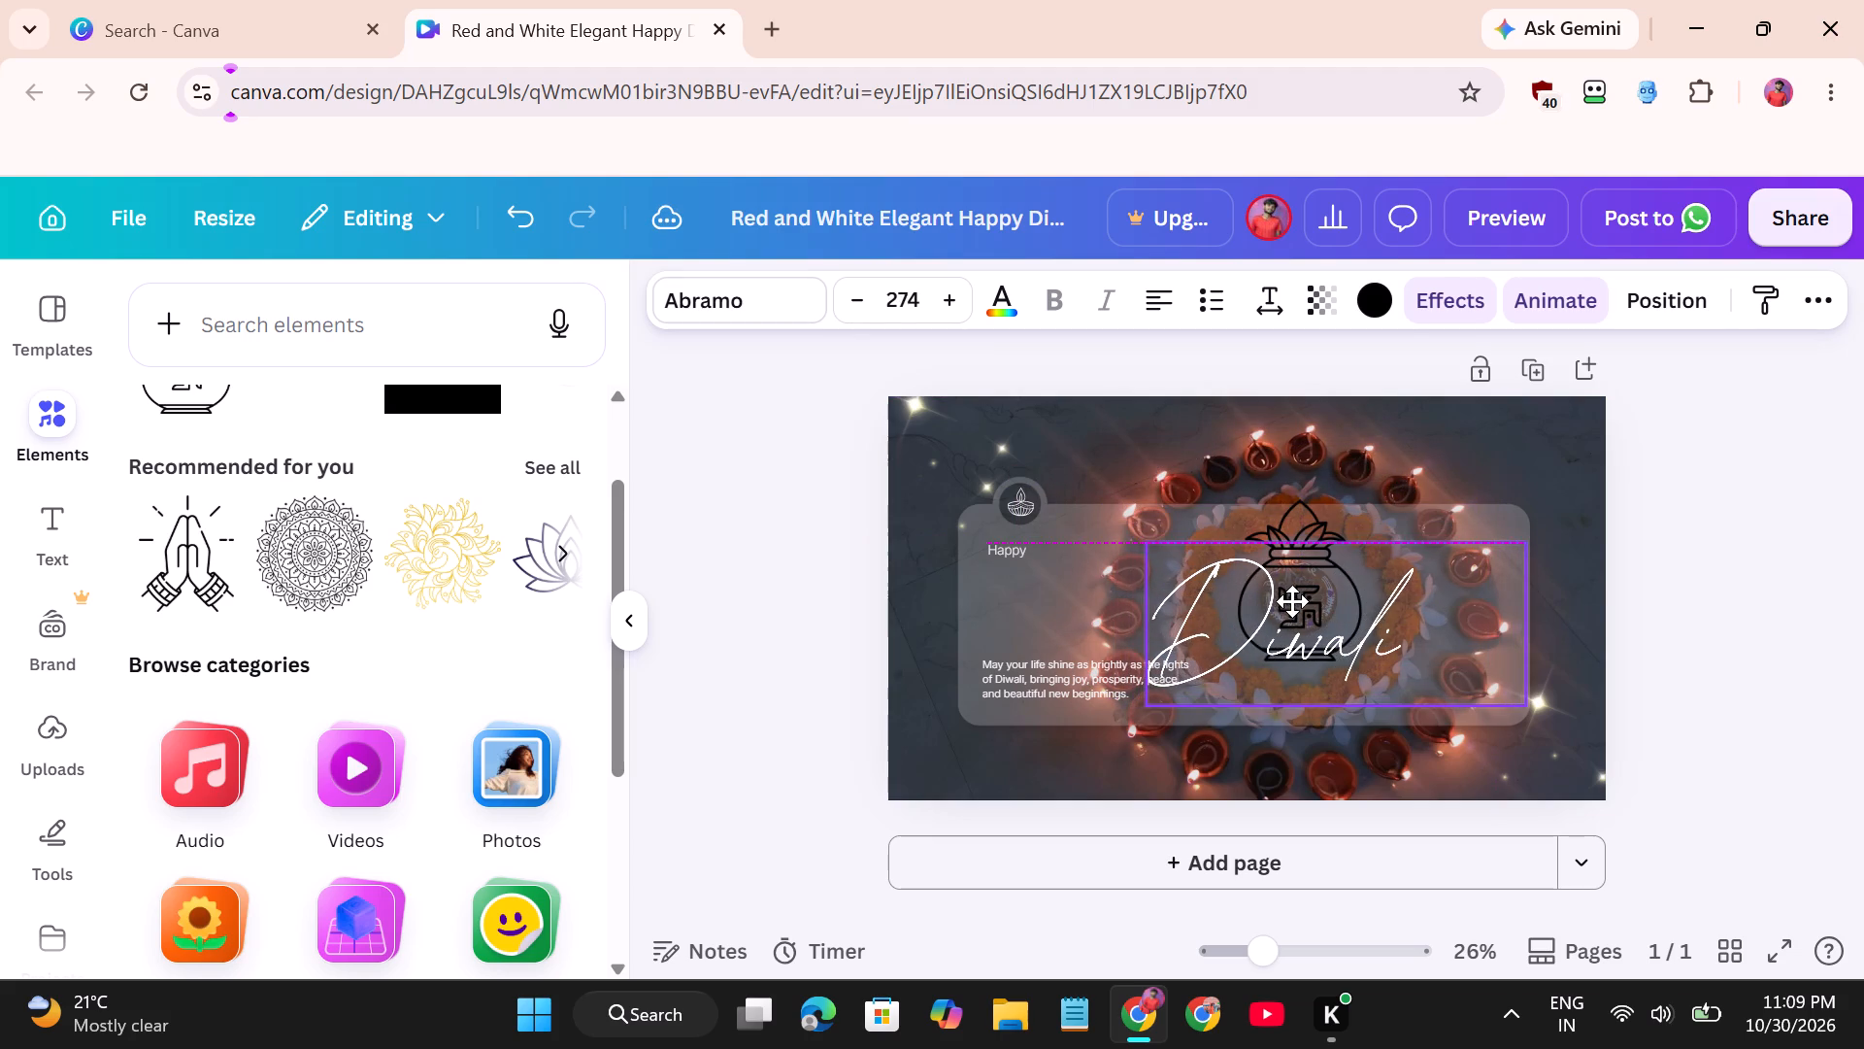
pyautogui.moveTo(1292, 601); pyautogui.dragTo(1292, 600)
# Move the "May your life shine" paragraph and the small "Happy" text off the page.
pyautogui.moveTo(1063, 673); pyautogui.dragTo(1640, 331)
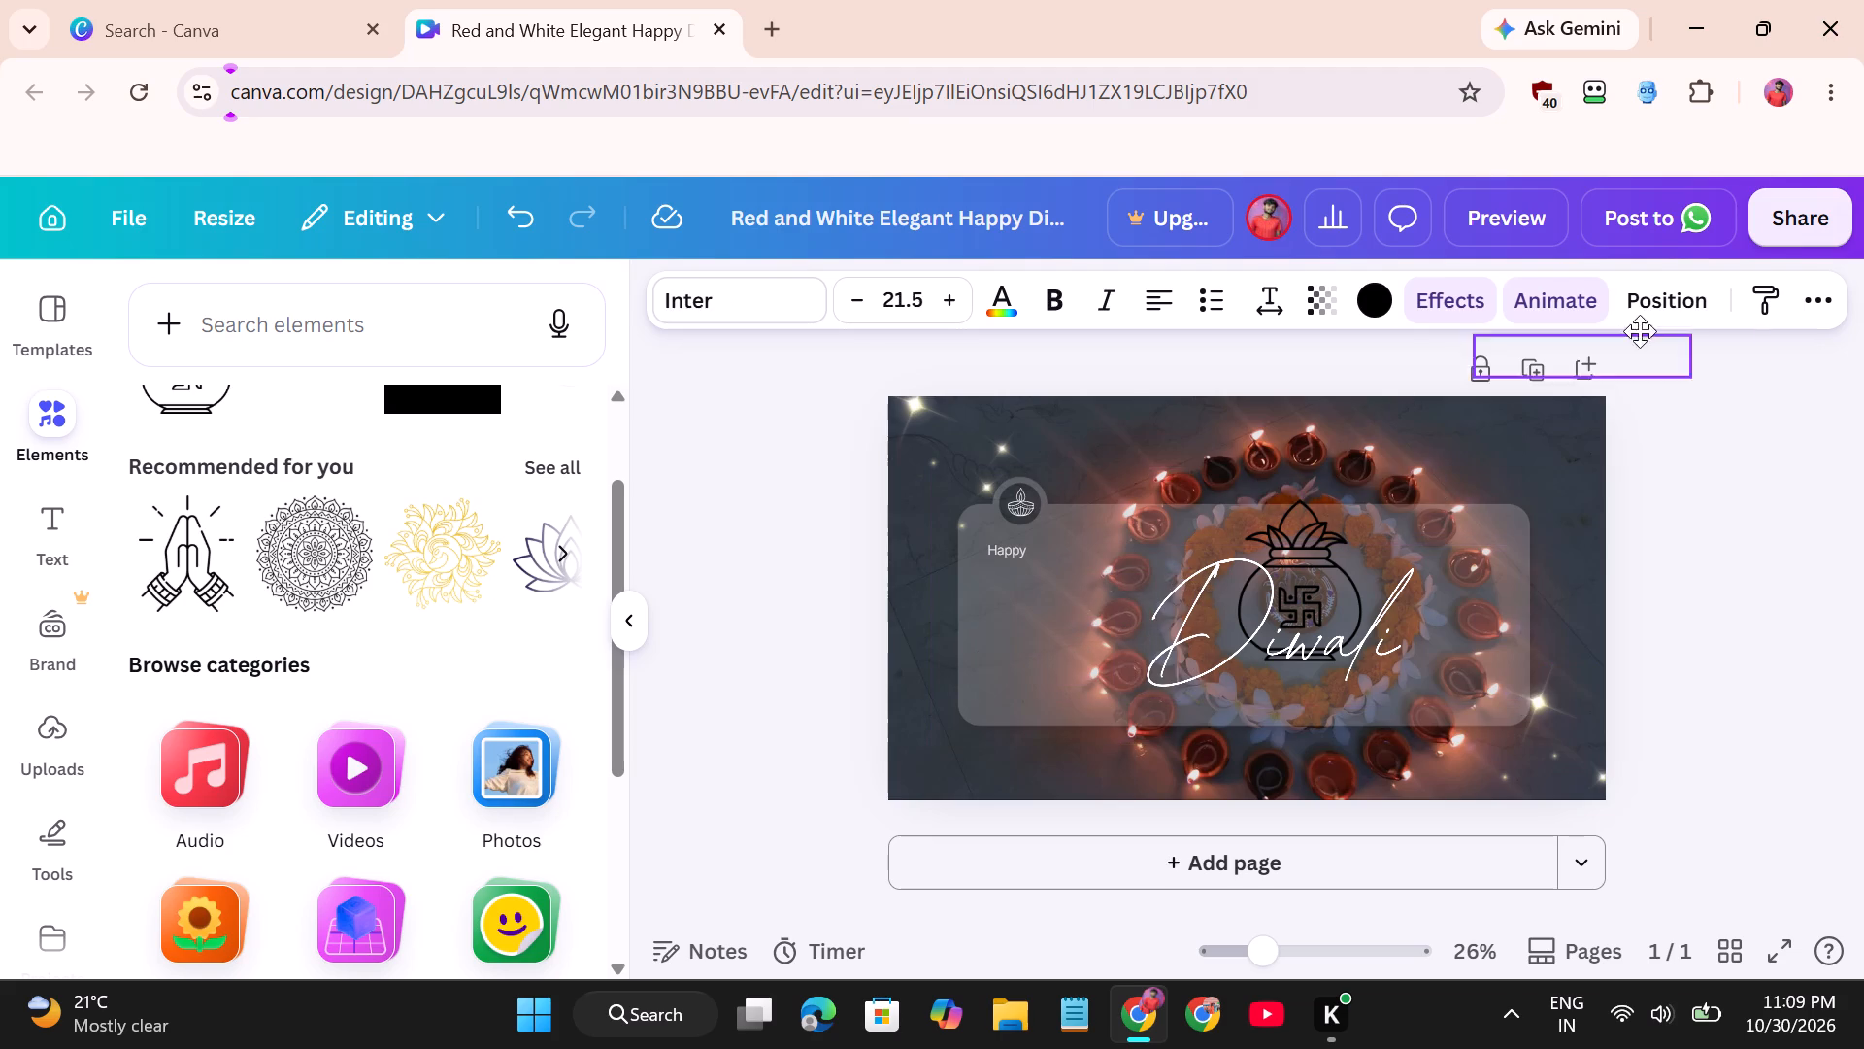
pyautogui.moveTo(1640, 331); pyautogui.dragTo(1643, 331)
pyautogui.moveTo(1009, 550); pyautogui.dragTo(1714, 347)
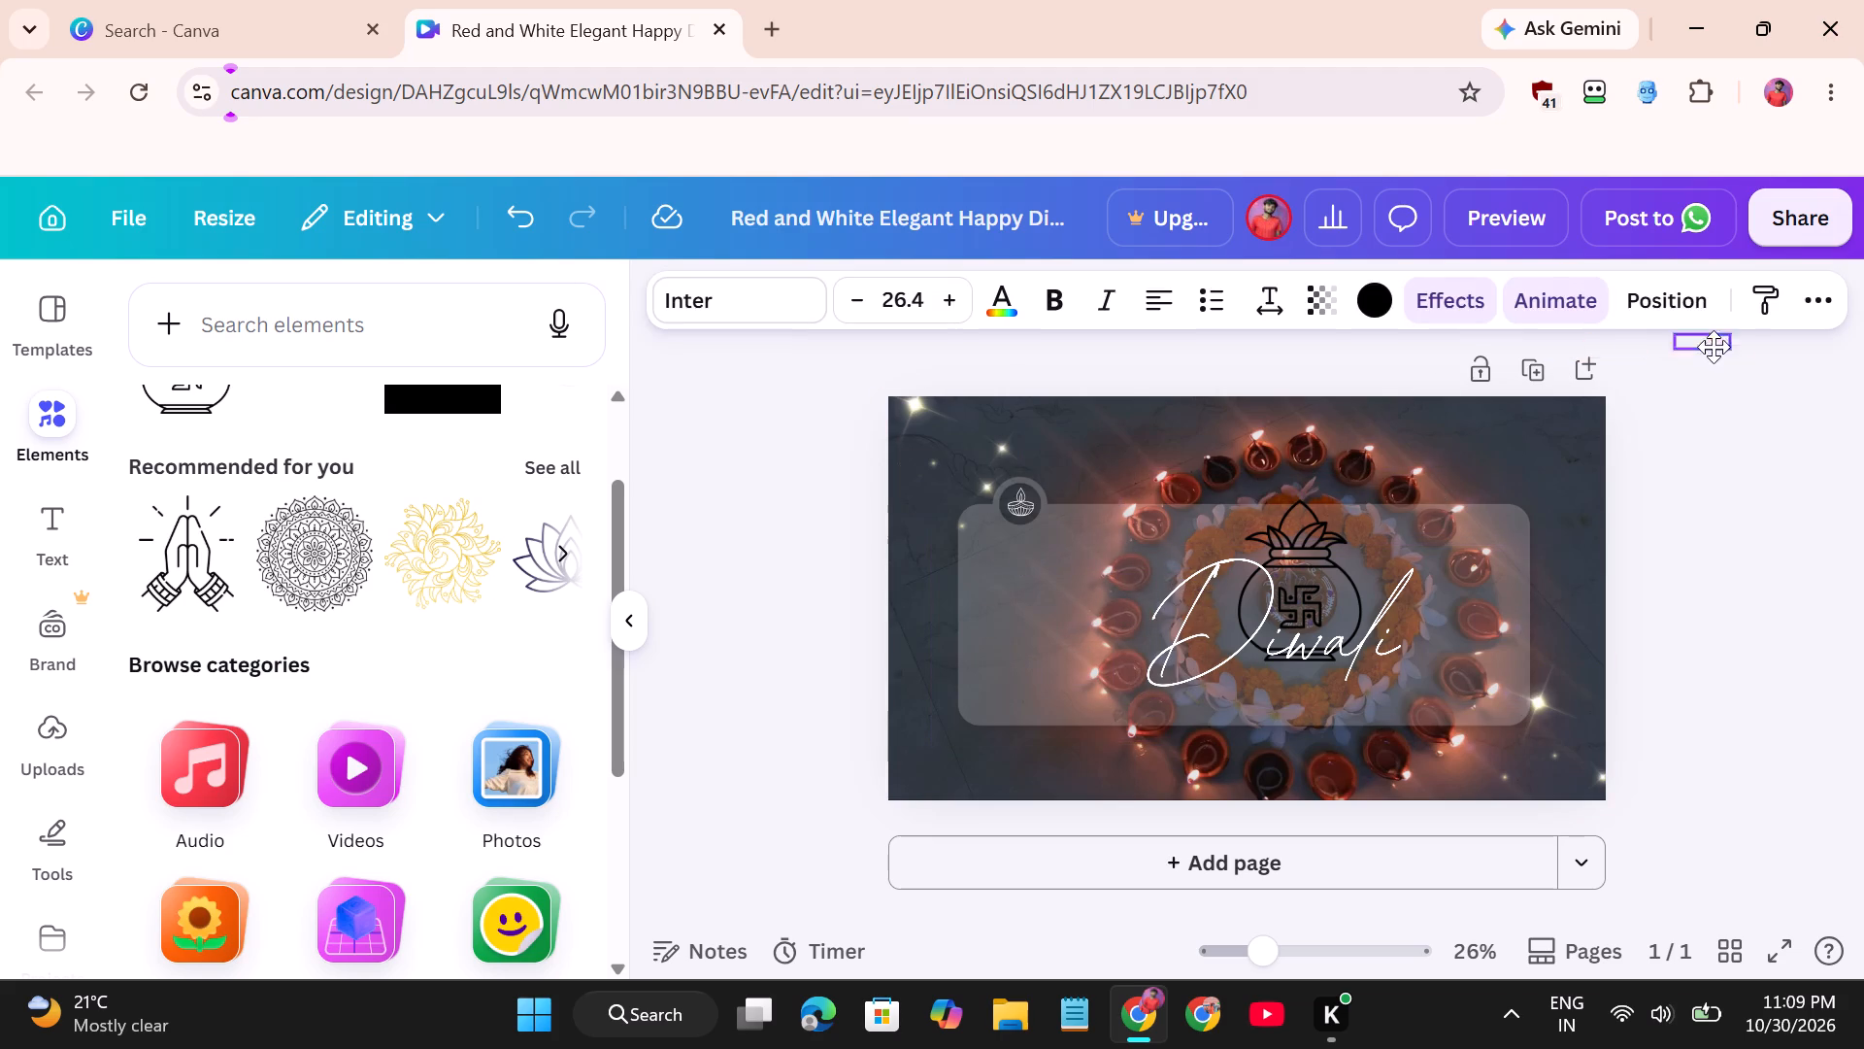
pyautogui.moveTo(1714, 347); pyautogui.dragTo(1715, 347)
# Shift the translucent panel slightly right and up, and place the small diya icon back inside its circle.
pyautogui.moveTo(1068, 620); pyautogui.dragTo(1123, 620)
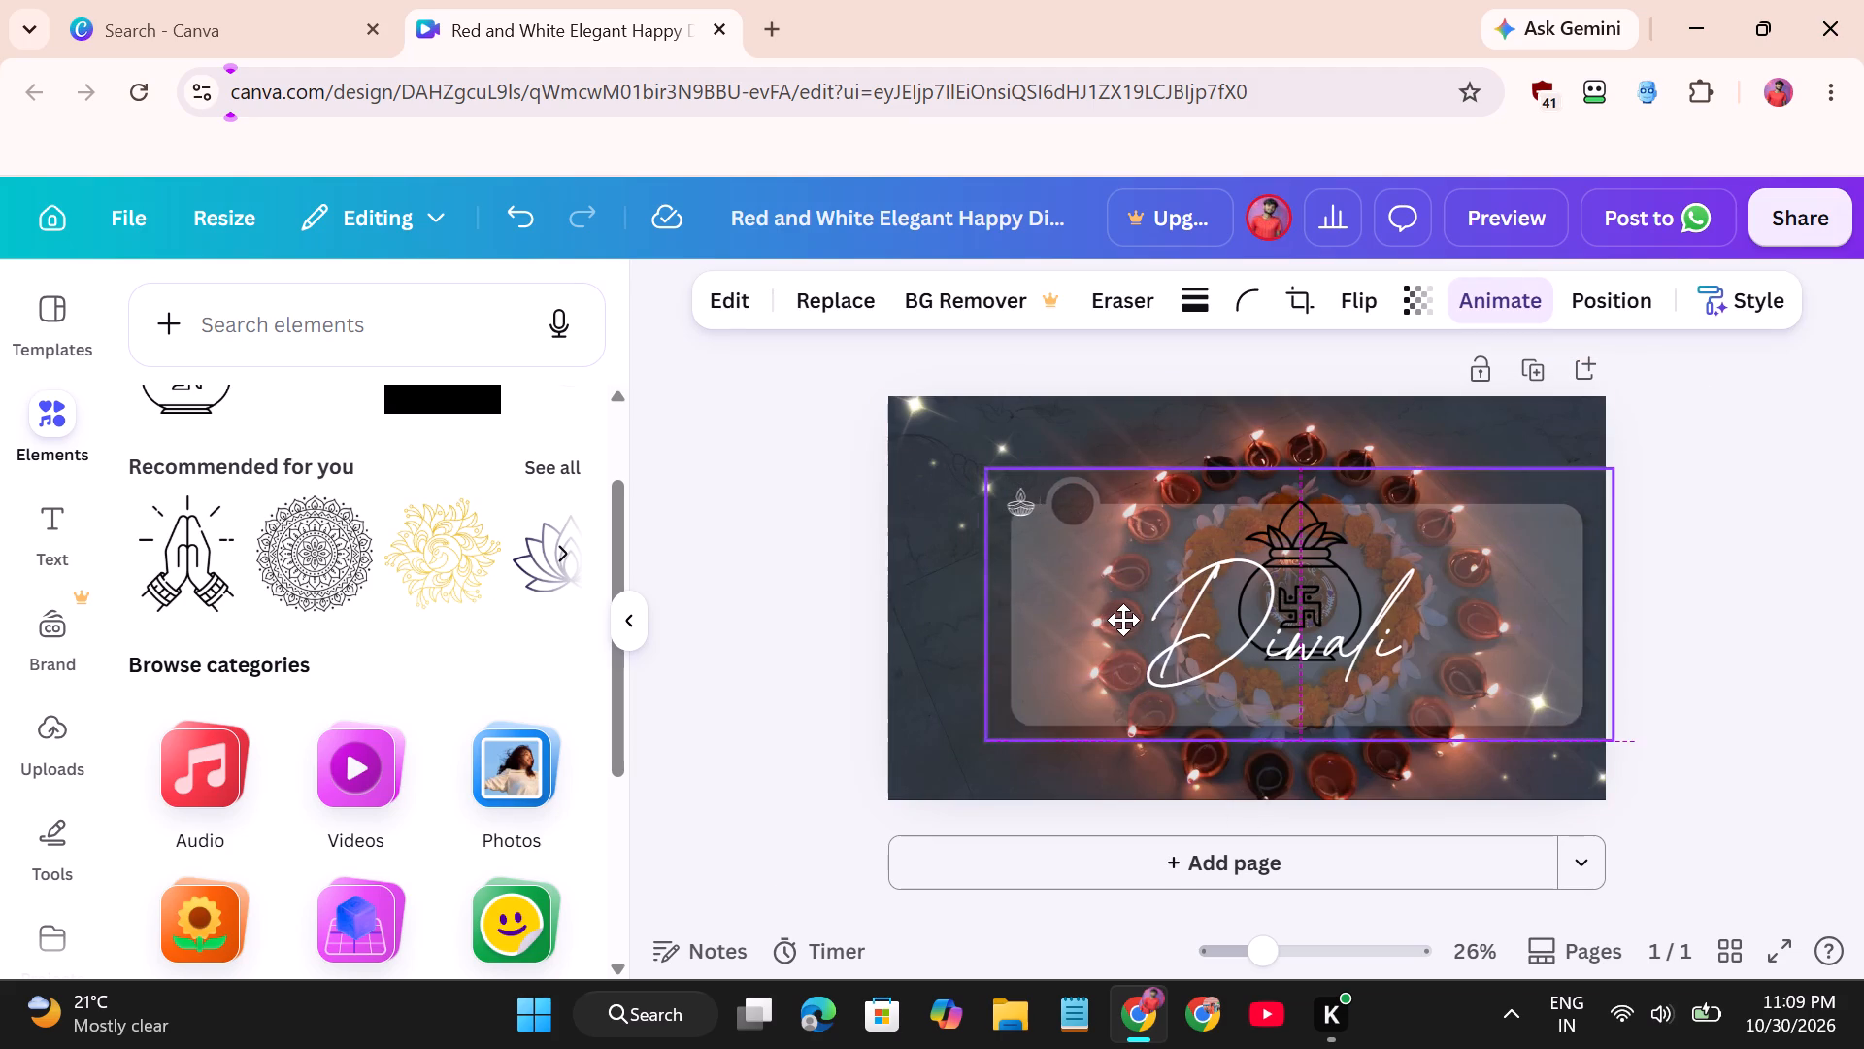
pyautogui.moveTo(1123, 620); pyautogui.dragTo(1109, 612)
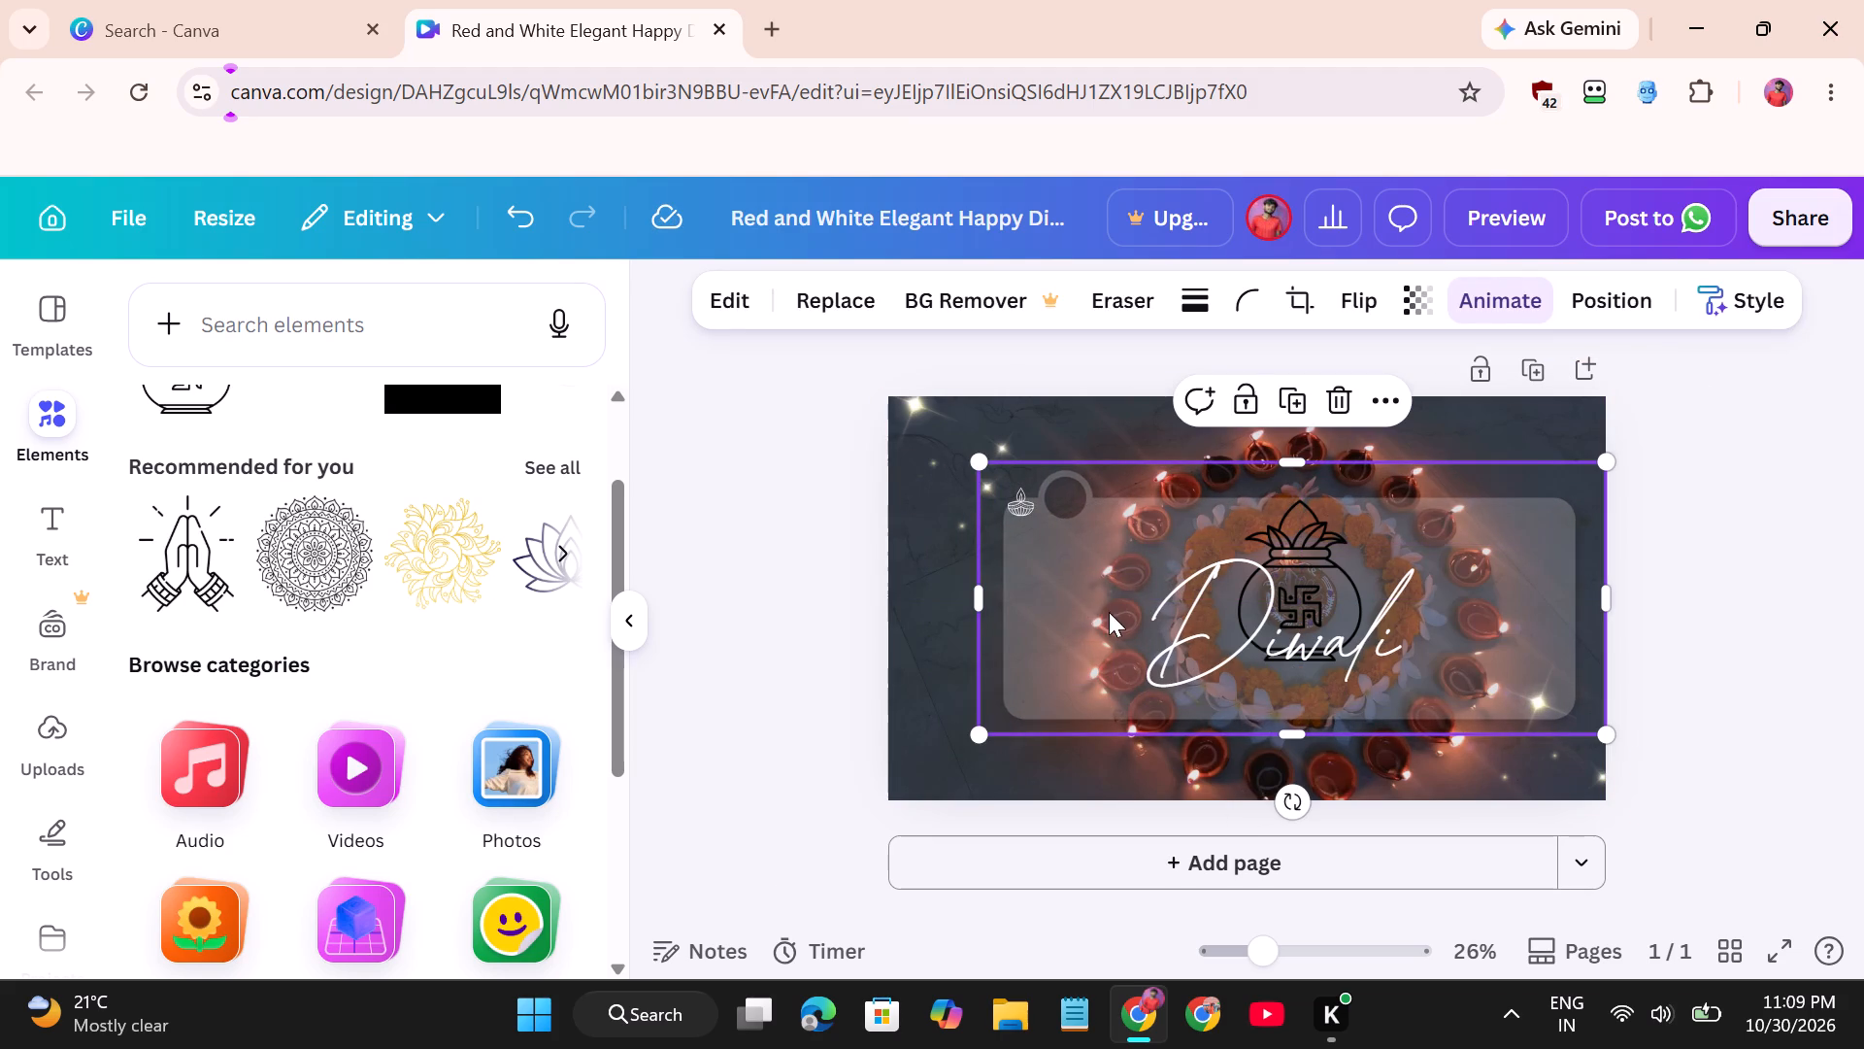
pyautogui.doubleClick(1019, 497)
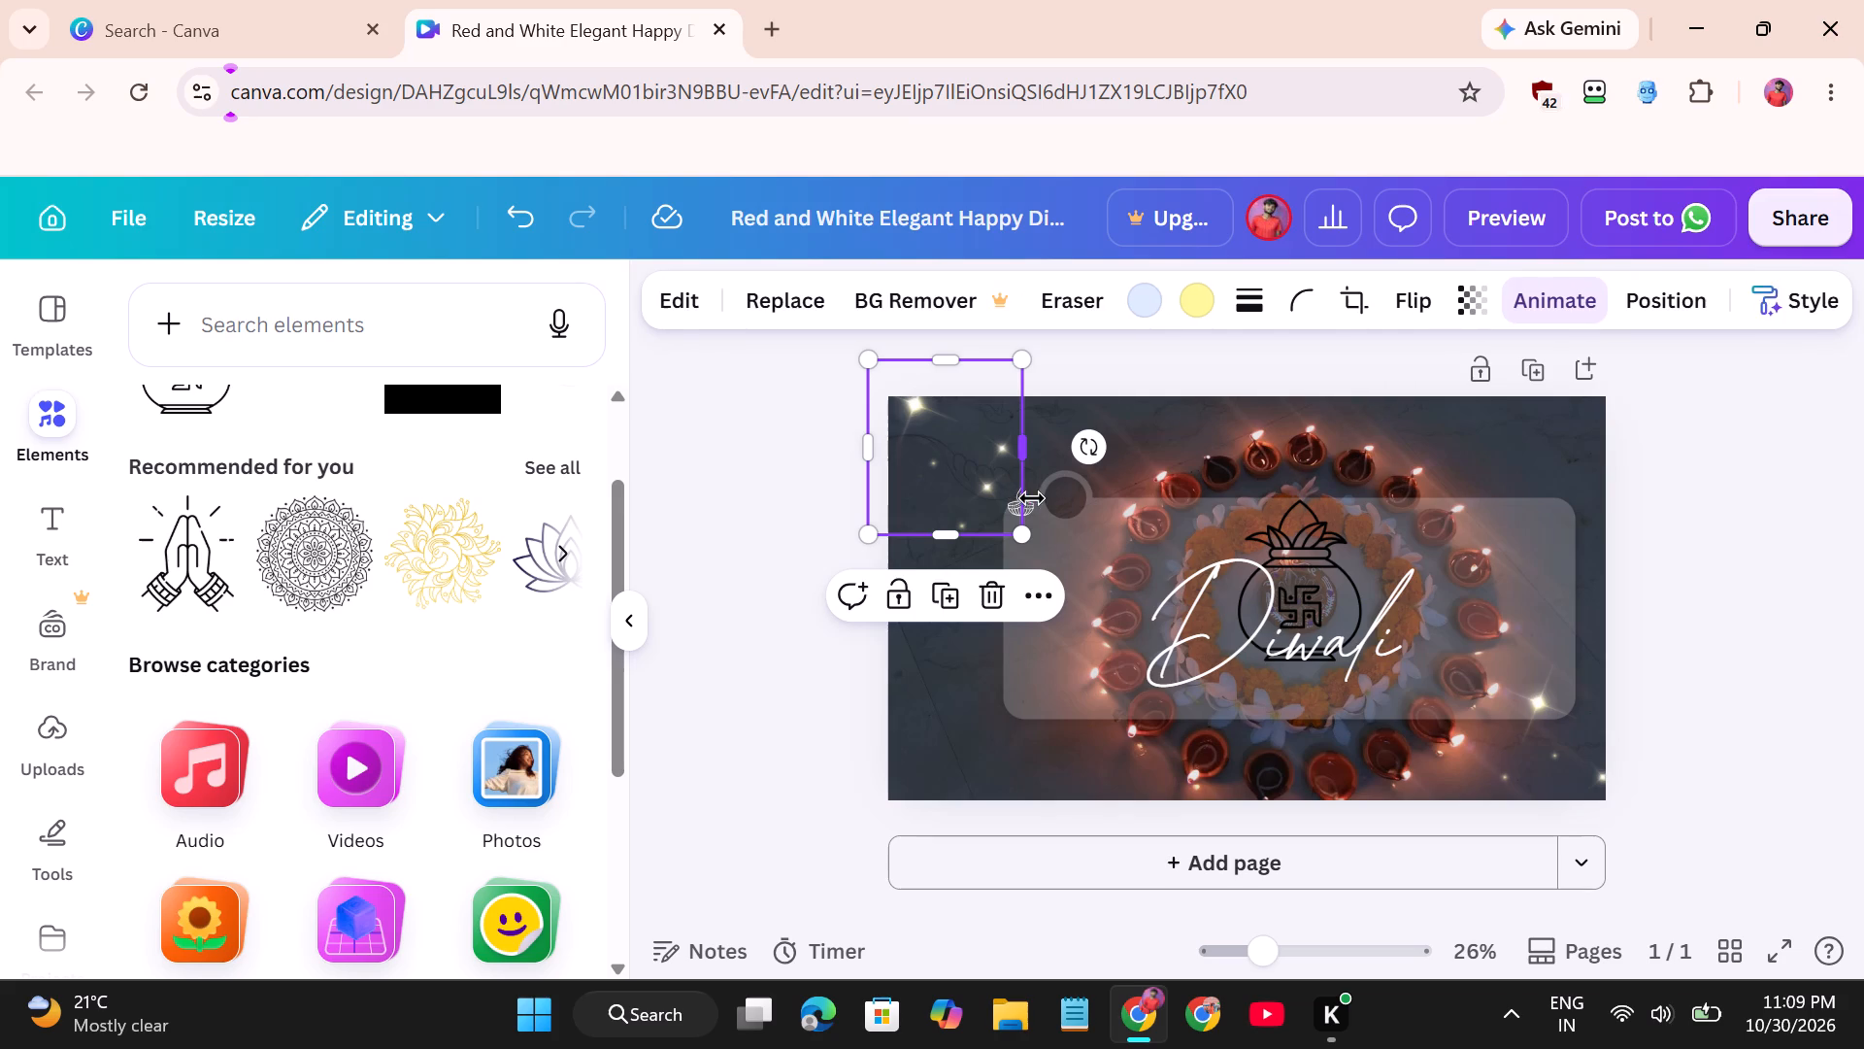
pyautogui.moveTo(1034, 511); pyautogui.dragTo(1060, 511)
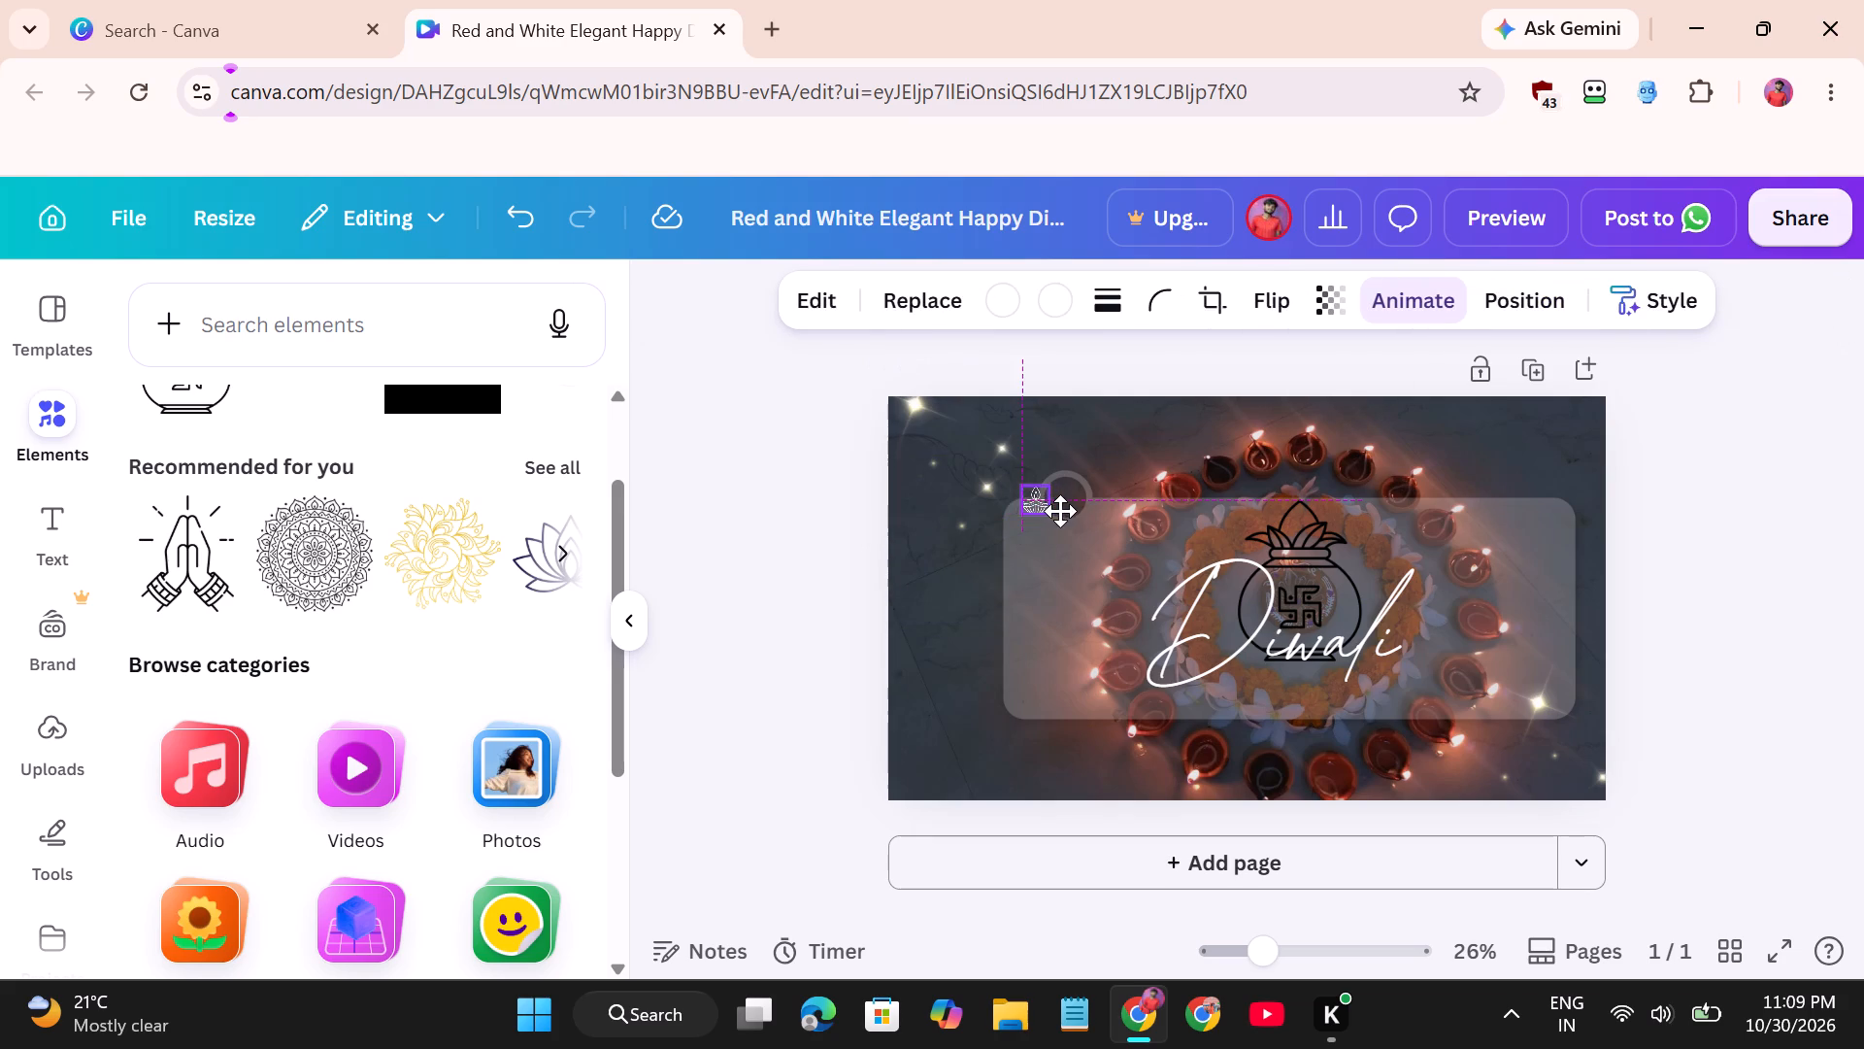
pyautogui.moveTo(1060, 511); pyautogui.dragTo(1079, 503)
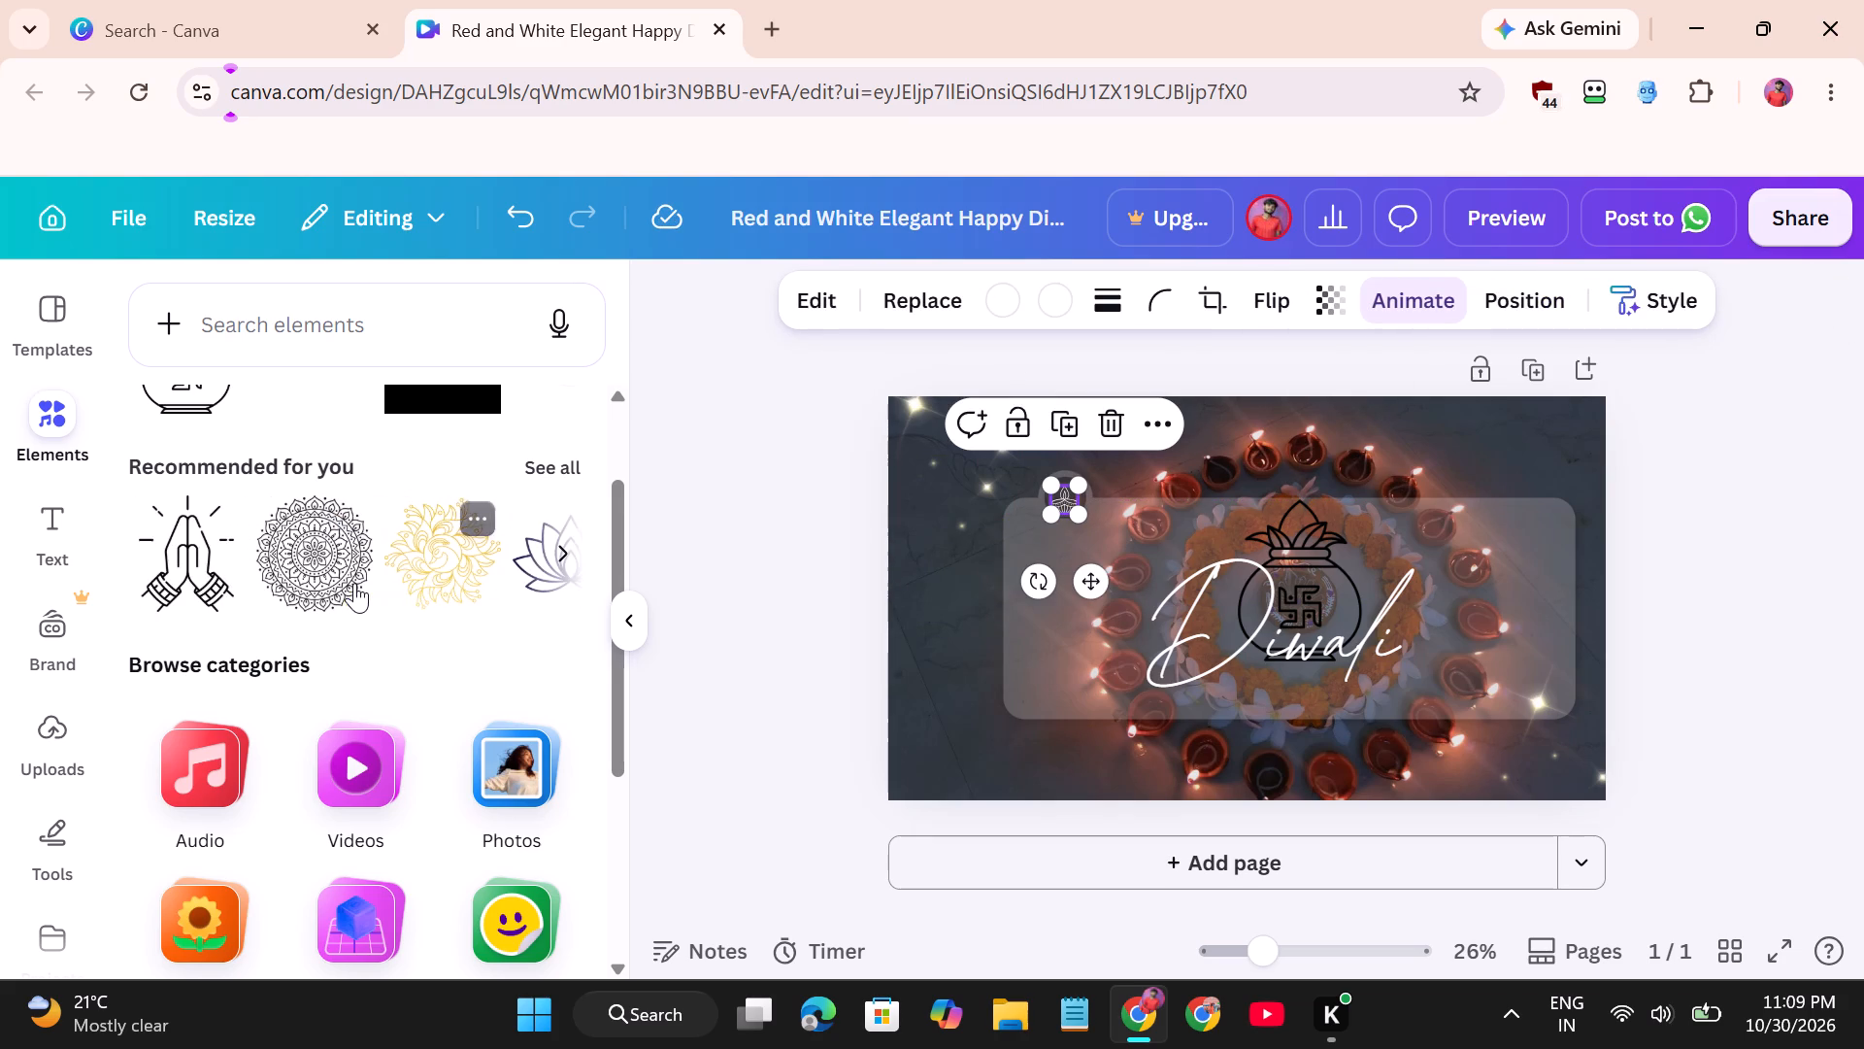
# Add the praying hands drawing at the panel's left end and the seated deity line drawing at its right end.
pyautogui.moveTo(169, 562); pyautogui.dragTo(668, 575)
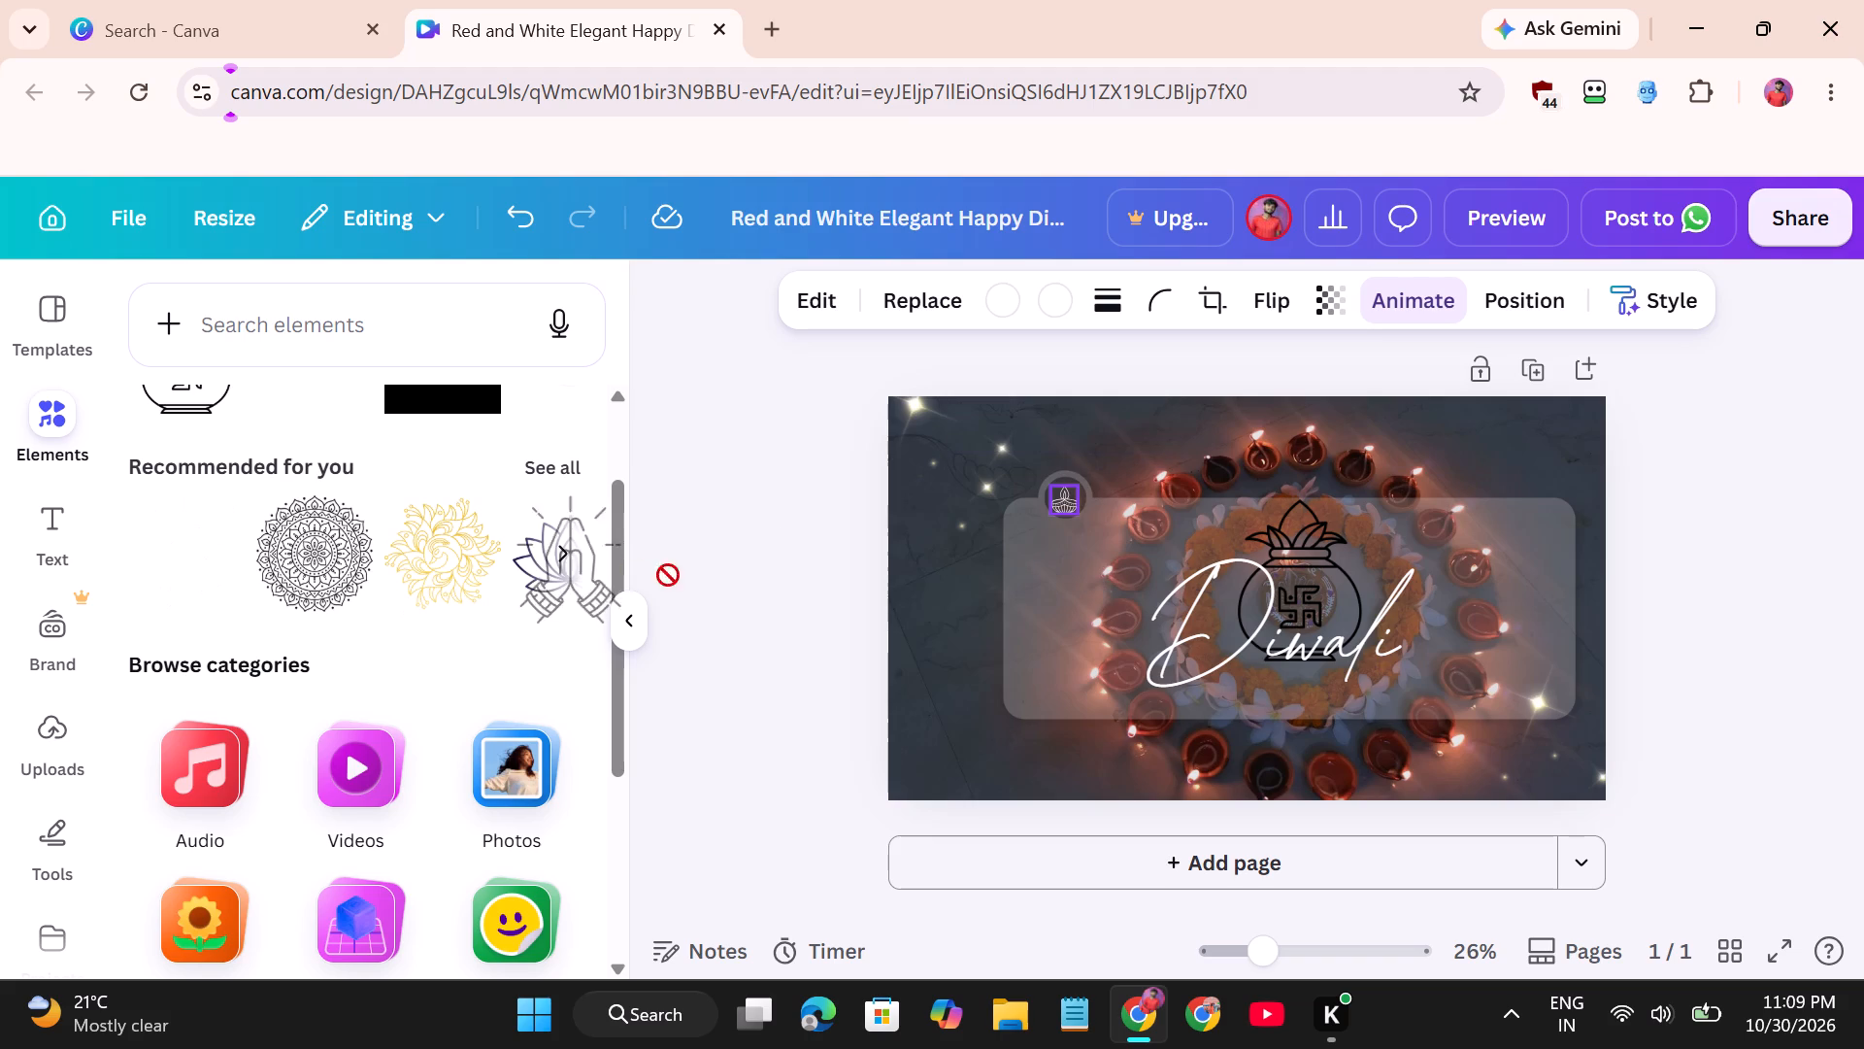
pyautogui.moveTo(668, 575); pyautogui.dragTo(1042, 579)
pyautogui.hscroll(-5, 317, 519)
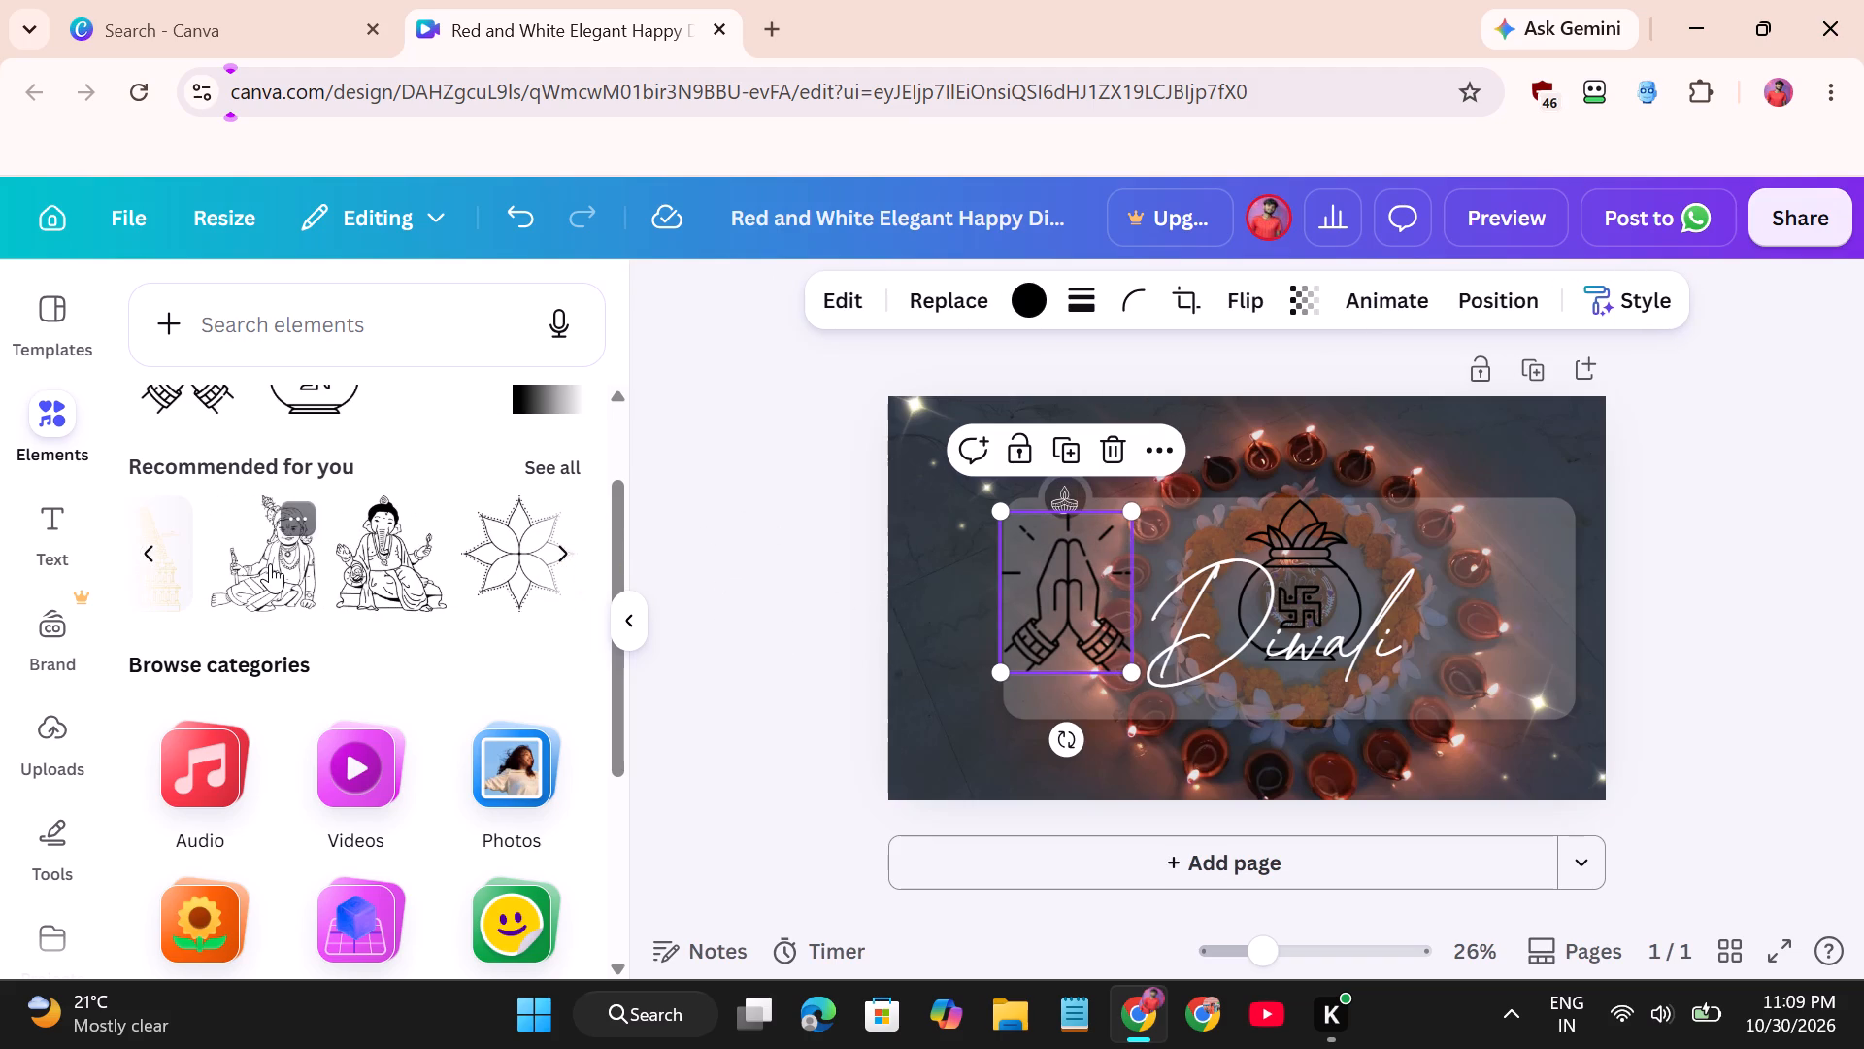
pyautogui.moveTo(270, 563); pyautogui.dragTo(1548, 584)
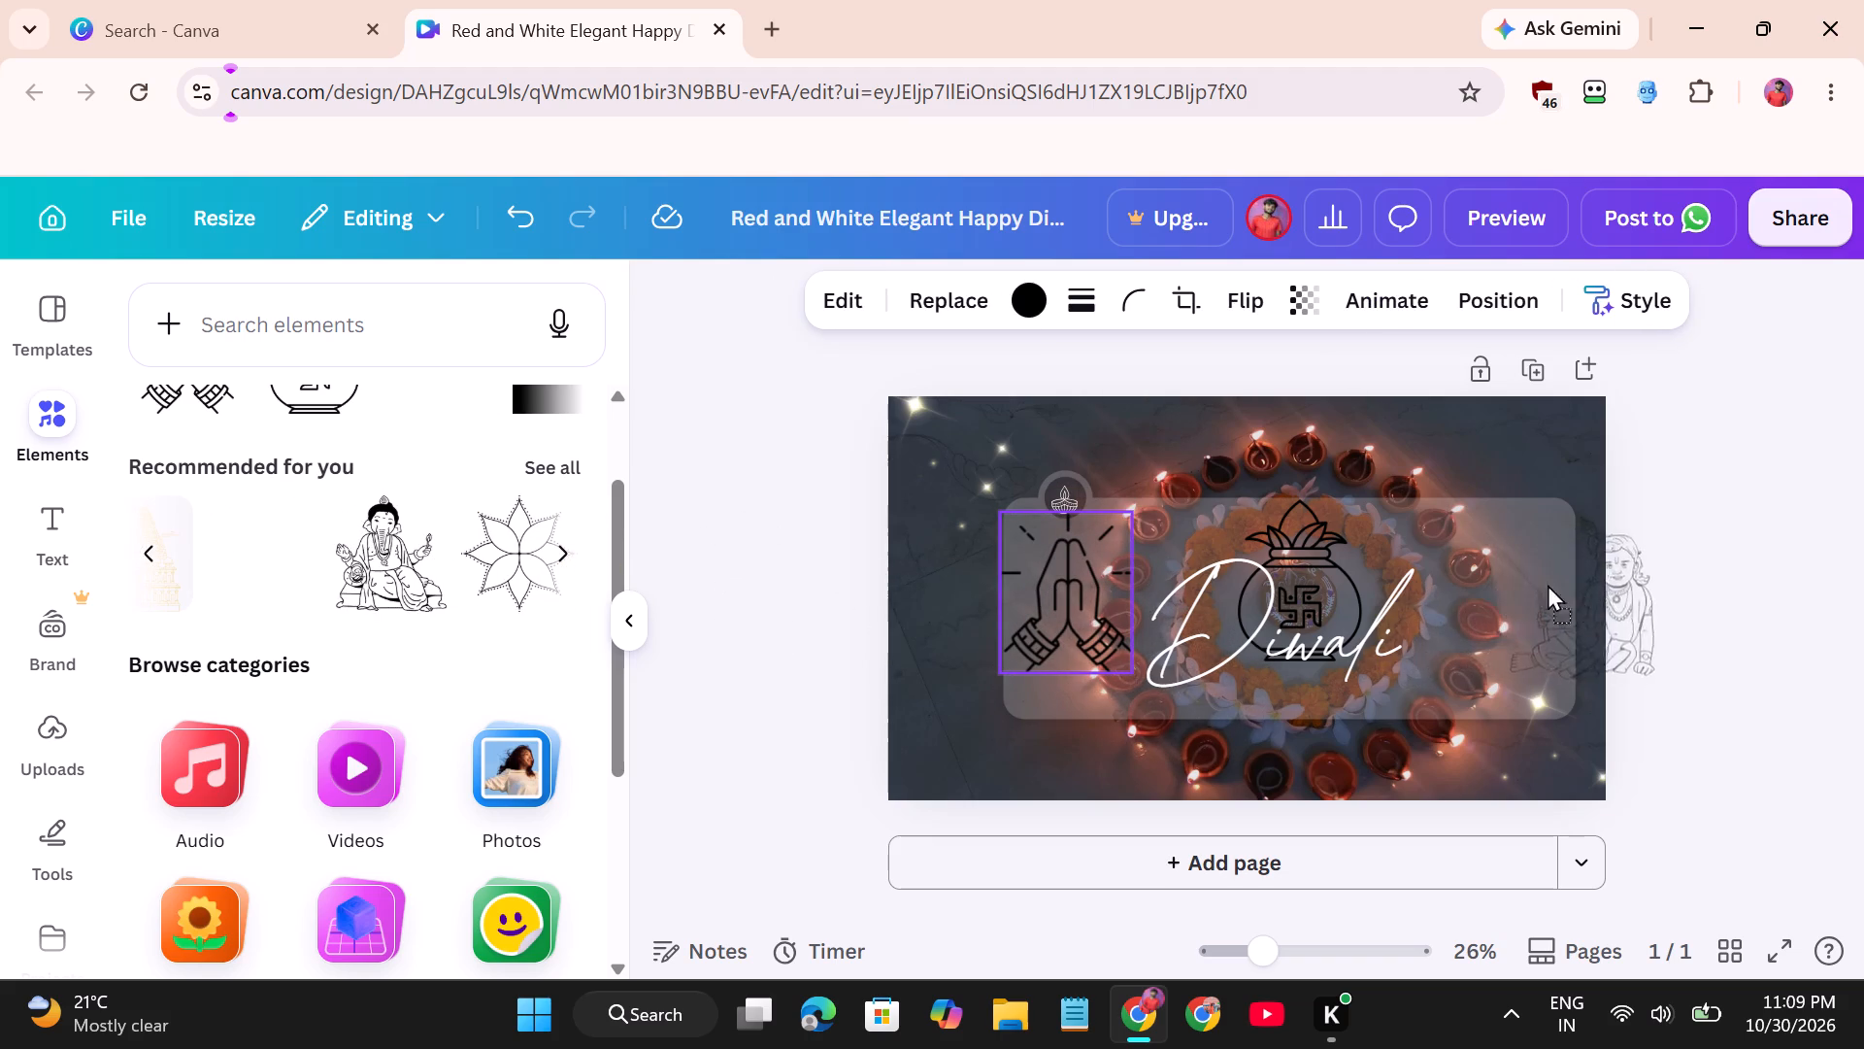
pyautogui.moveTo(1548, 584); pyautogui.dragTo(1479, 587)
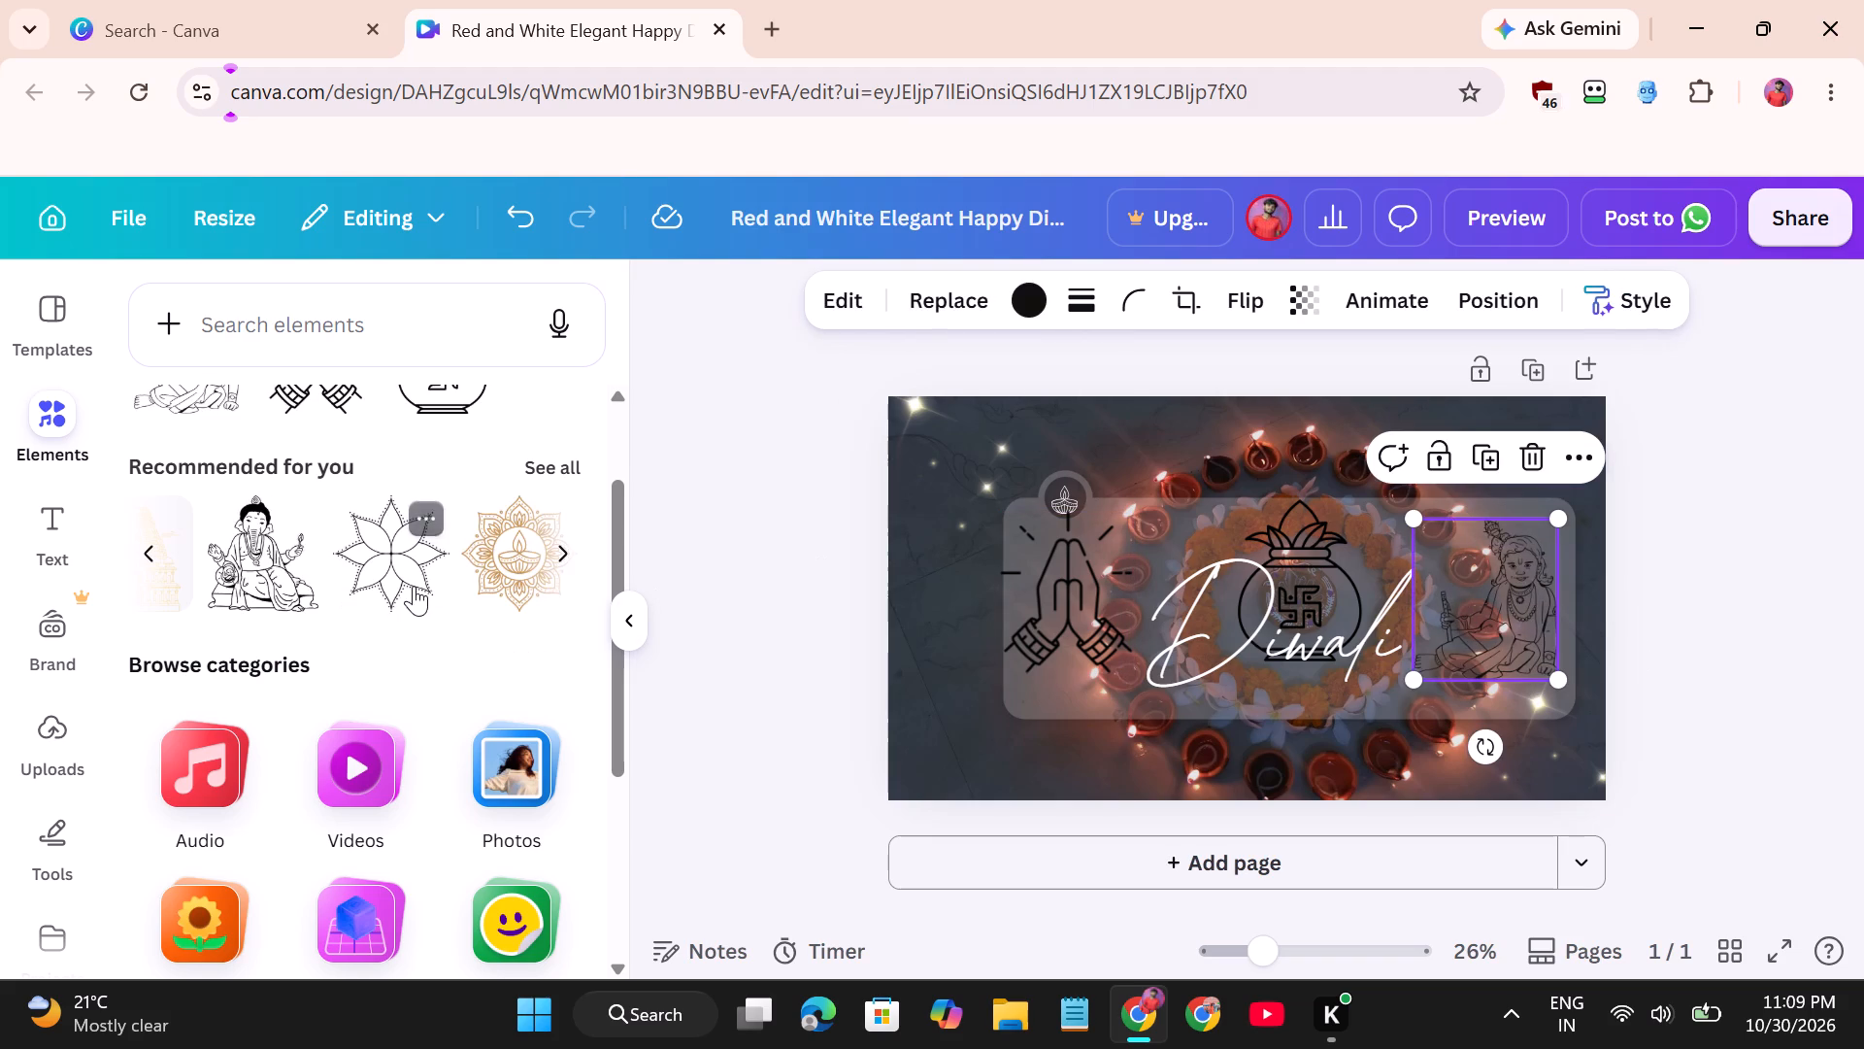
# Add the golden diya on a rangoli from the recommended elements and centre it behind the "Diwali" text.
pyautogui.hscroll(-9, 414, 586)
pyautogui.hscroll(3, 414, 586)
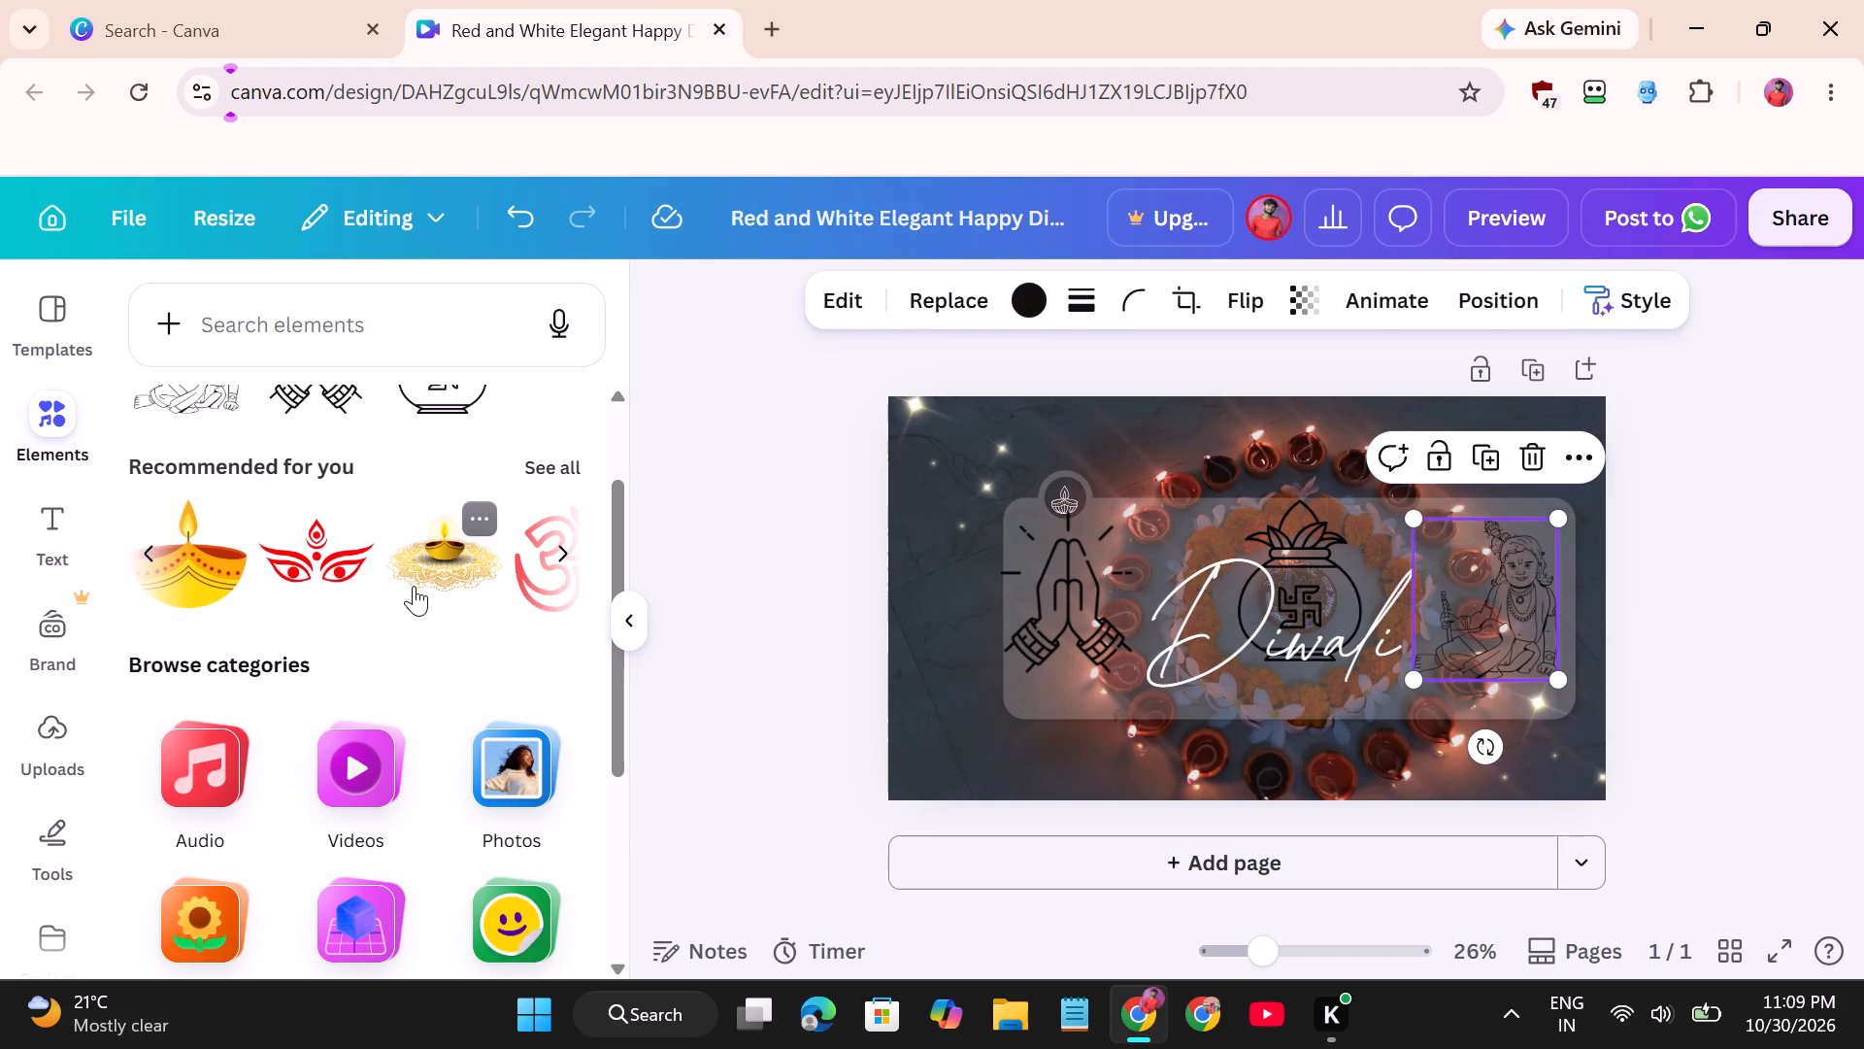
pyautogui.moveTo(419, 555); pyautogui.dragTo(1100, 651)
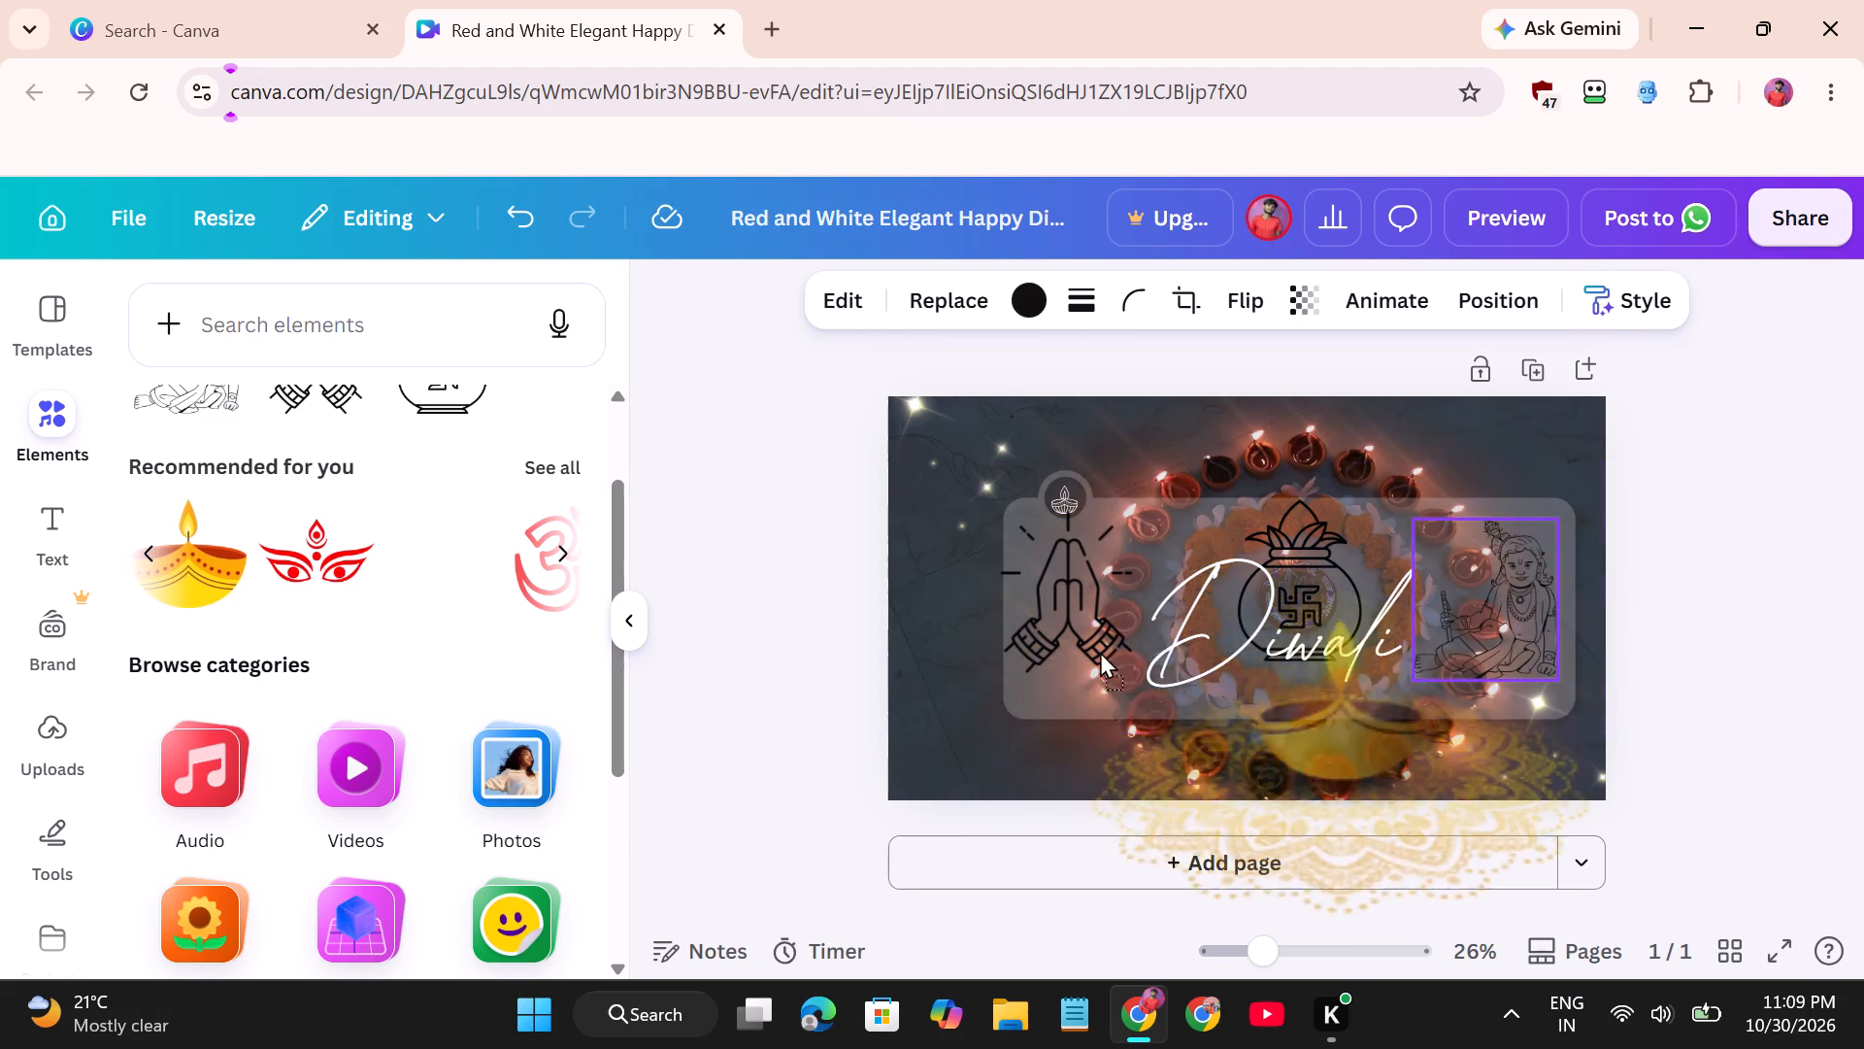
pyautogui.moveTo(1100, 651); pyautogui.dragTo(1003, 572)
pyautogui.click(1190, 736)
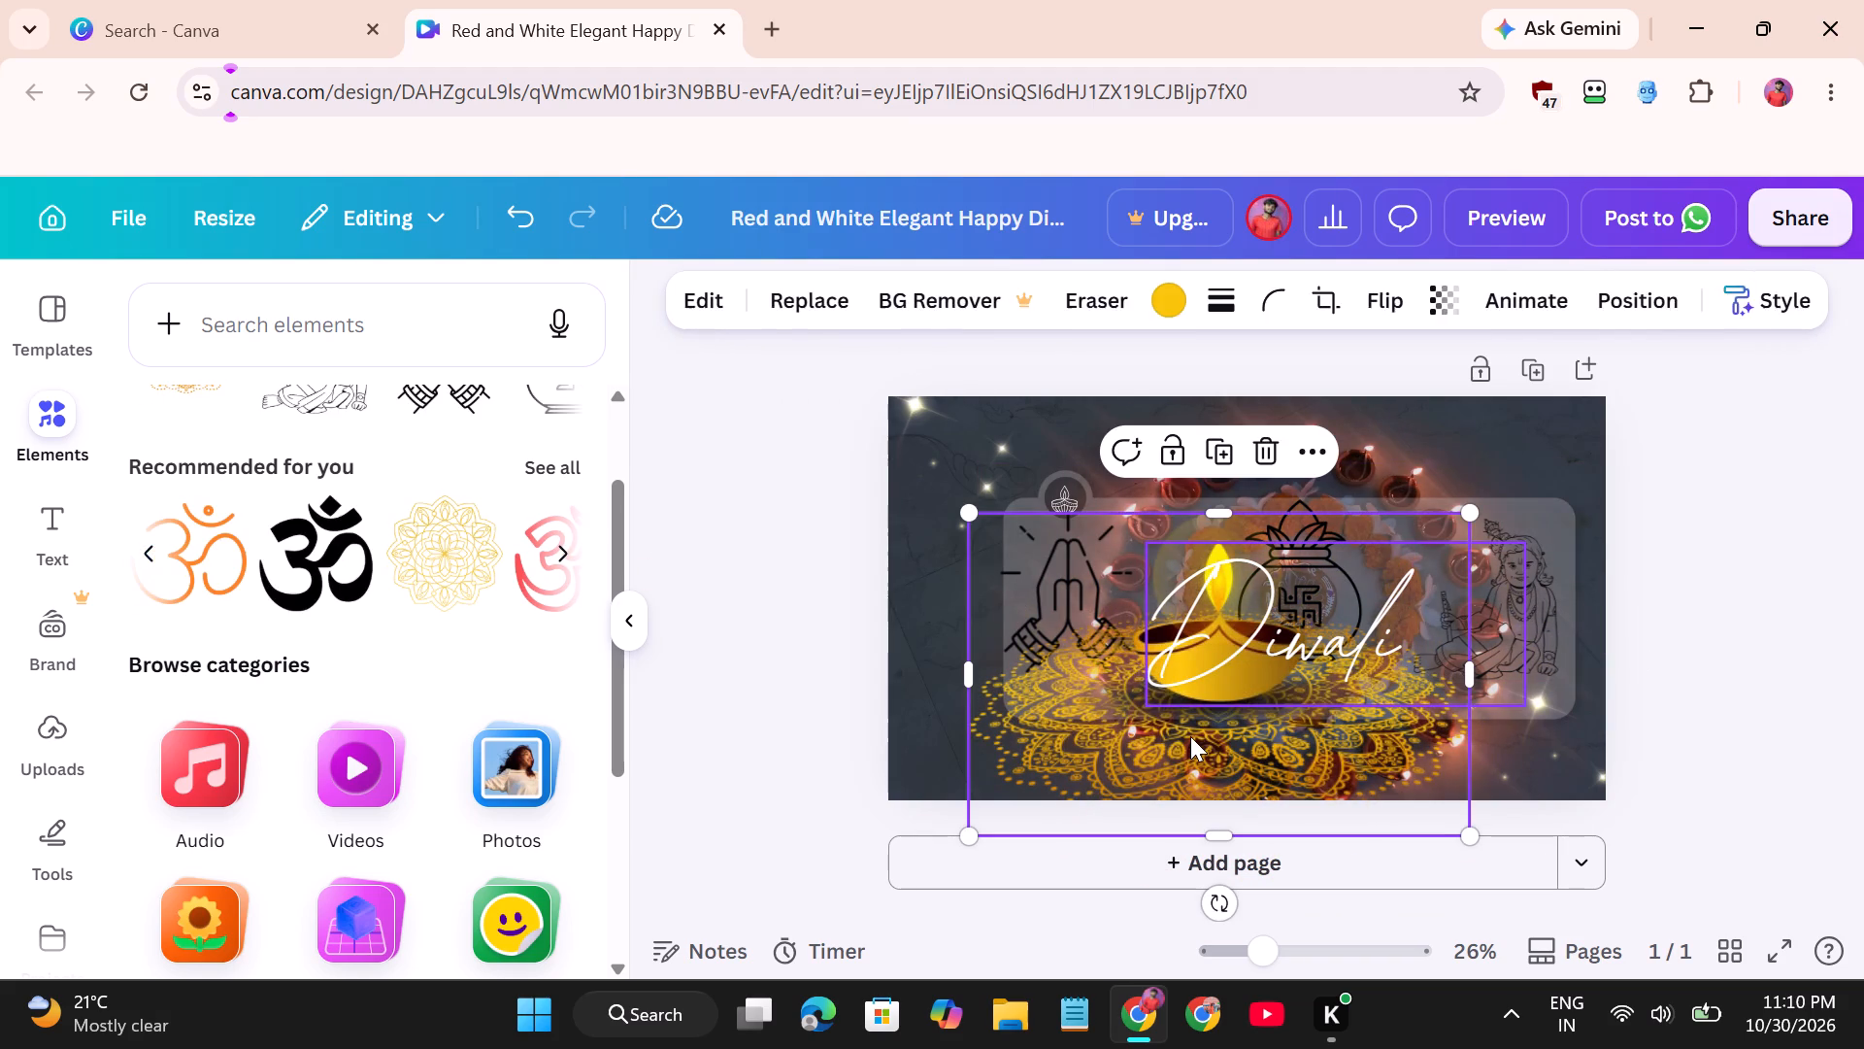
pyautogui.moveTo(1044, 748); pyautogui.dragTo(1082, 680)
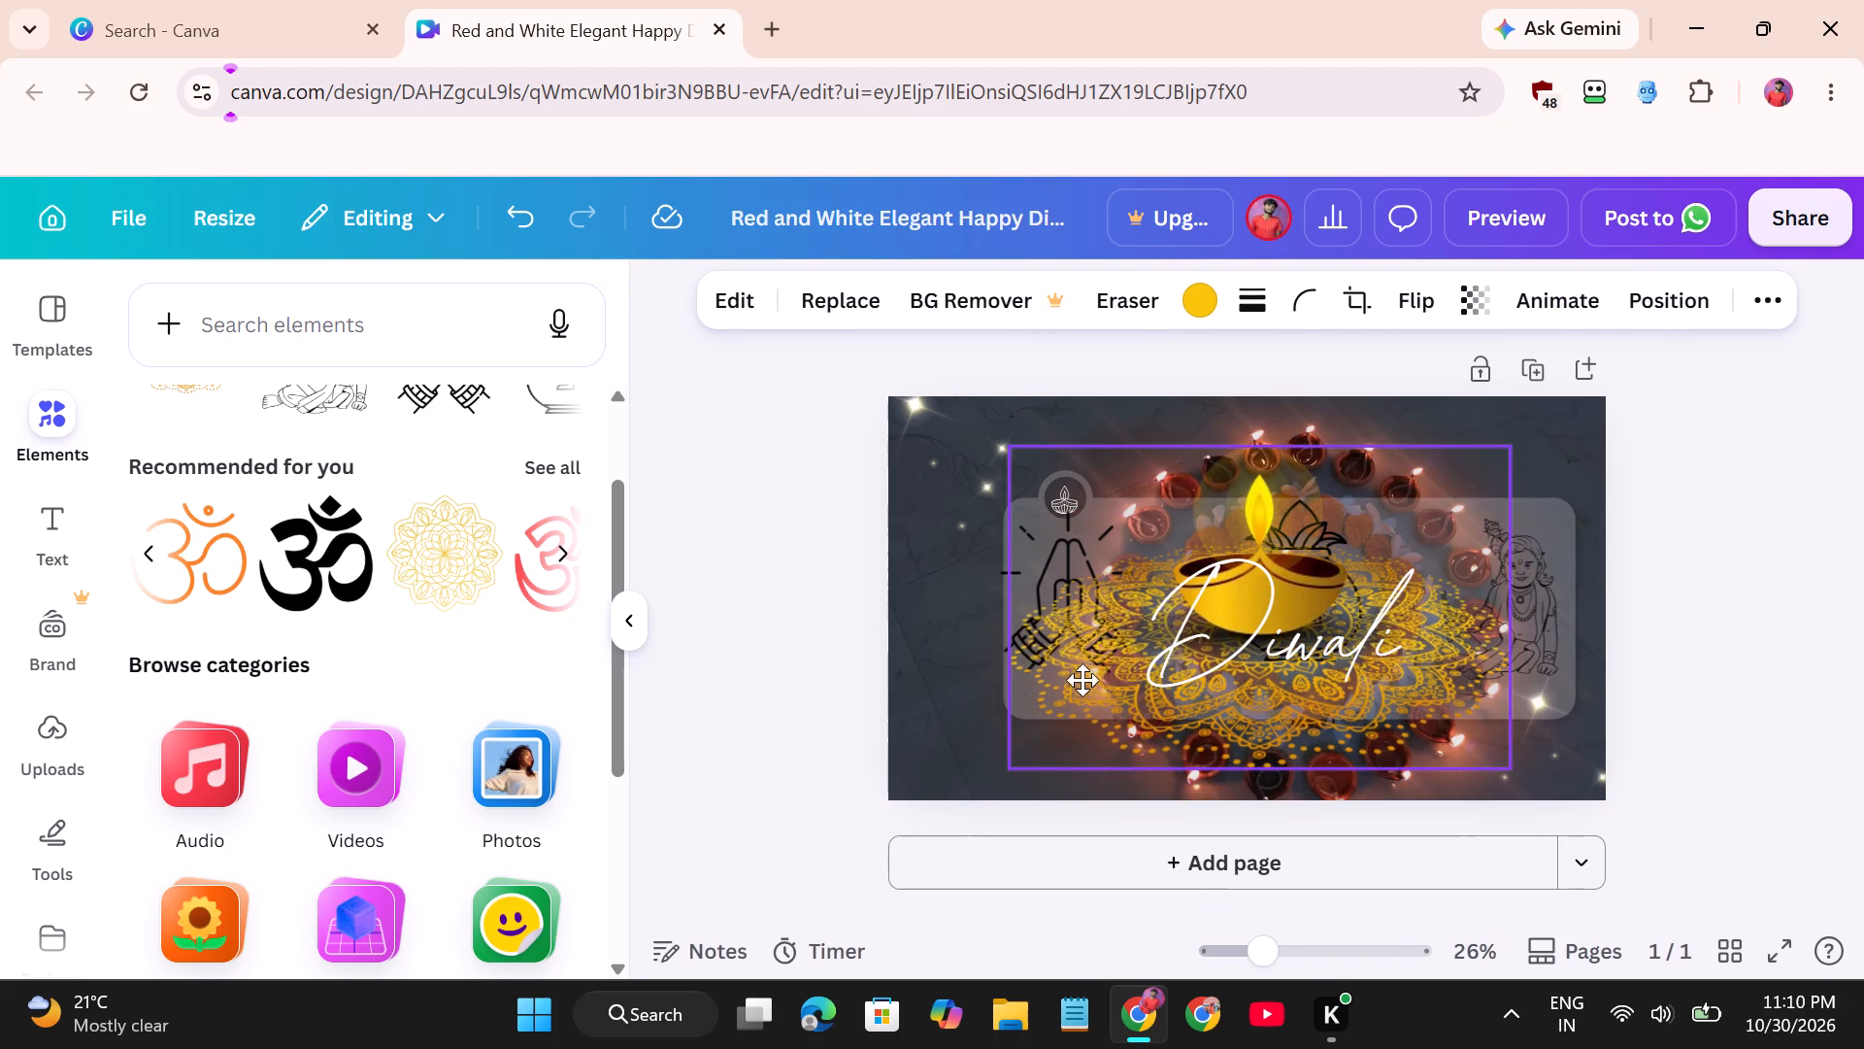
pyautogui.moveTo(1082, 680); pyautogui.dragTo(1077, 677)
# Open the Animations category in the elements library.
pyautogui.scroll(5, 366, 588)
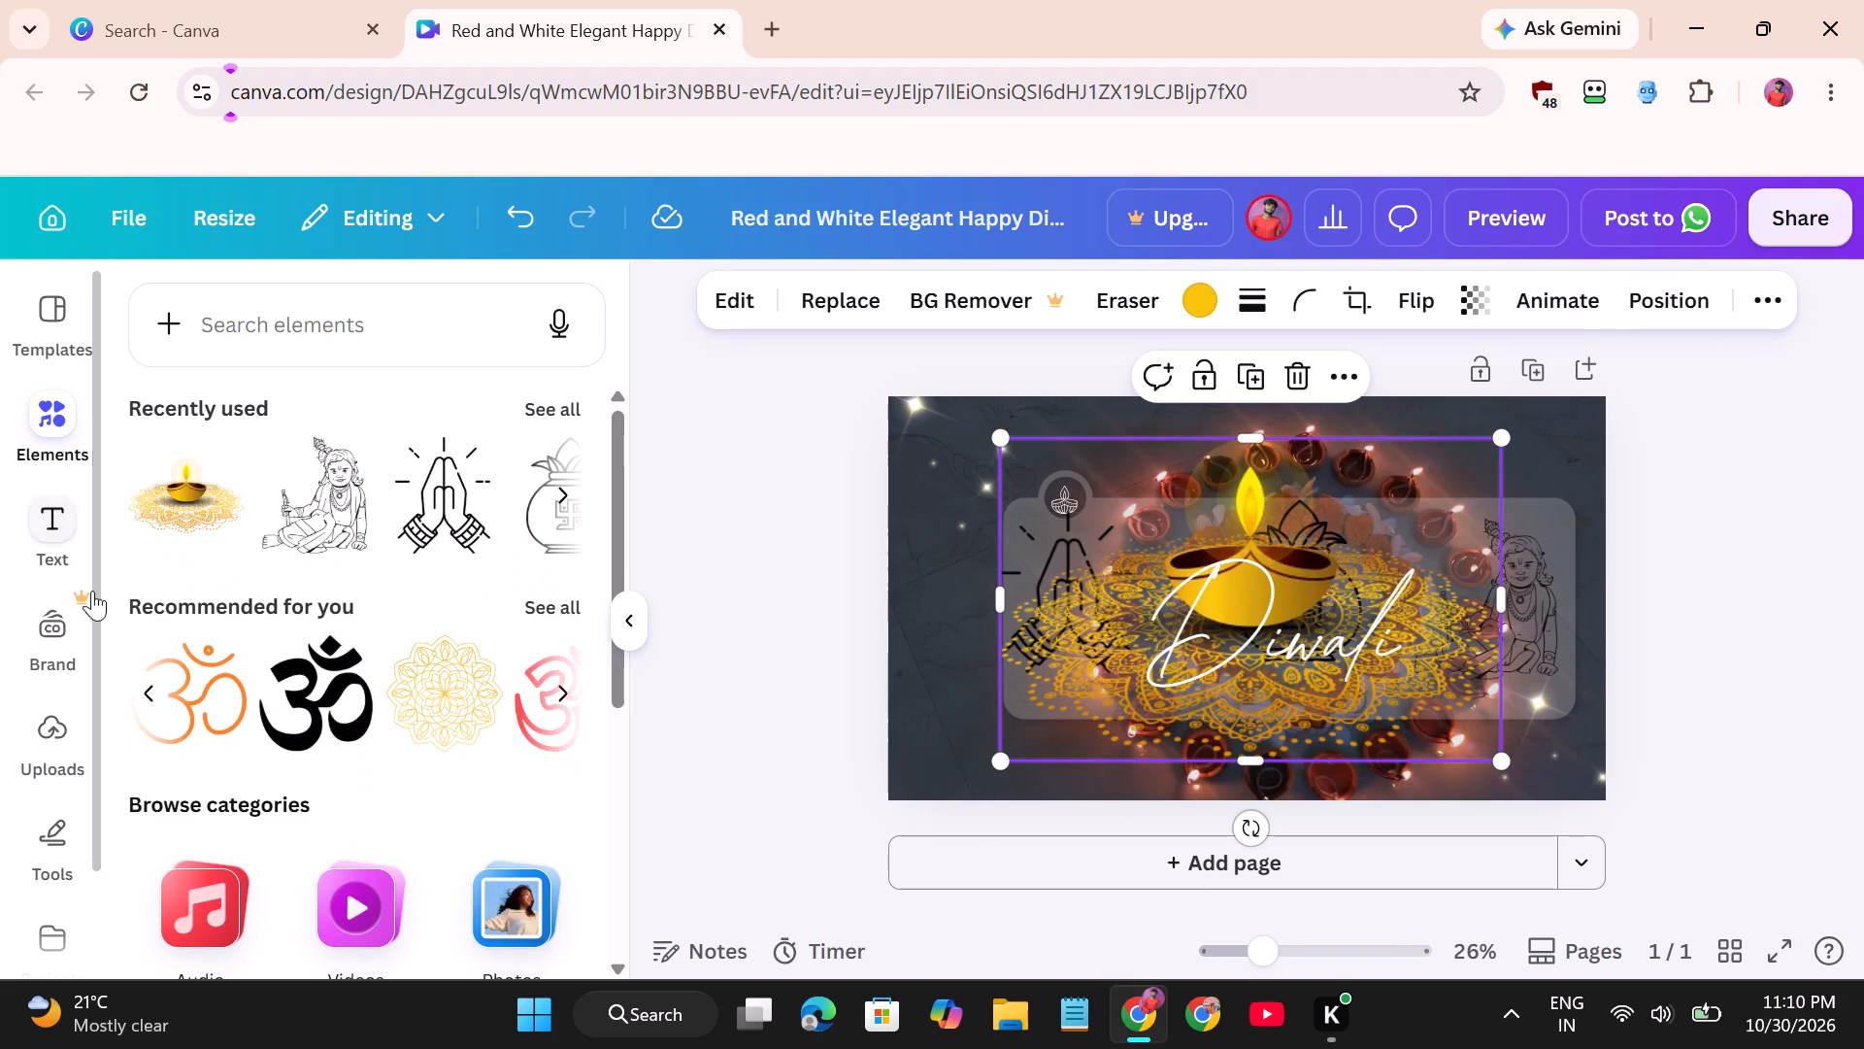
pyautogui.scroll(-2, 270, 651)
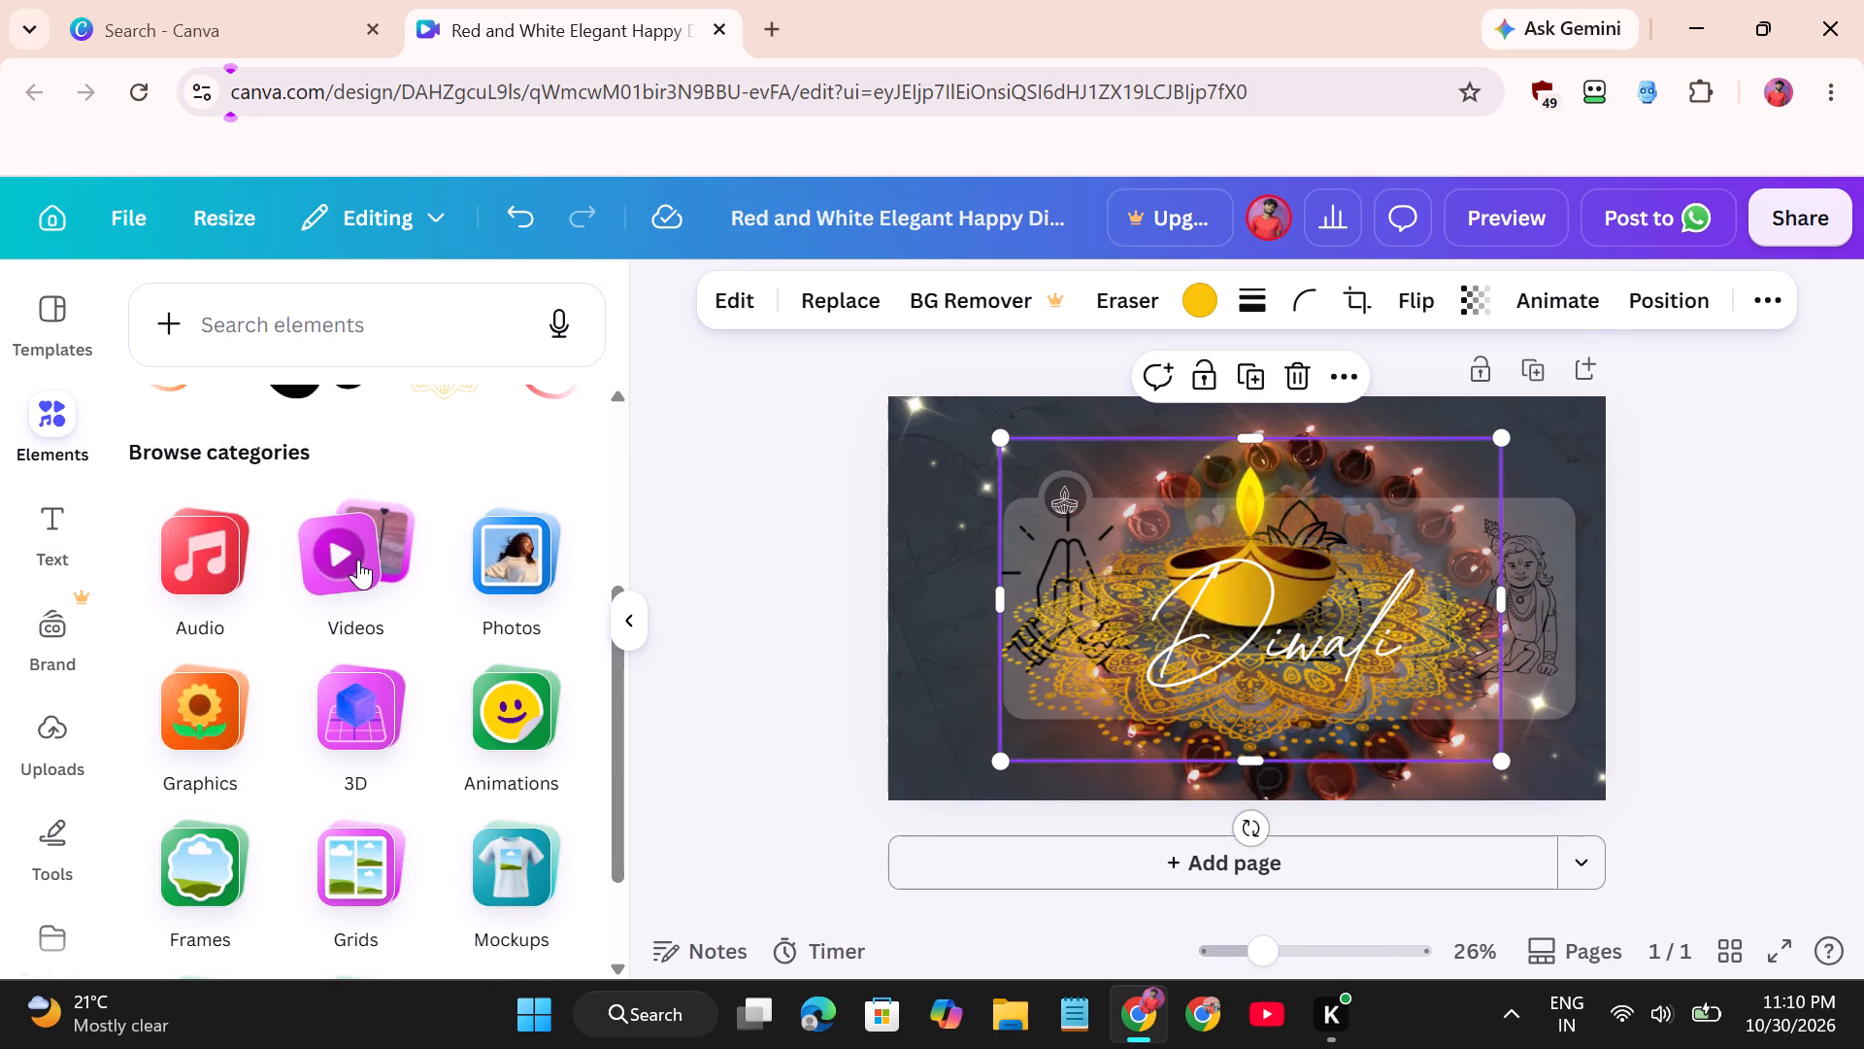
pyautogui.scroll(-4, 358, 559)
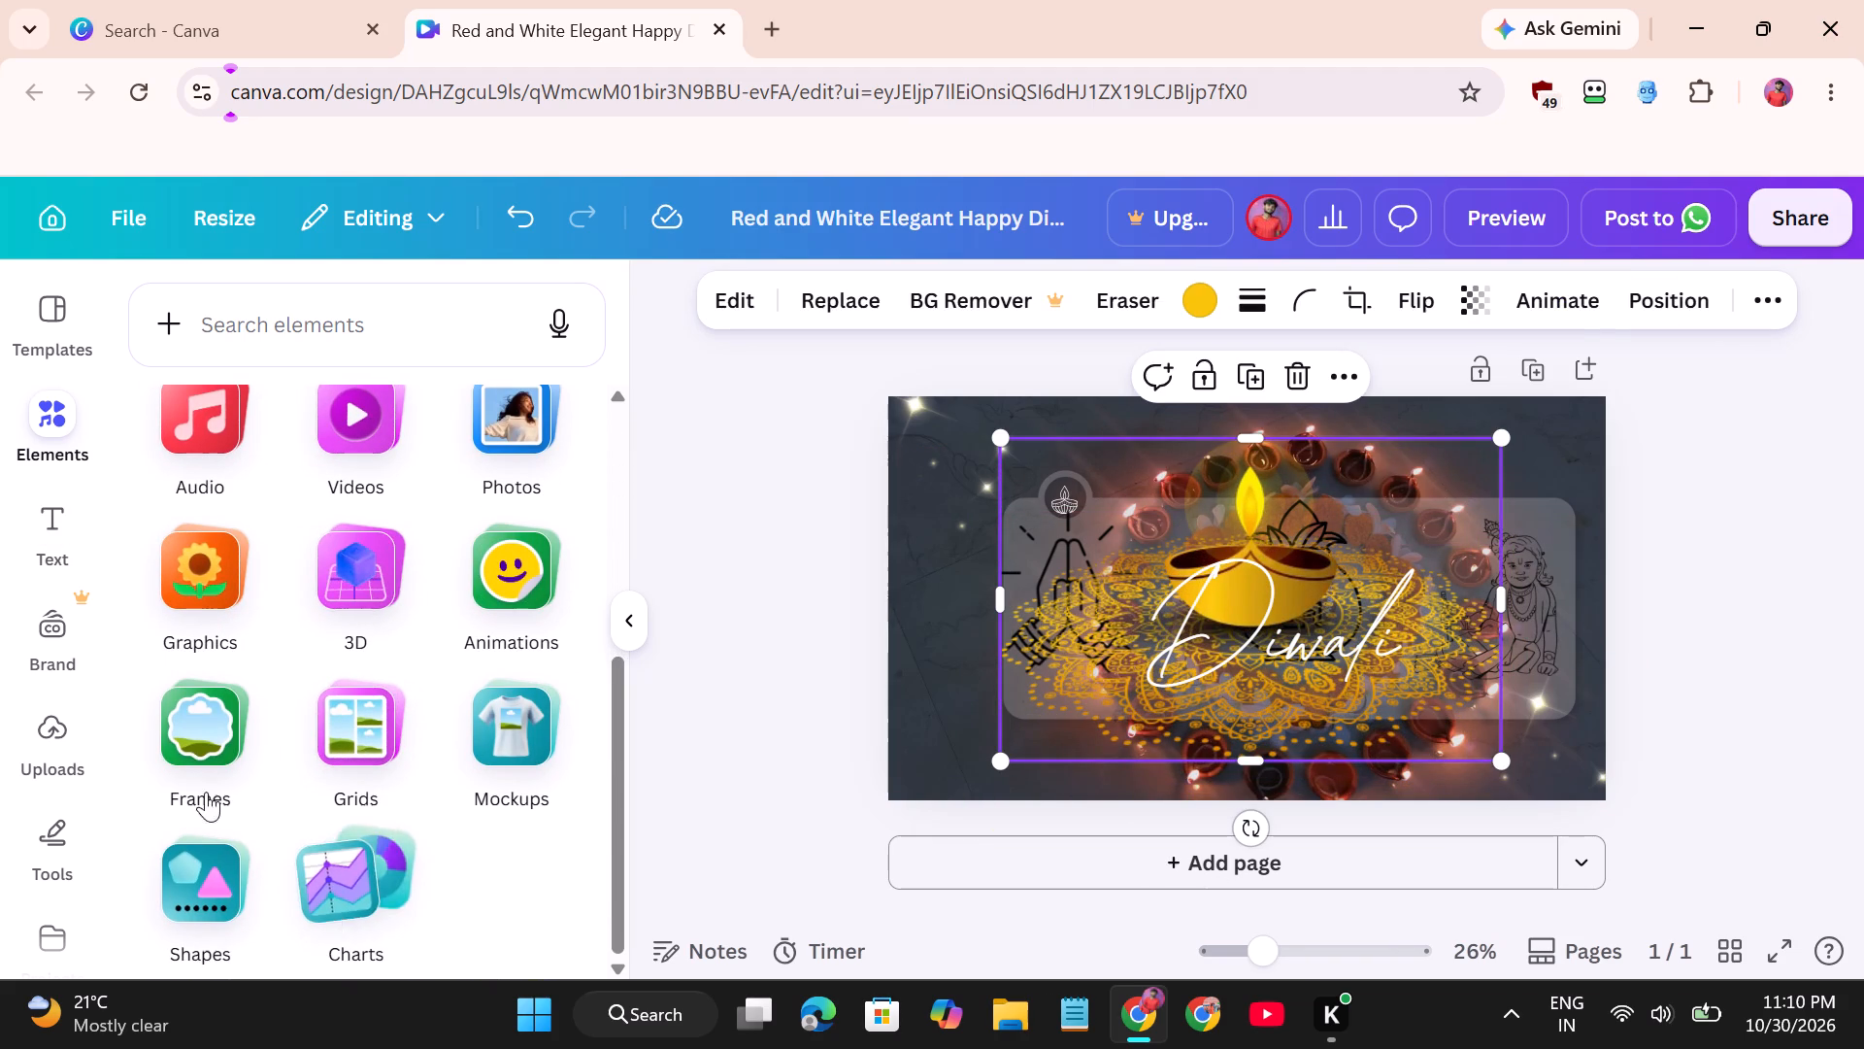
pyautogui.click(503, 584)
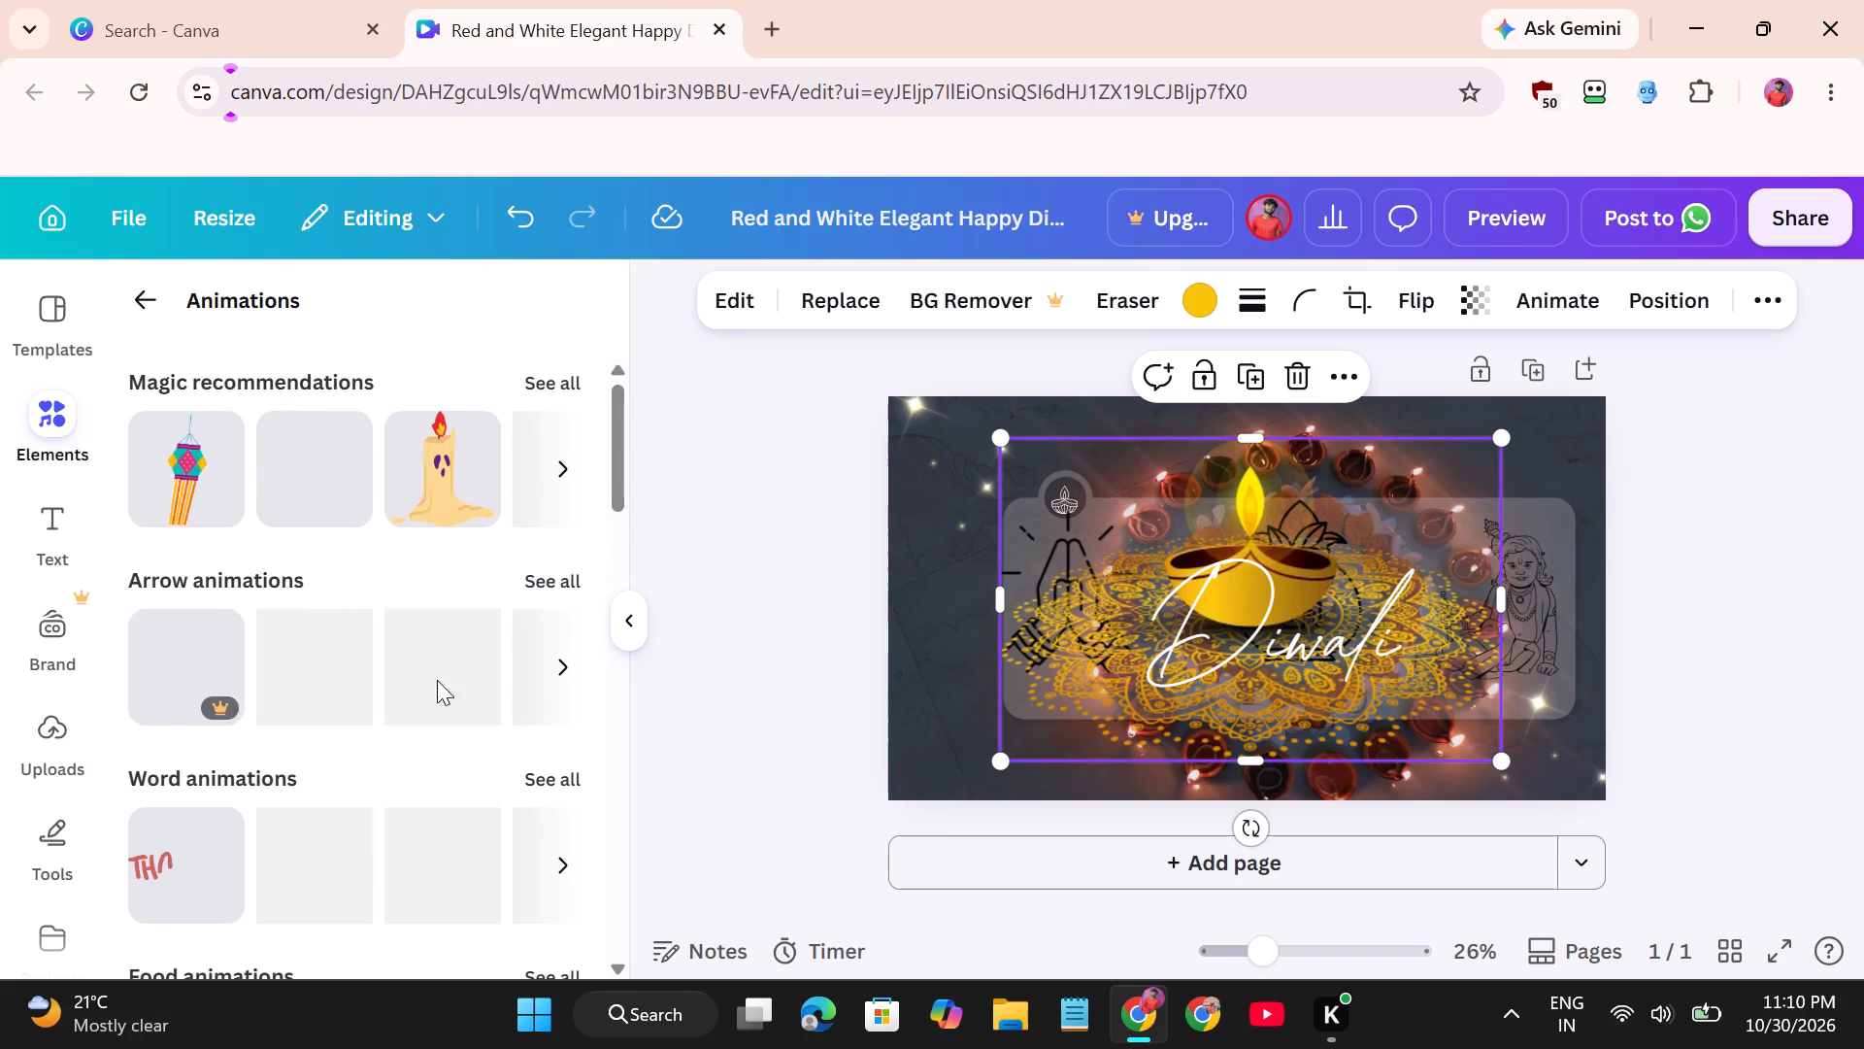
# Add the animated white lotus flower from the trending animations over the panel's right end, beside the "Diwali" text.
pyautogui.hscroll(-5, 453, 683)
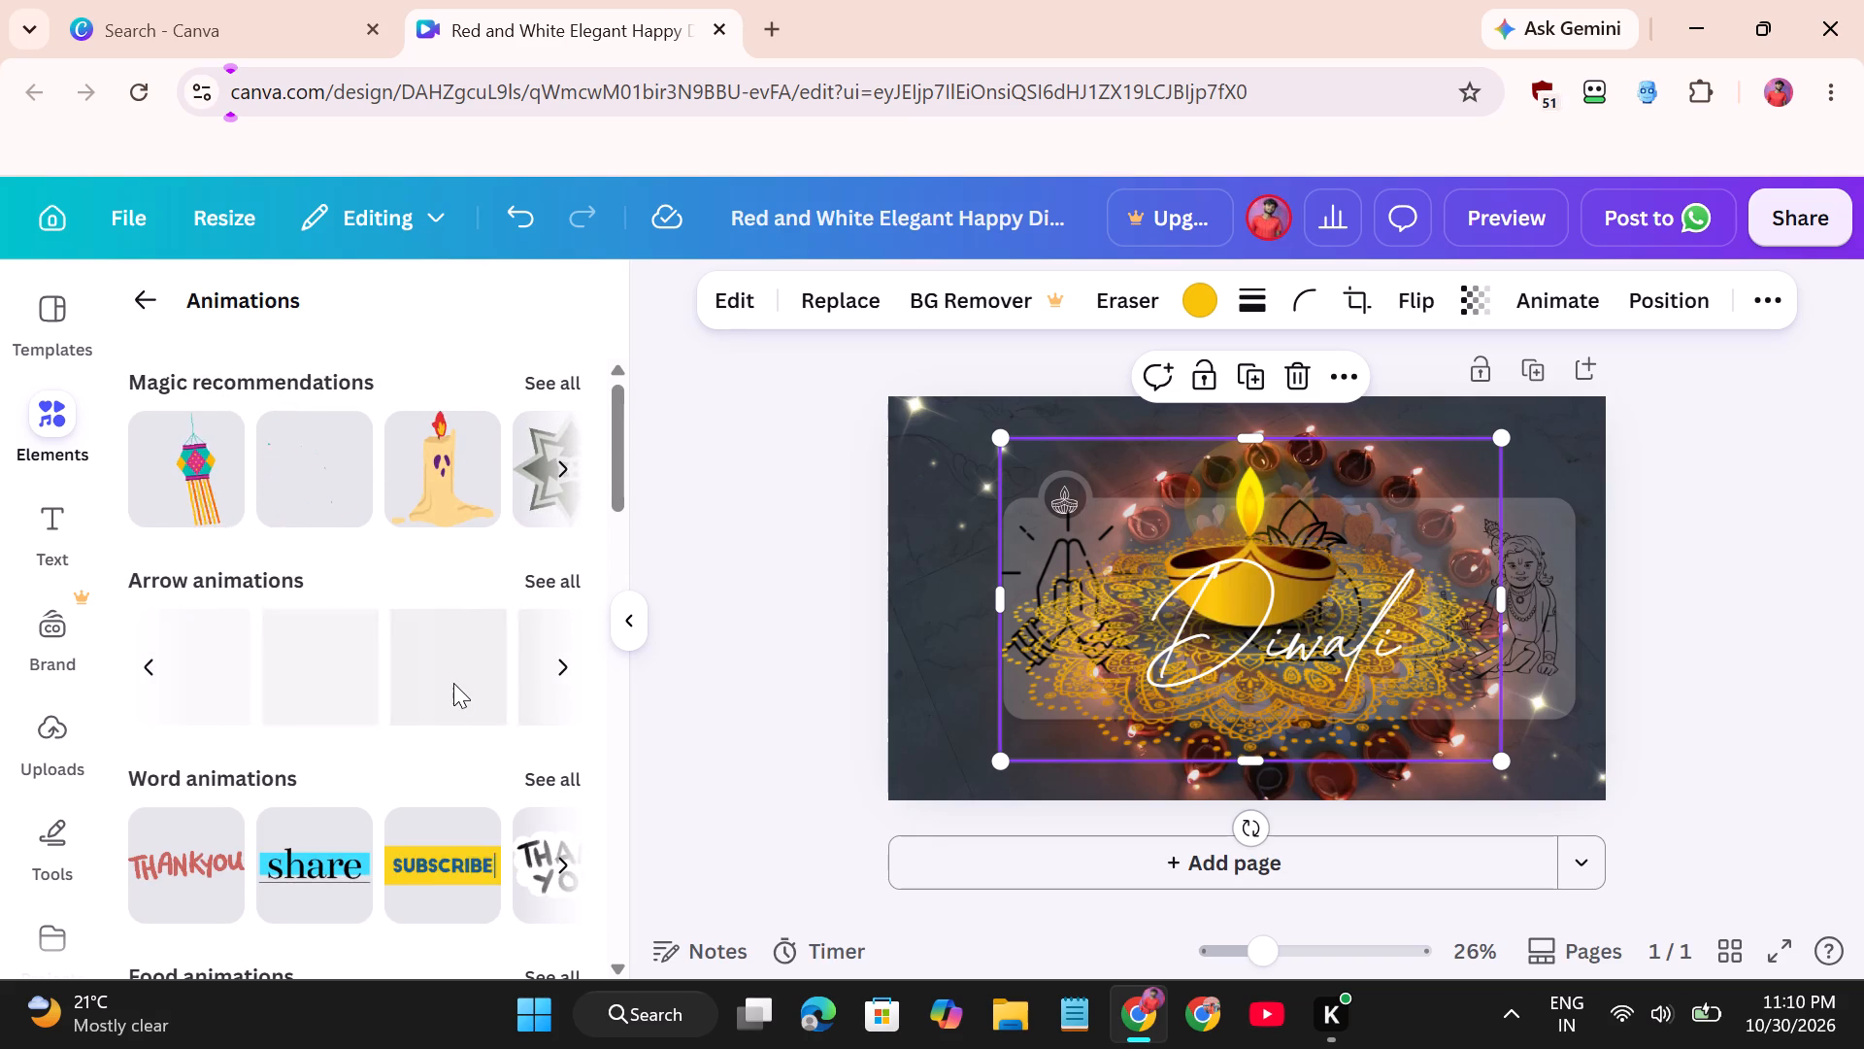
pyautogui.scroll(-6, 453, 683)
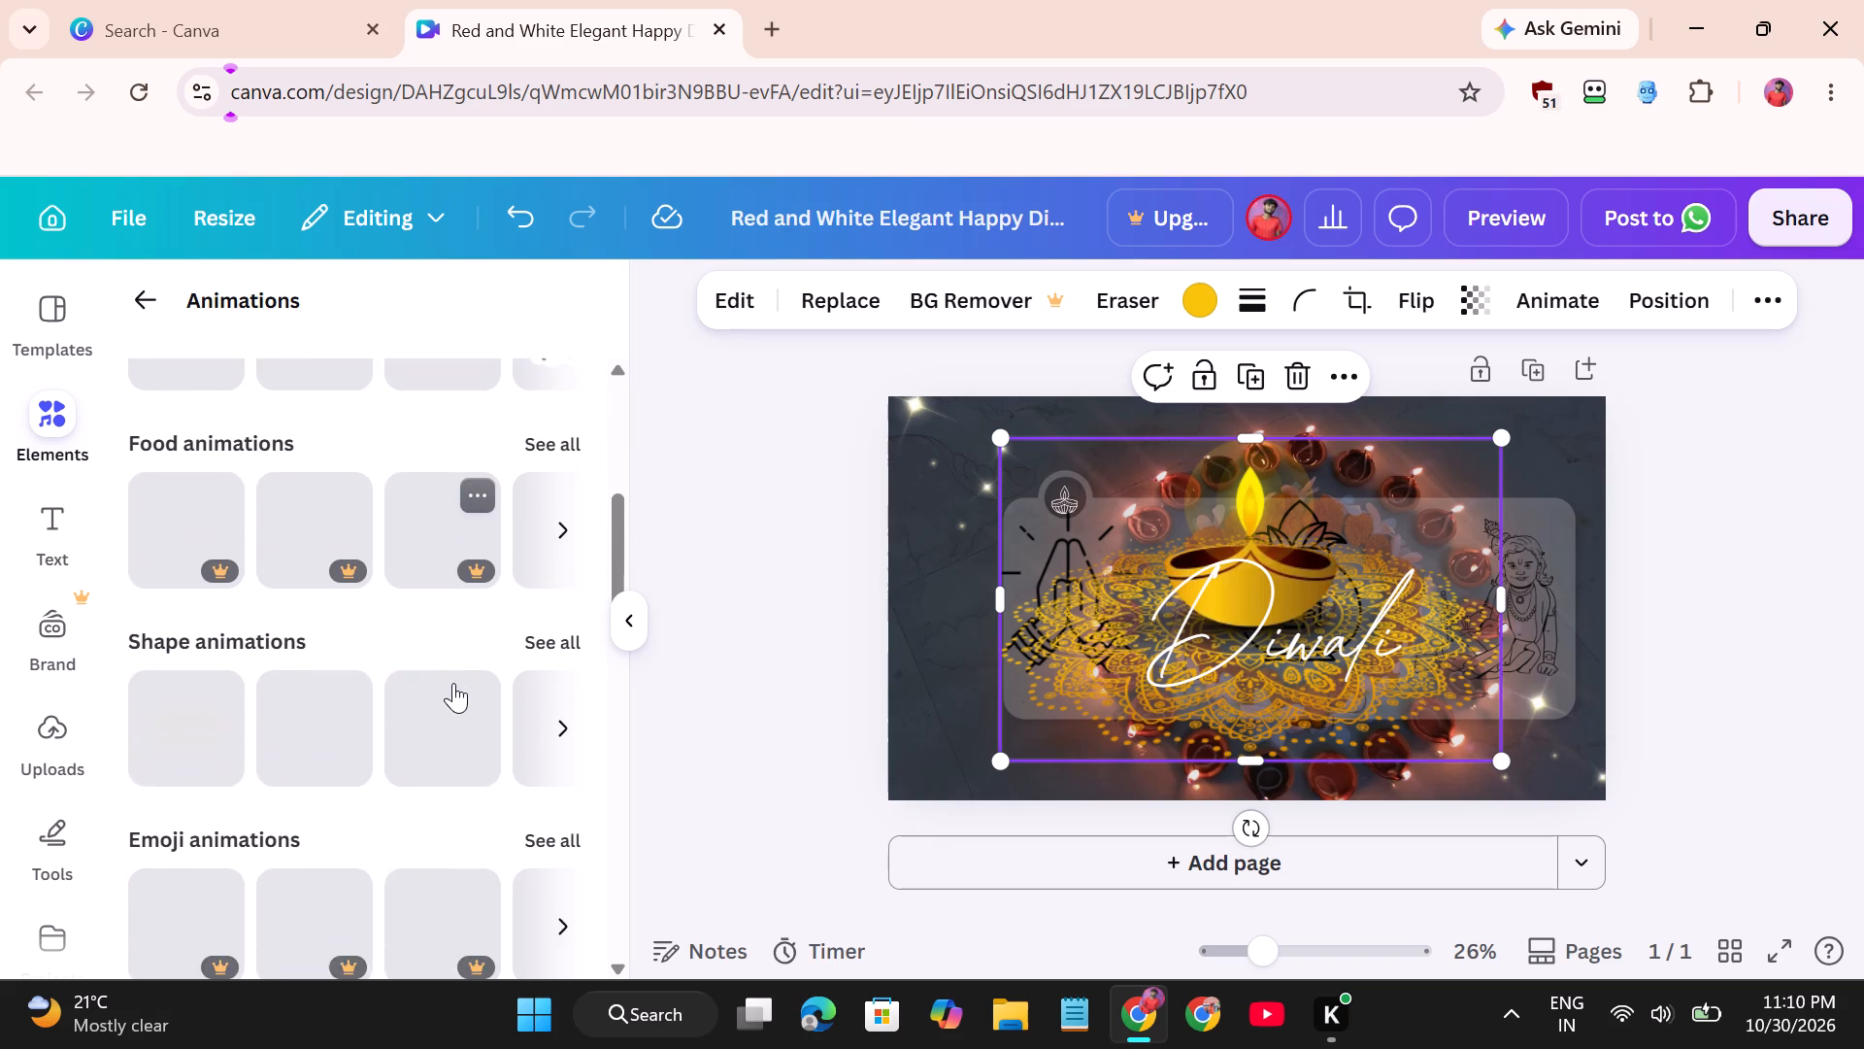
pyautogui.scroll(-5, 453, 683)
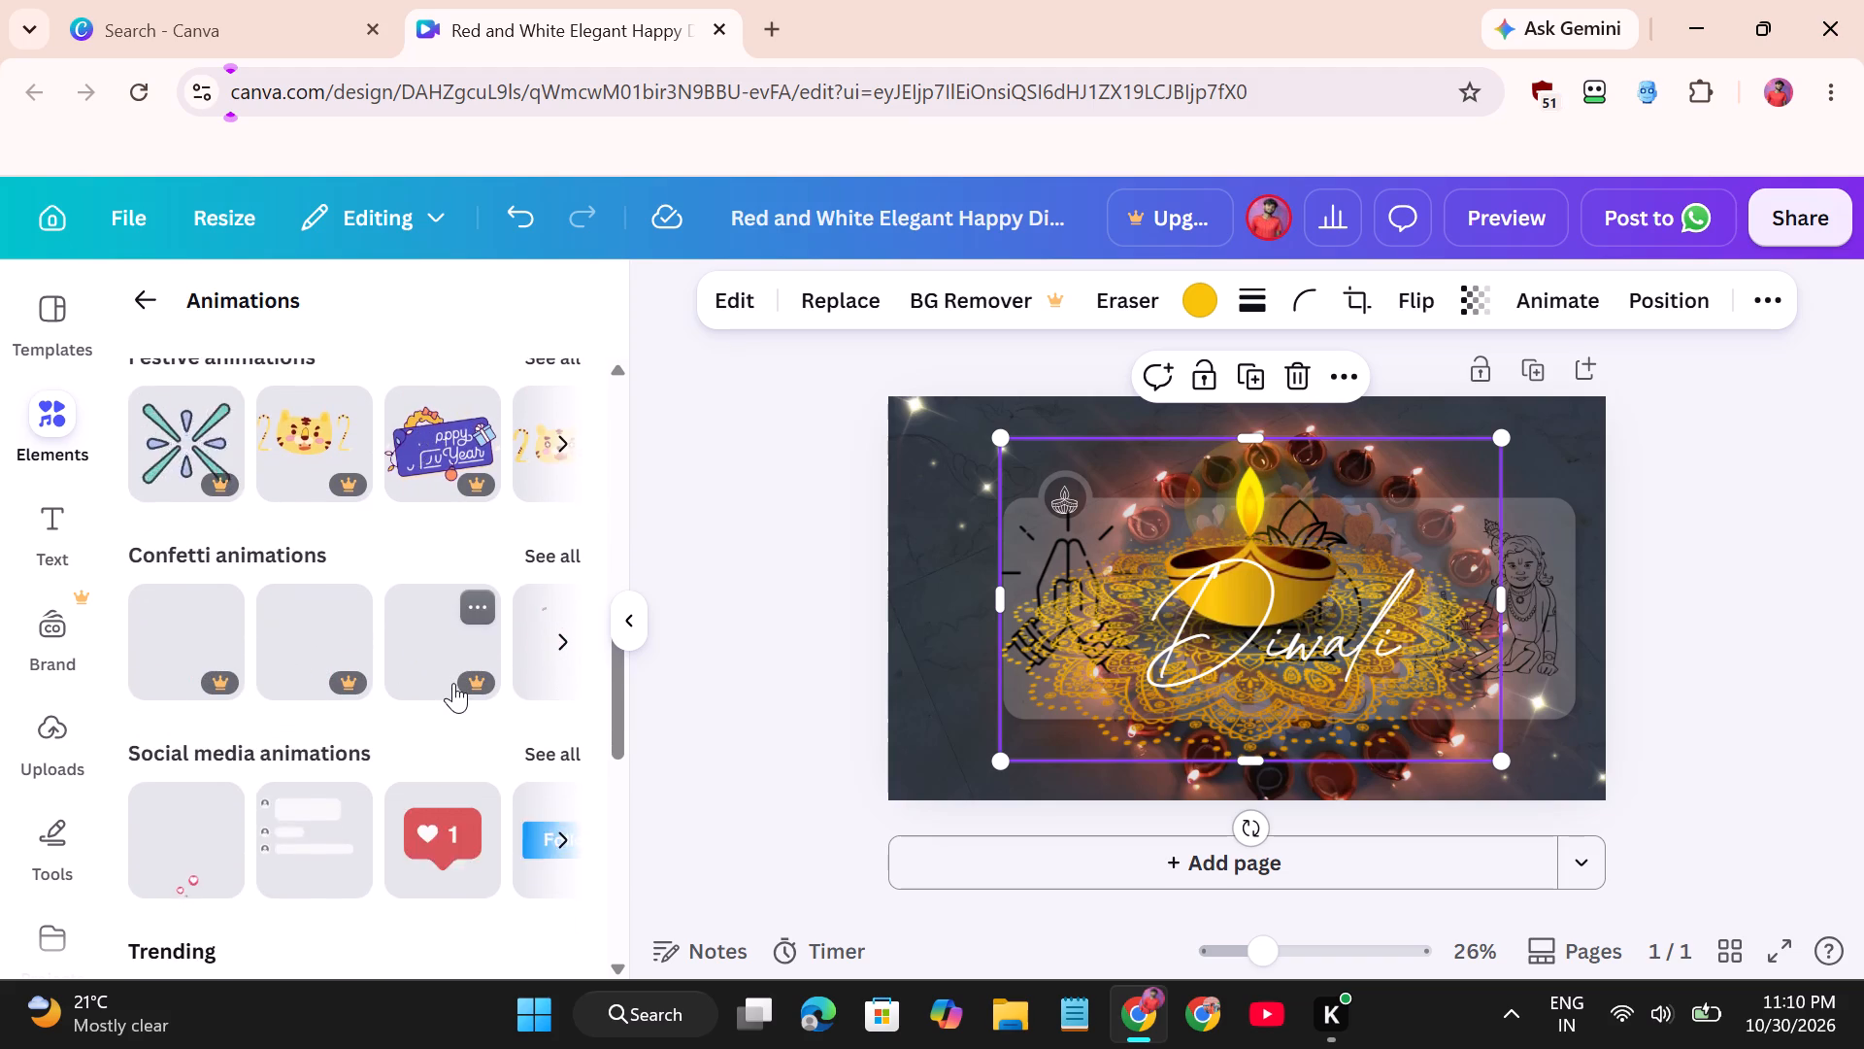
pyautogui.scroll(-4, 410, 786)
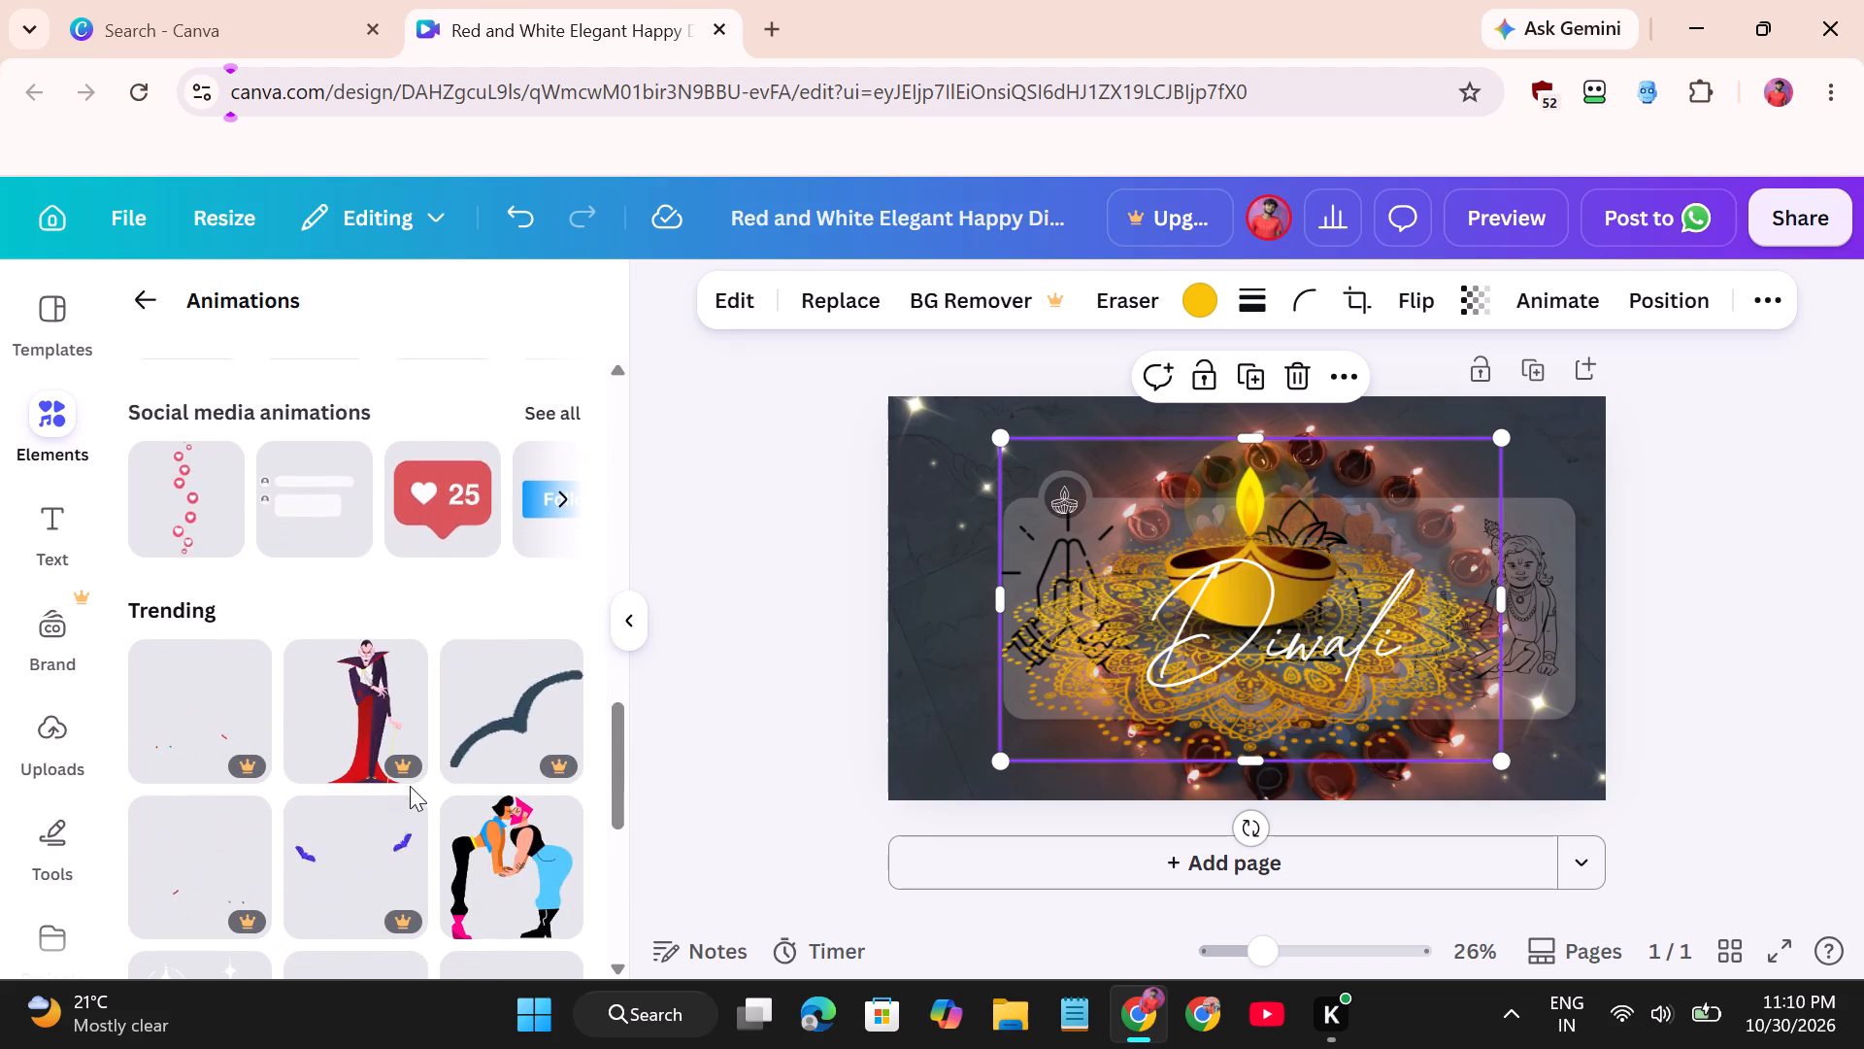
pyautogui.scroll(-4, 410, 786)
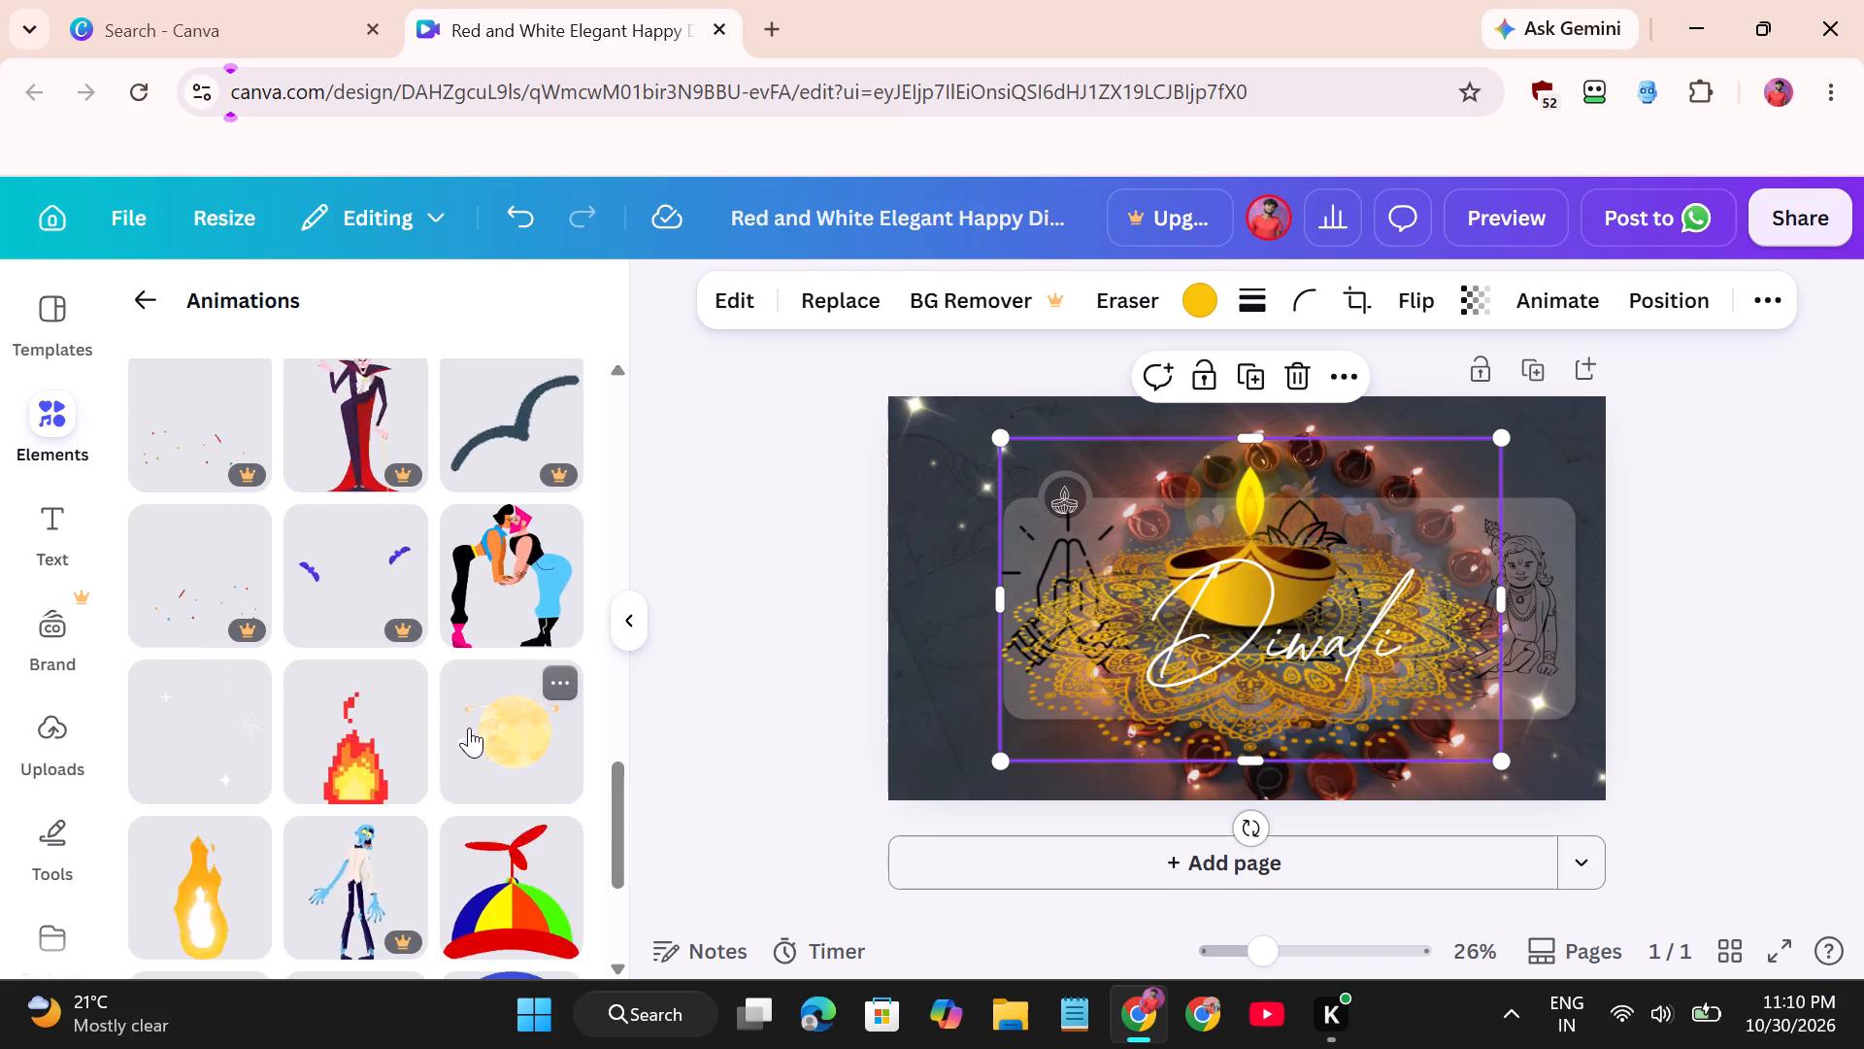
pyautogui.scroll(-7, 469, 728)
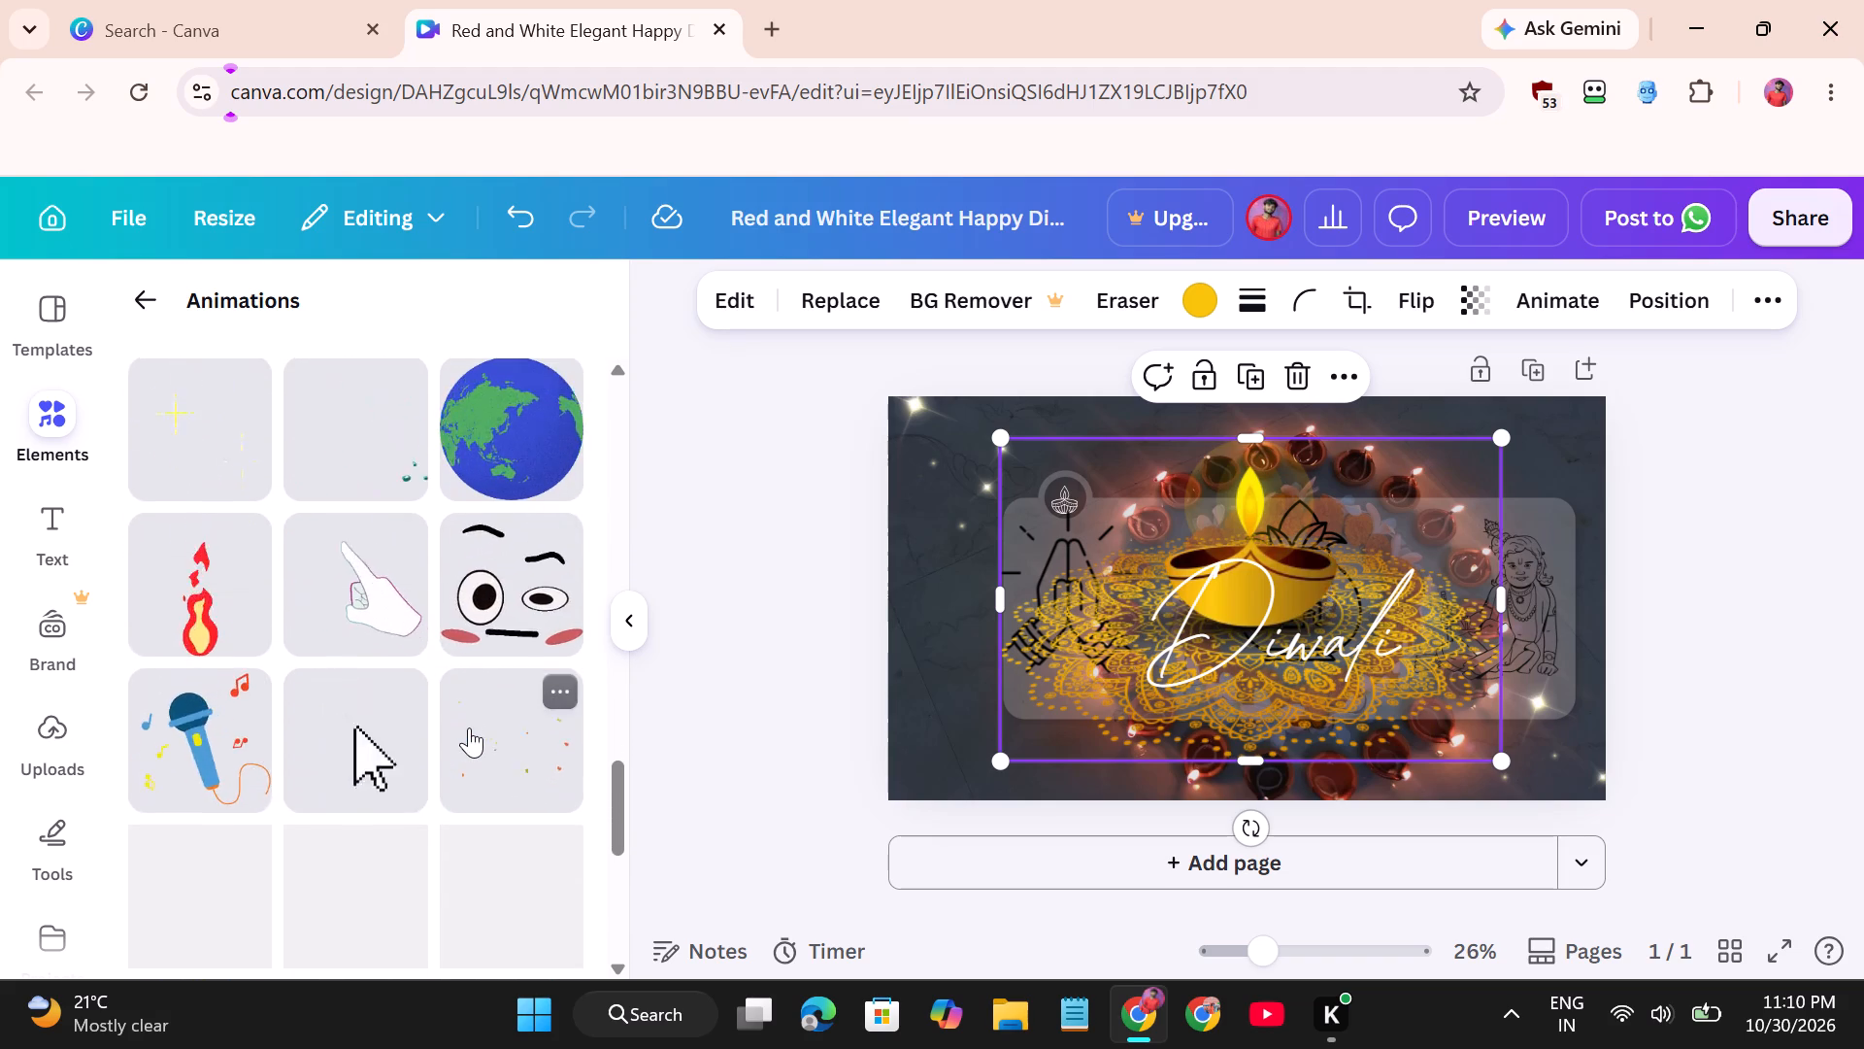
pyautogui.scroll(-4, 469, 728)
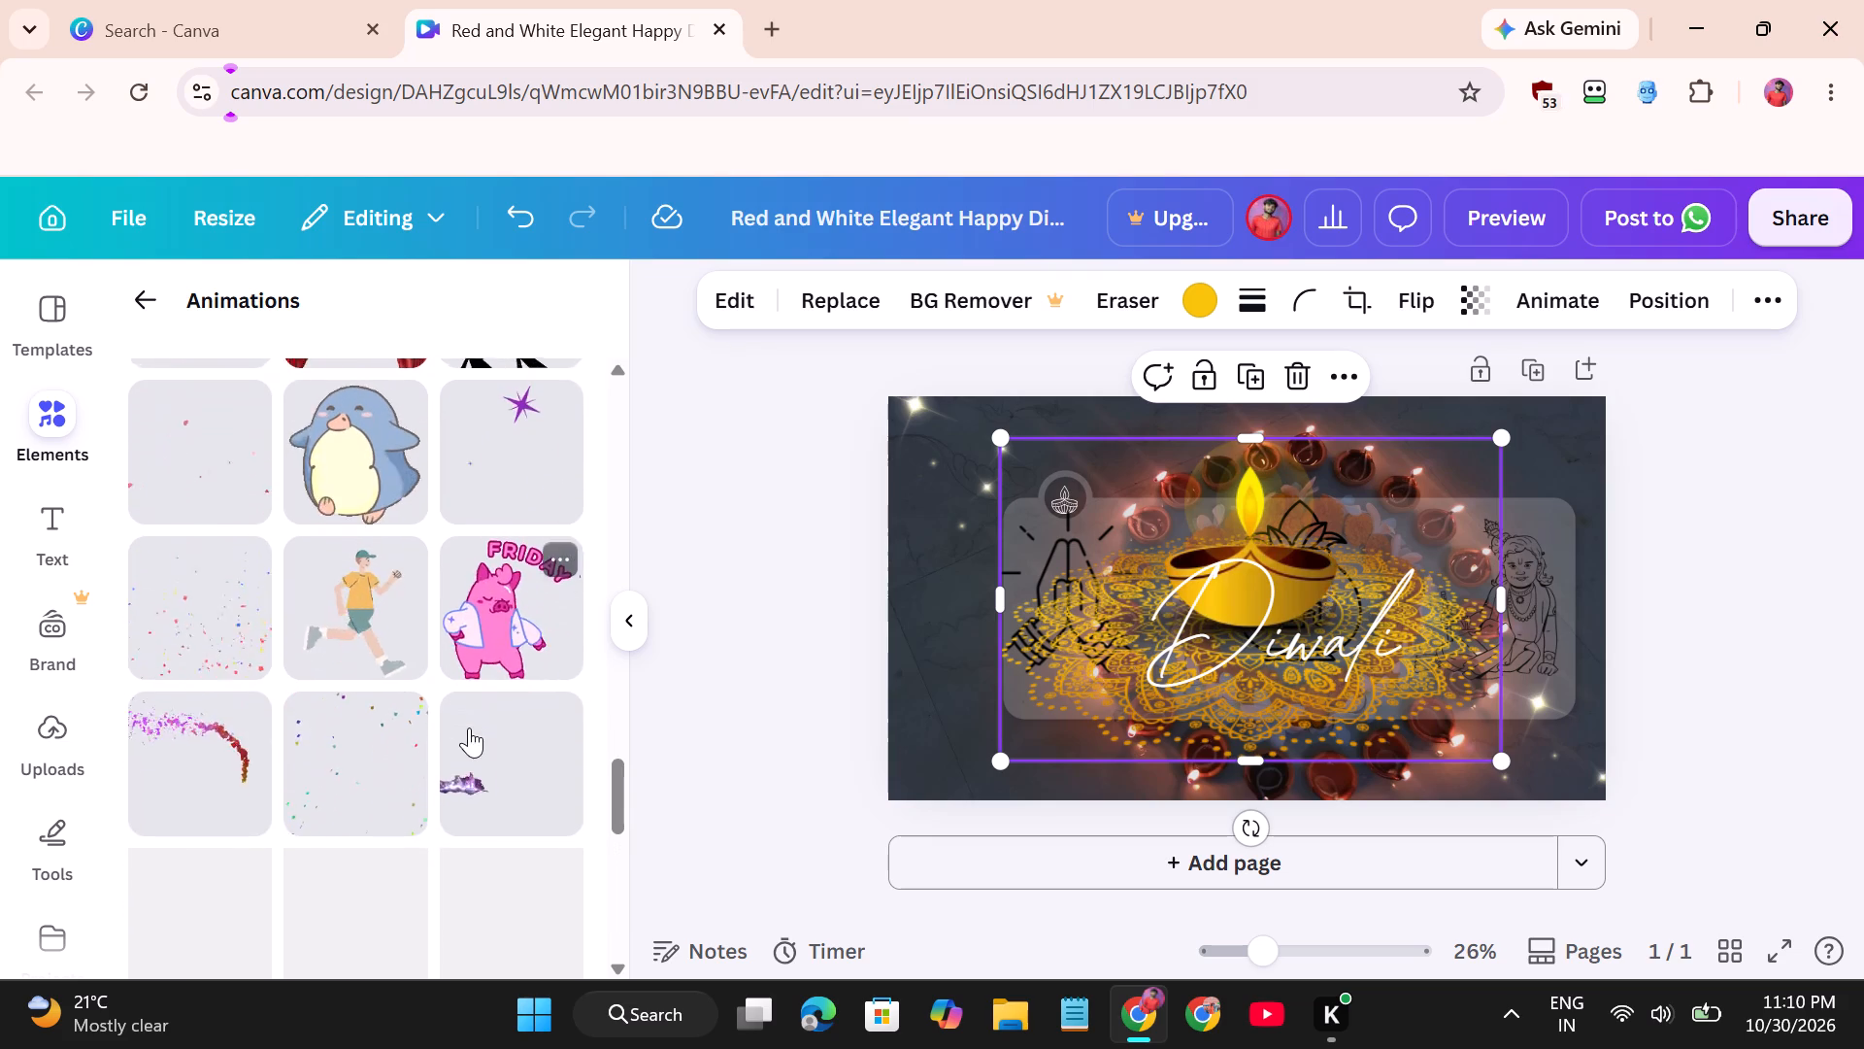
pyautogui.scroll(-3, 429, 760)
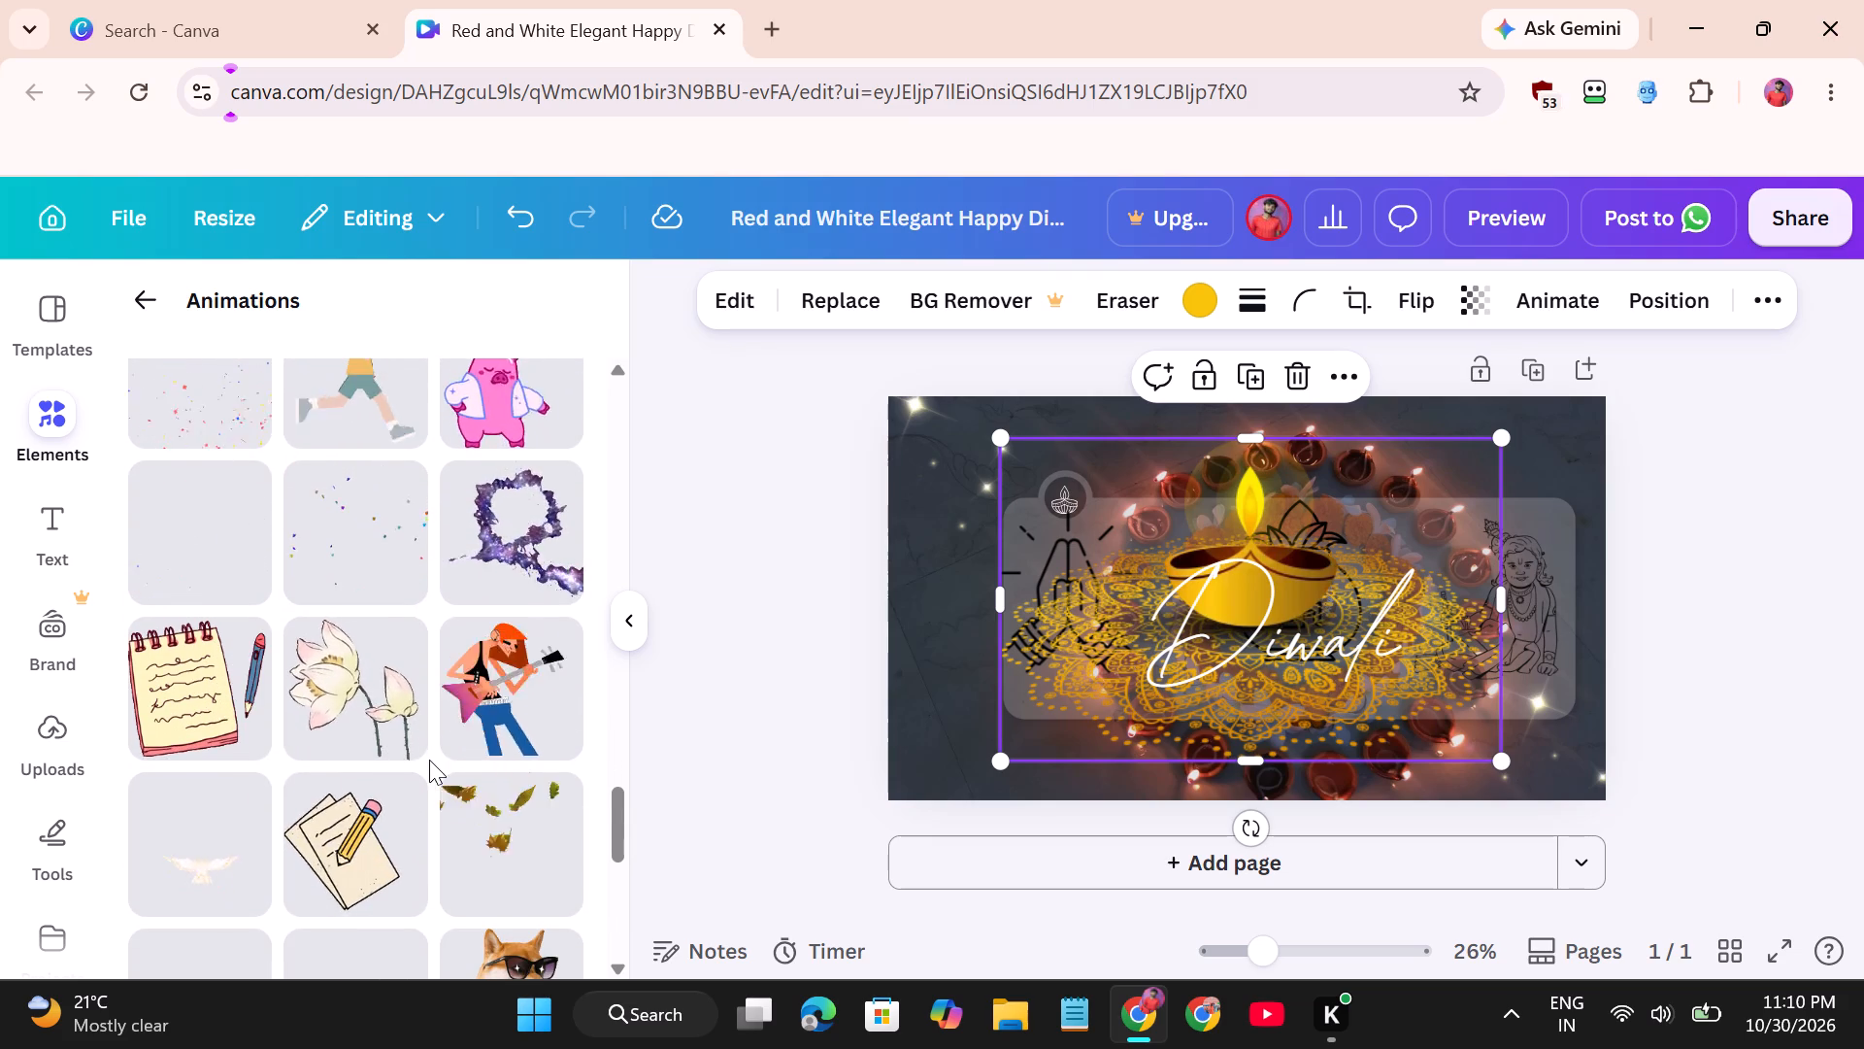
pyautogui.moveTo(326, 674); pyautogui.dragTo(1306, 657)
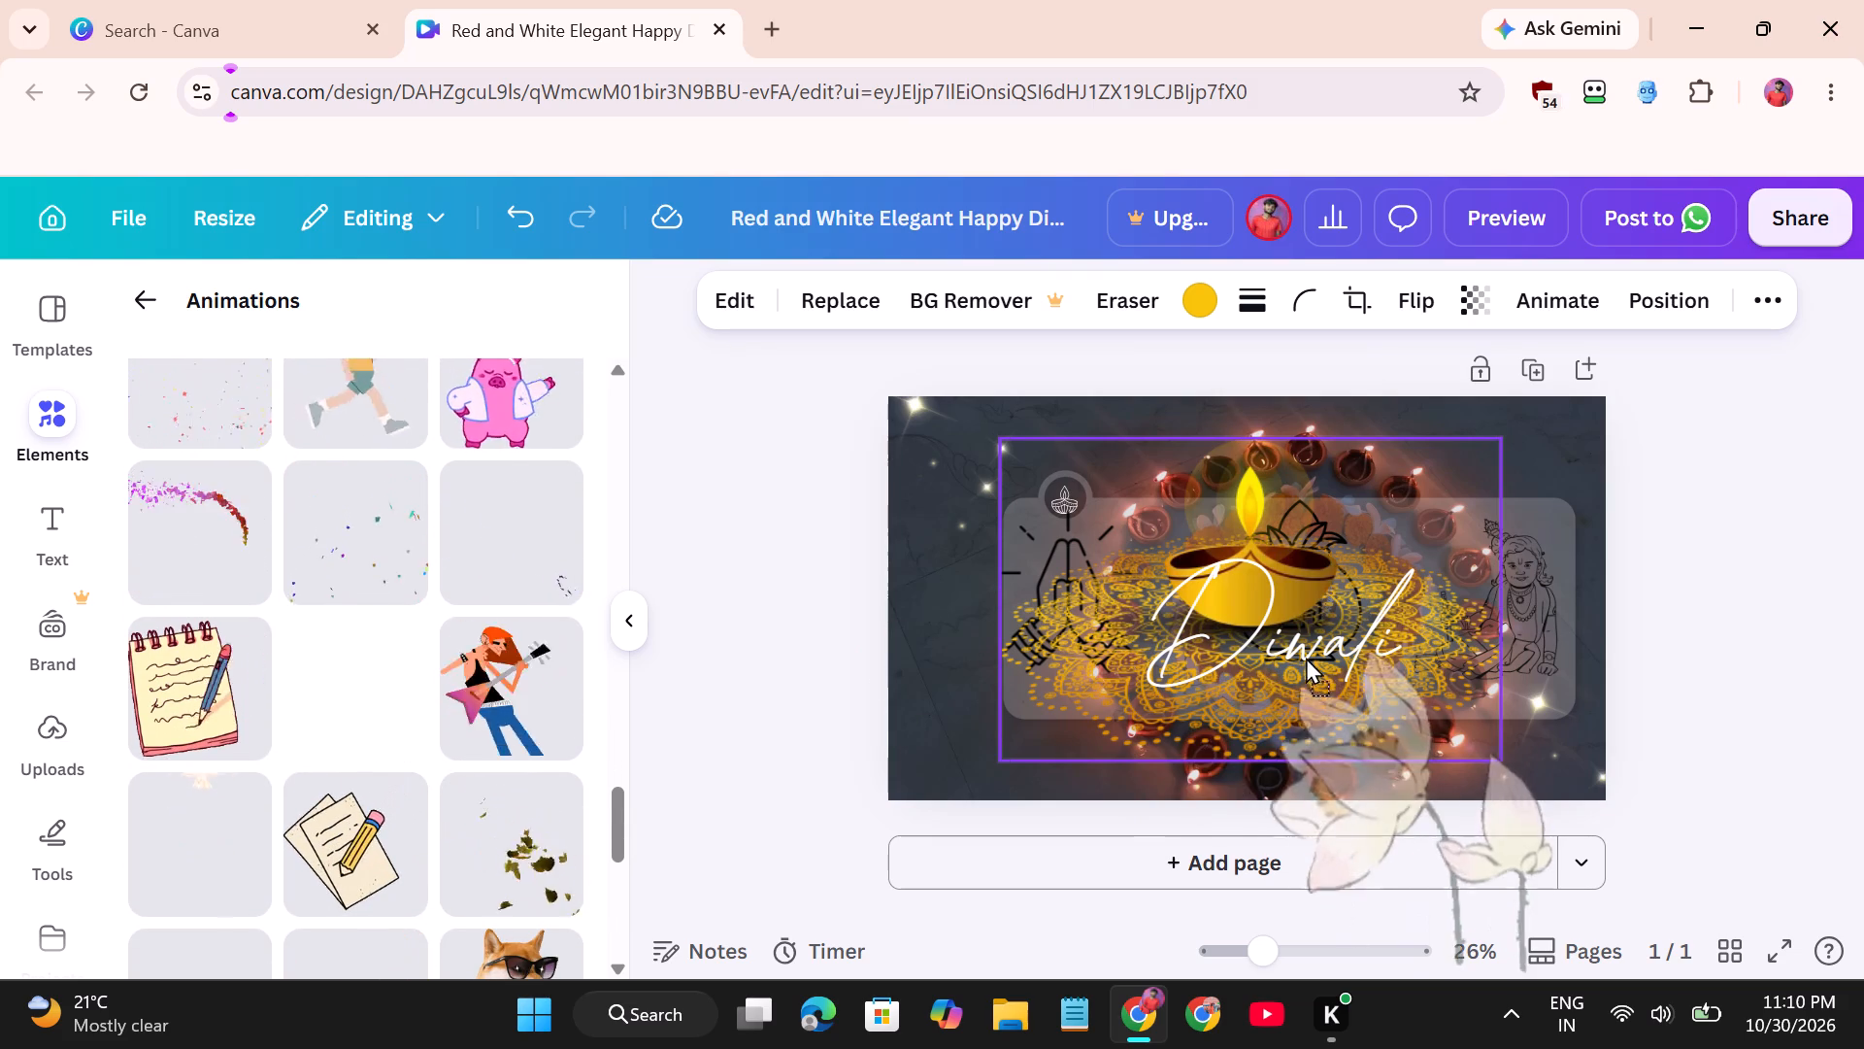
pyautogui.moveTo(1306, 657); pyautogui.dragTo(1344, 536)
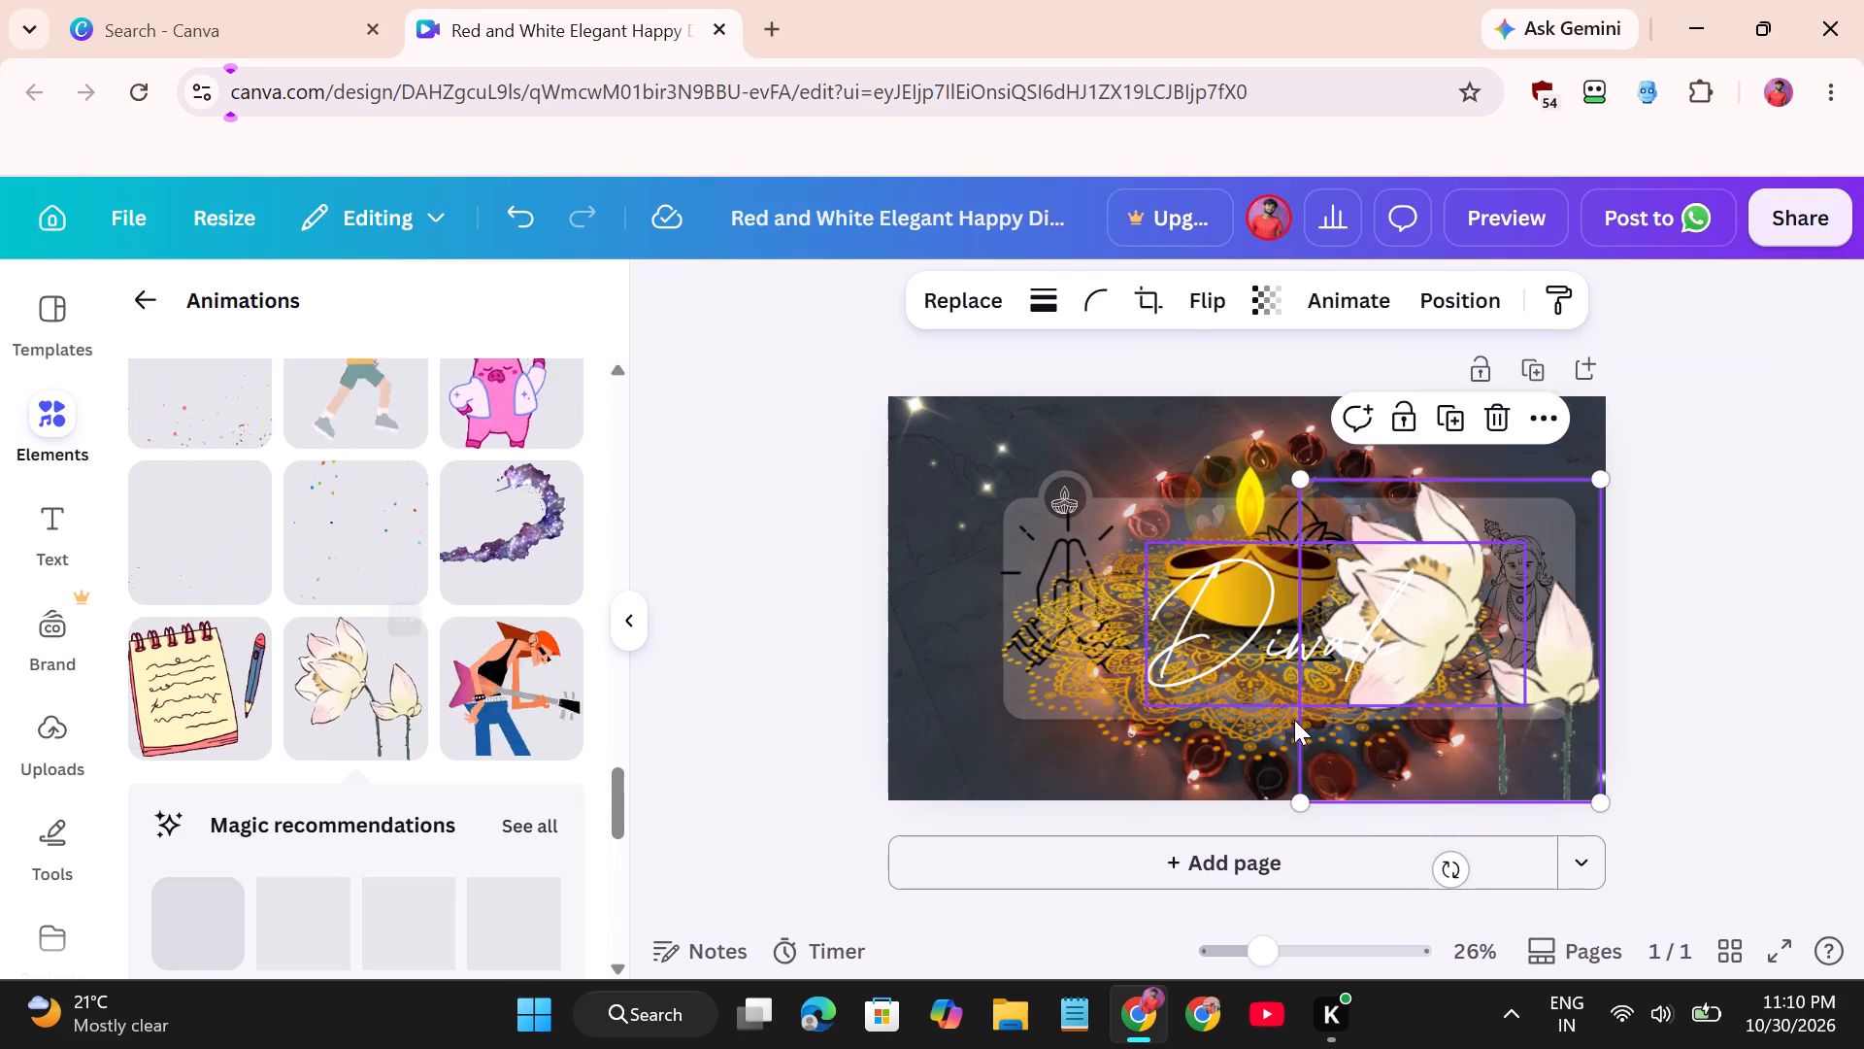
# Shrink the "Diwali" text to a font size of about 165.
pyautogui.scroll(3, 395, 645)
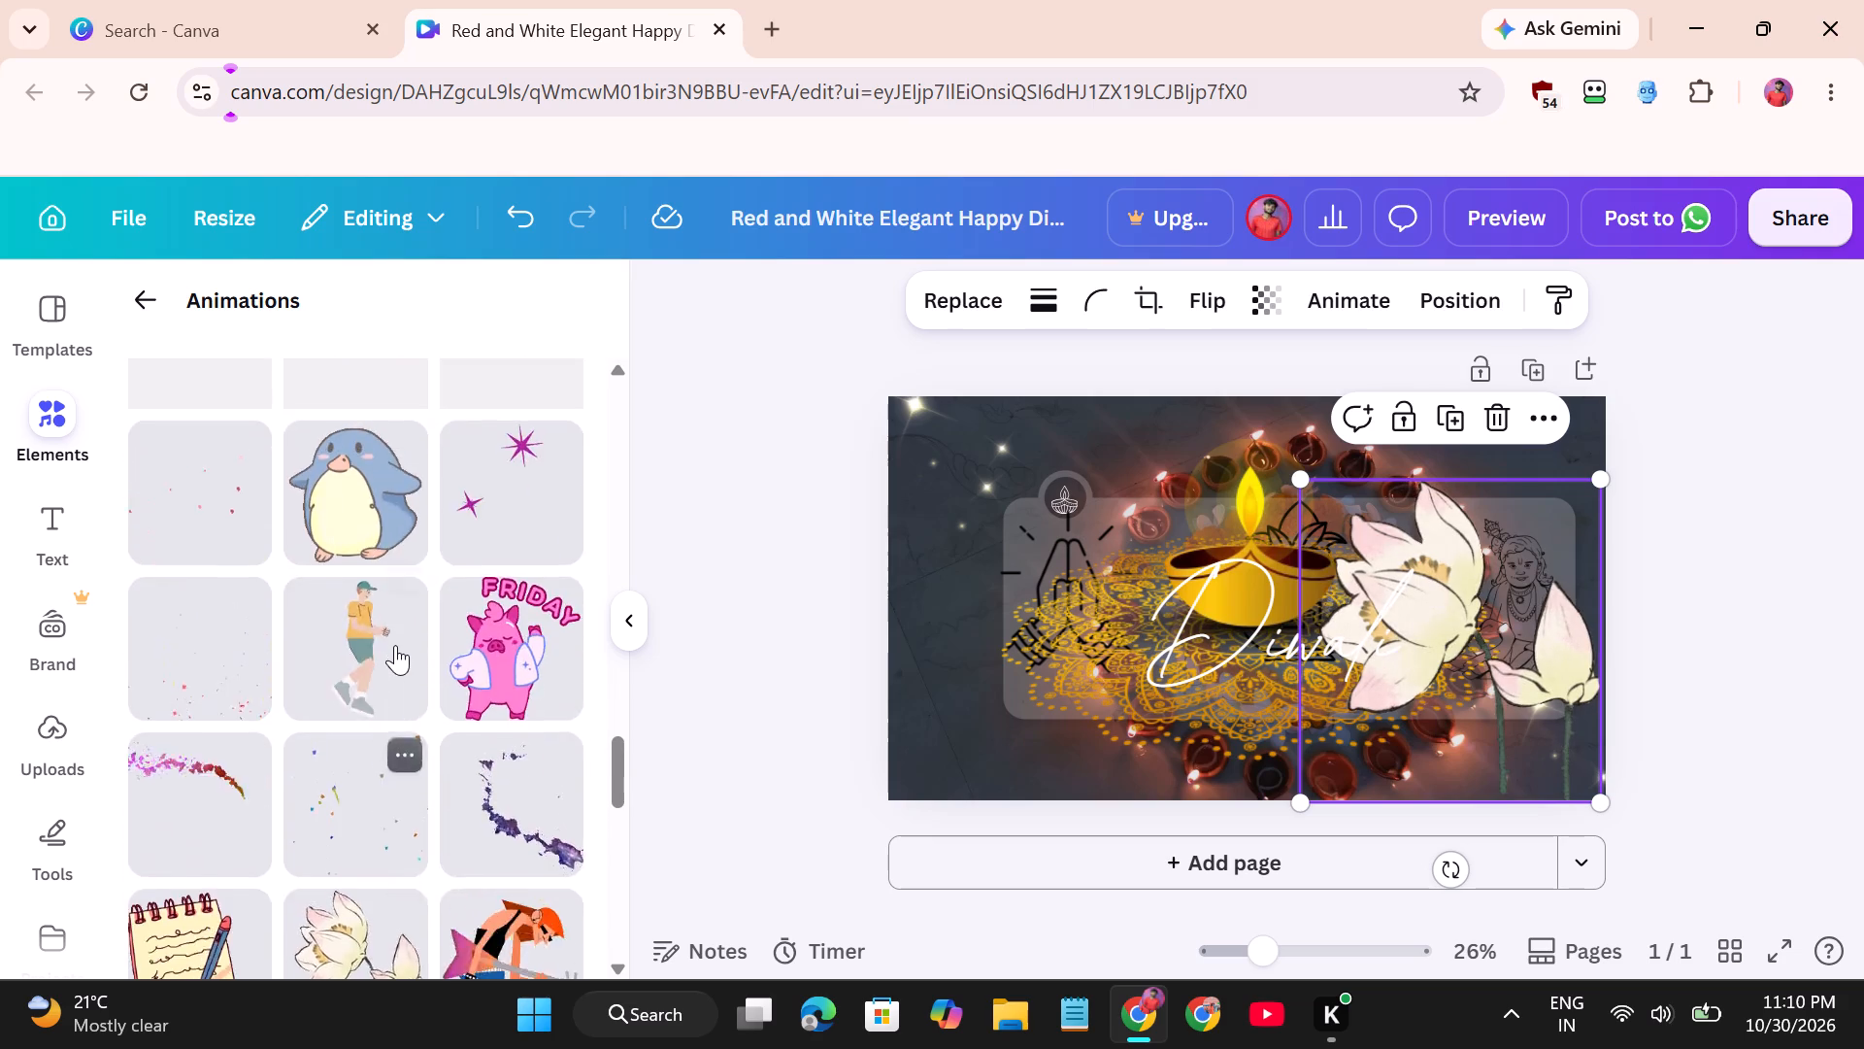
pyautogui.scroll(2, 395, 645)
pyautogui.scroll(3, 324, 546)
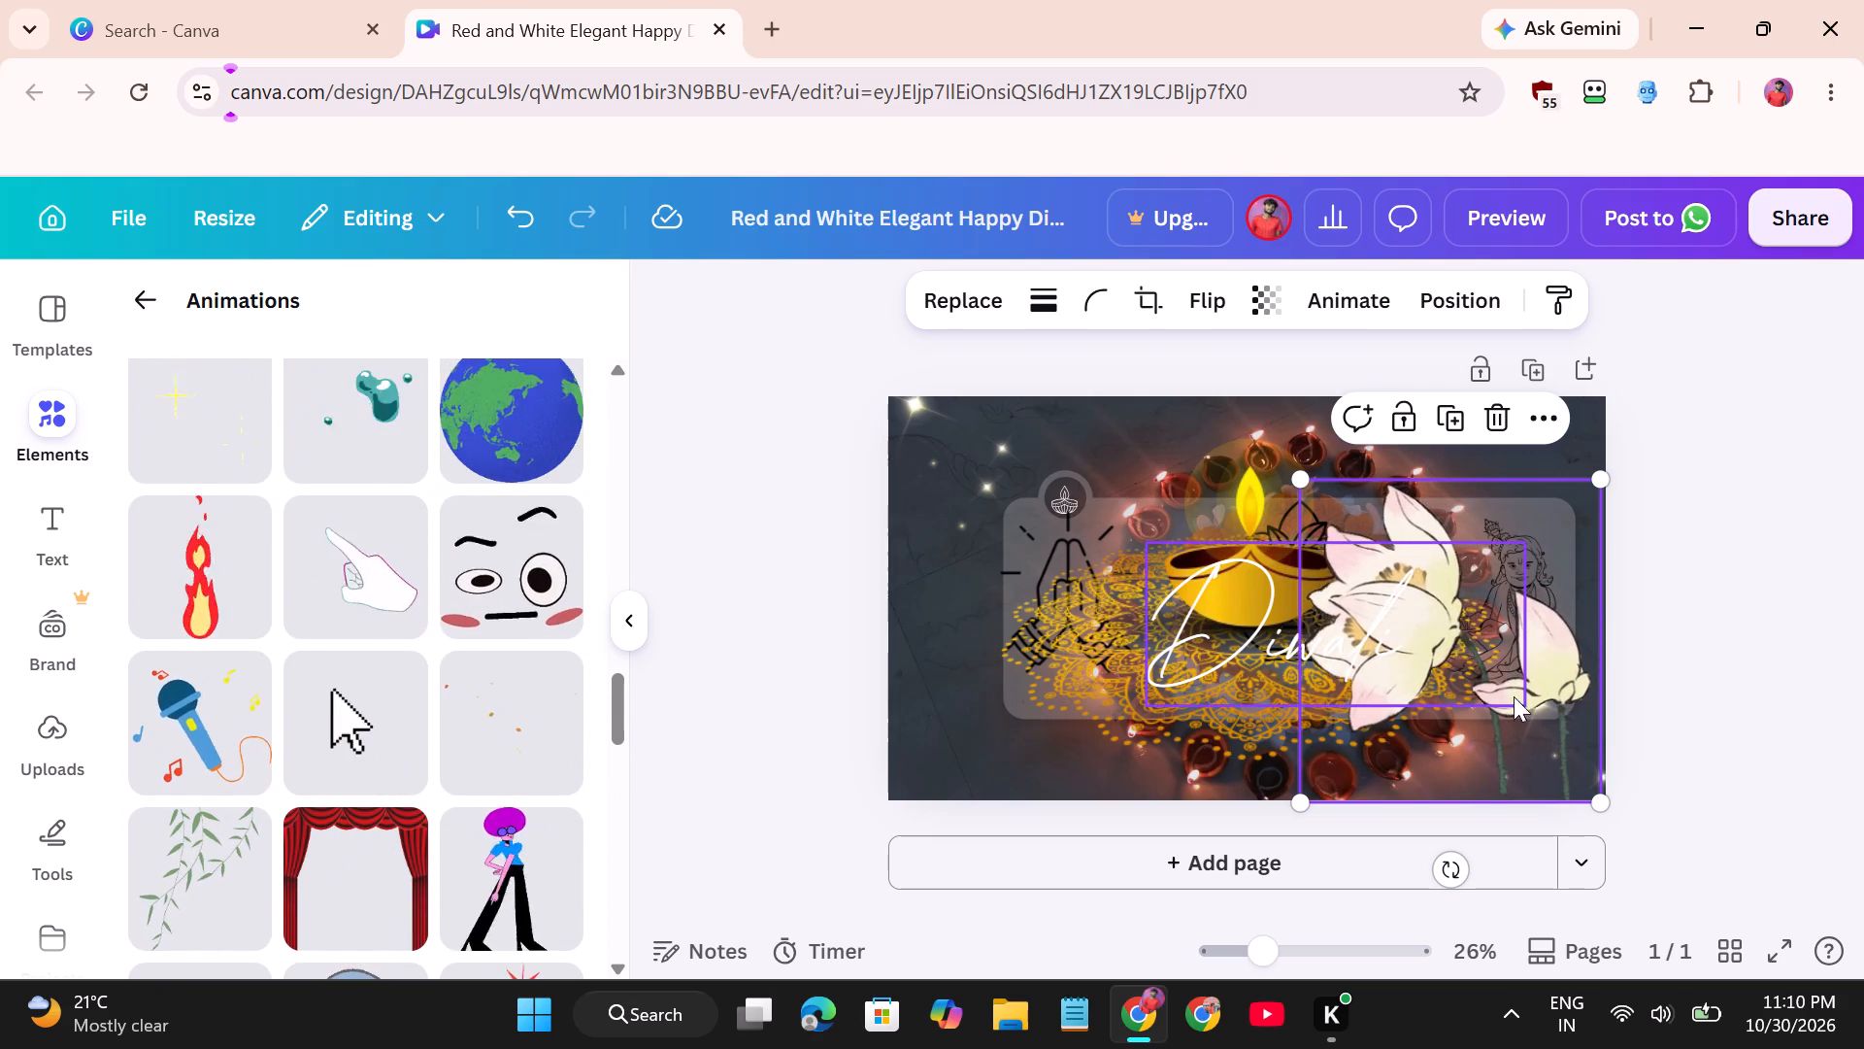
pyautogui.click(1496, 664)
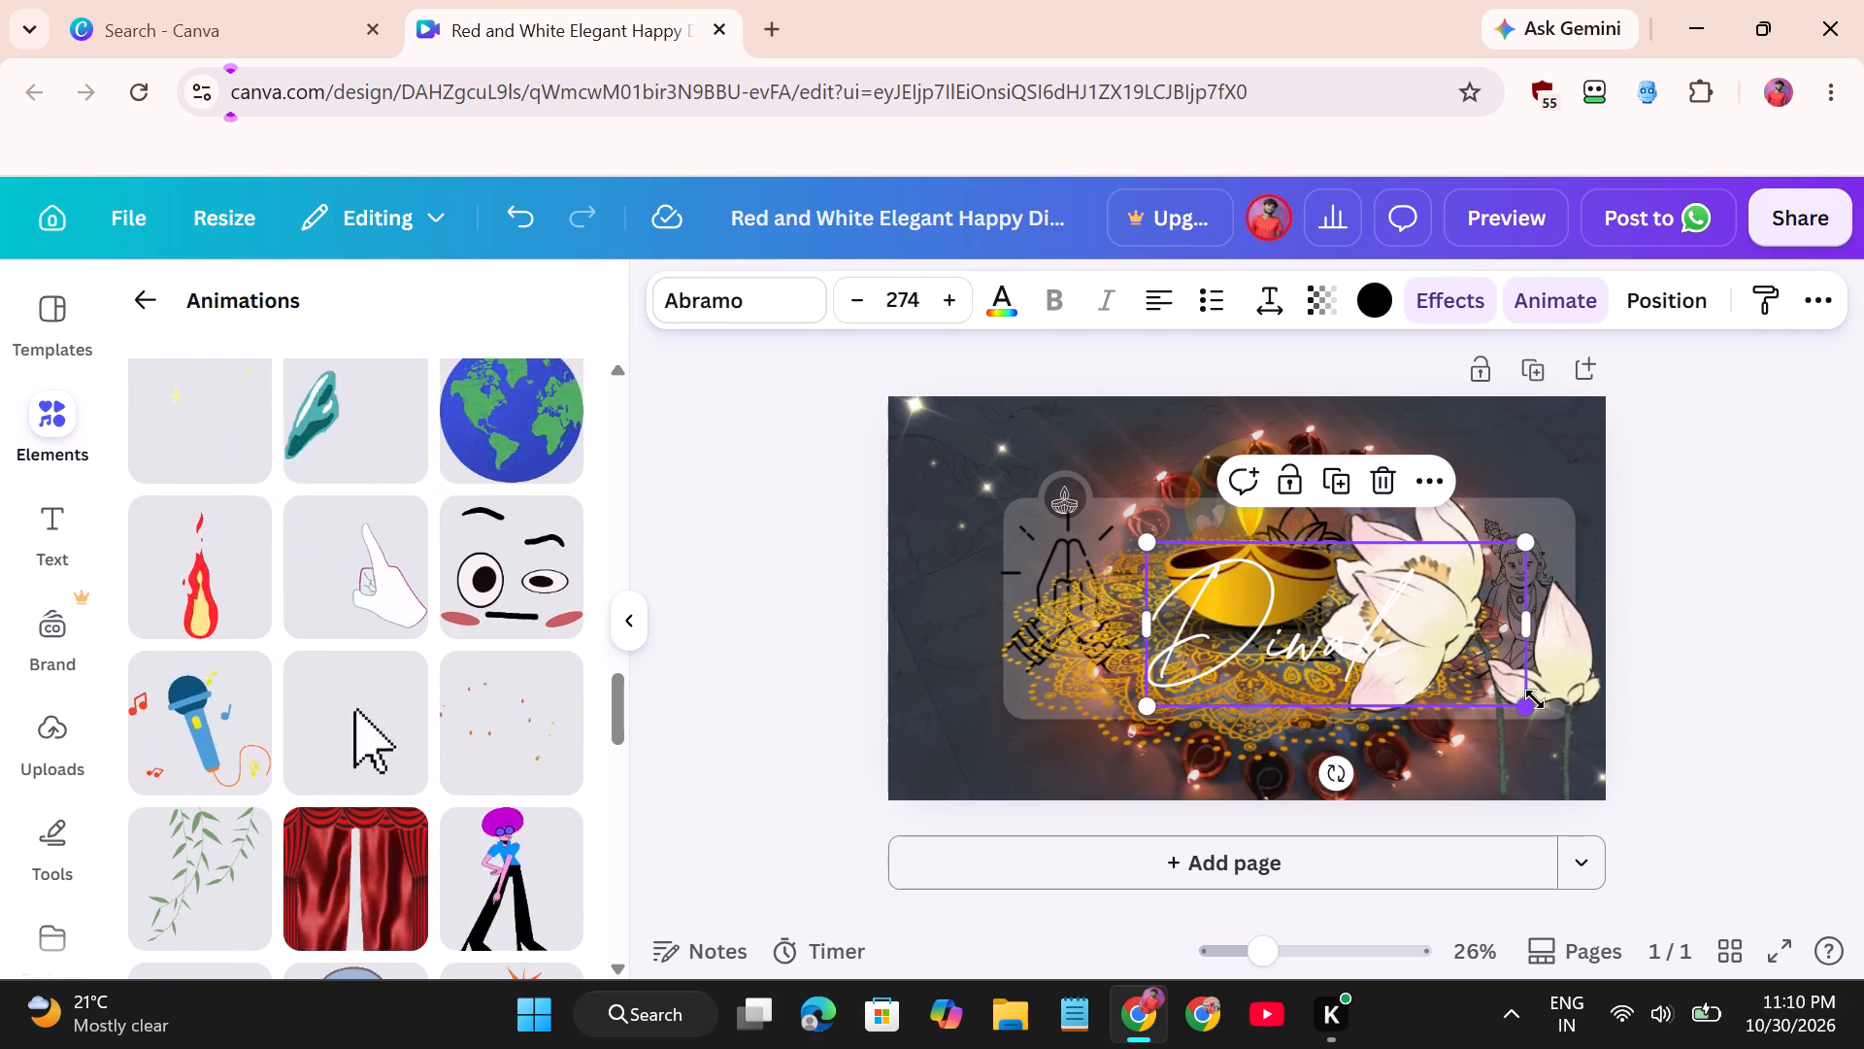
pyautogui.moveTo(1521, 708); pyautogui.dragTo(1352, 683)
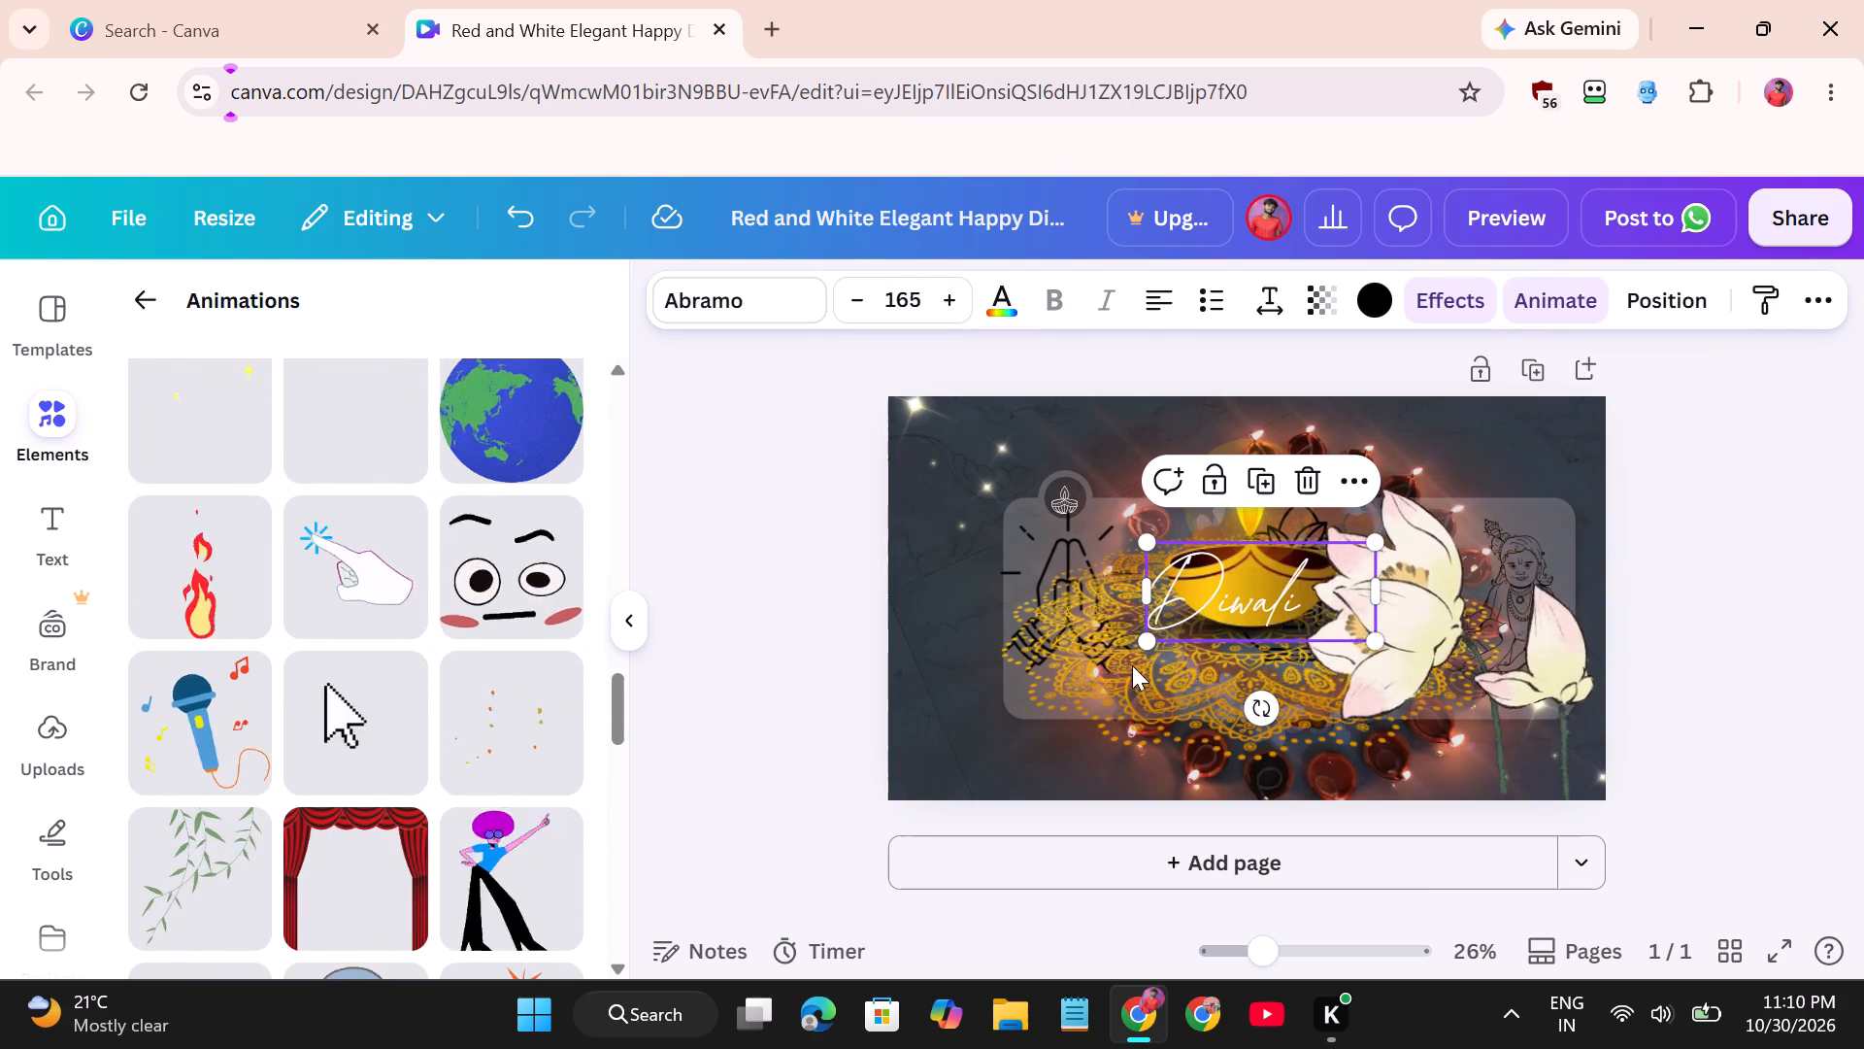
# Shrink the golden diya on its rangoli to about 441 by 284 and place it in the page's upper-left corner.
pyautogui.moveTo(1108, 667); pyautogui.dragTo(977, 607)
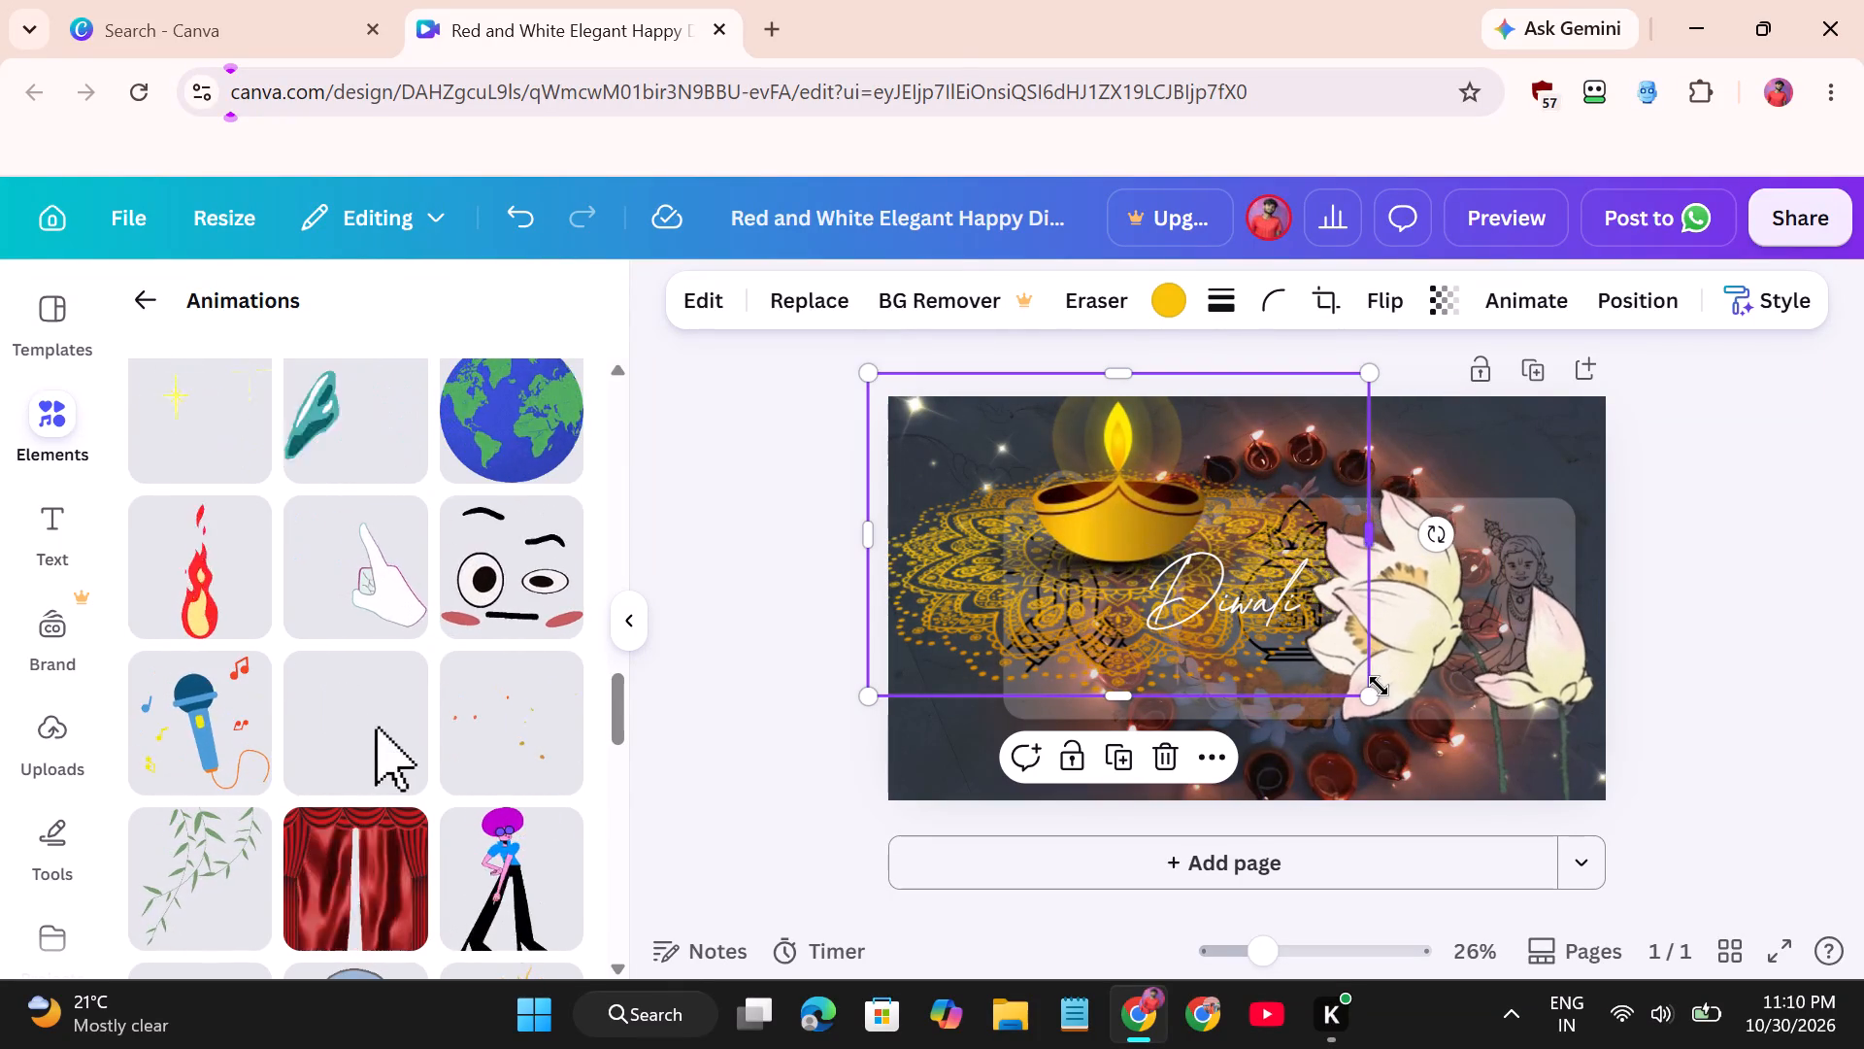
pyautogui.moveTo(1375, 694); pyautogui.dragTo(1138, 568)
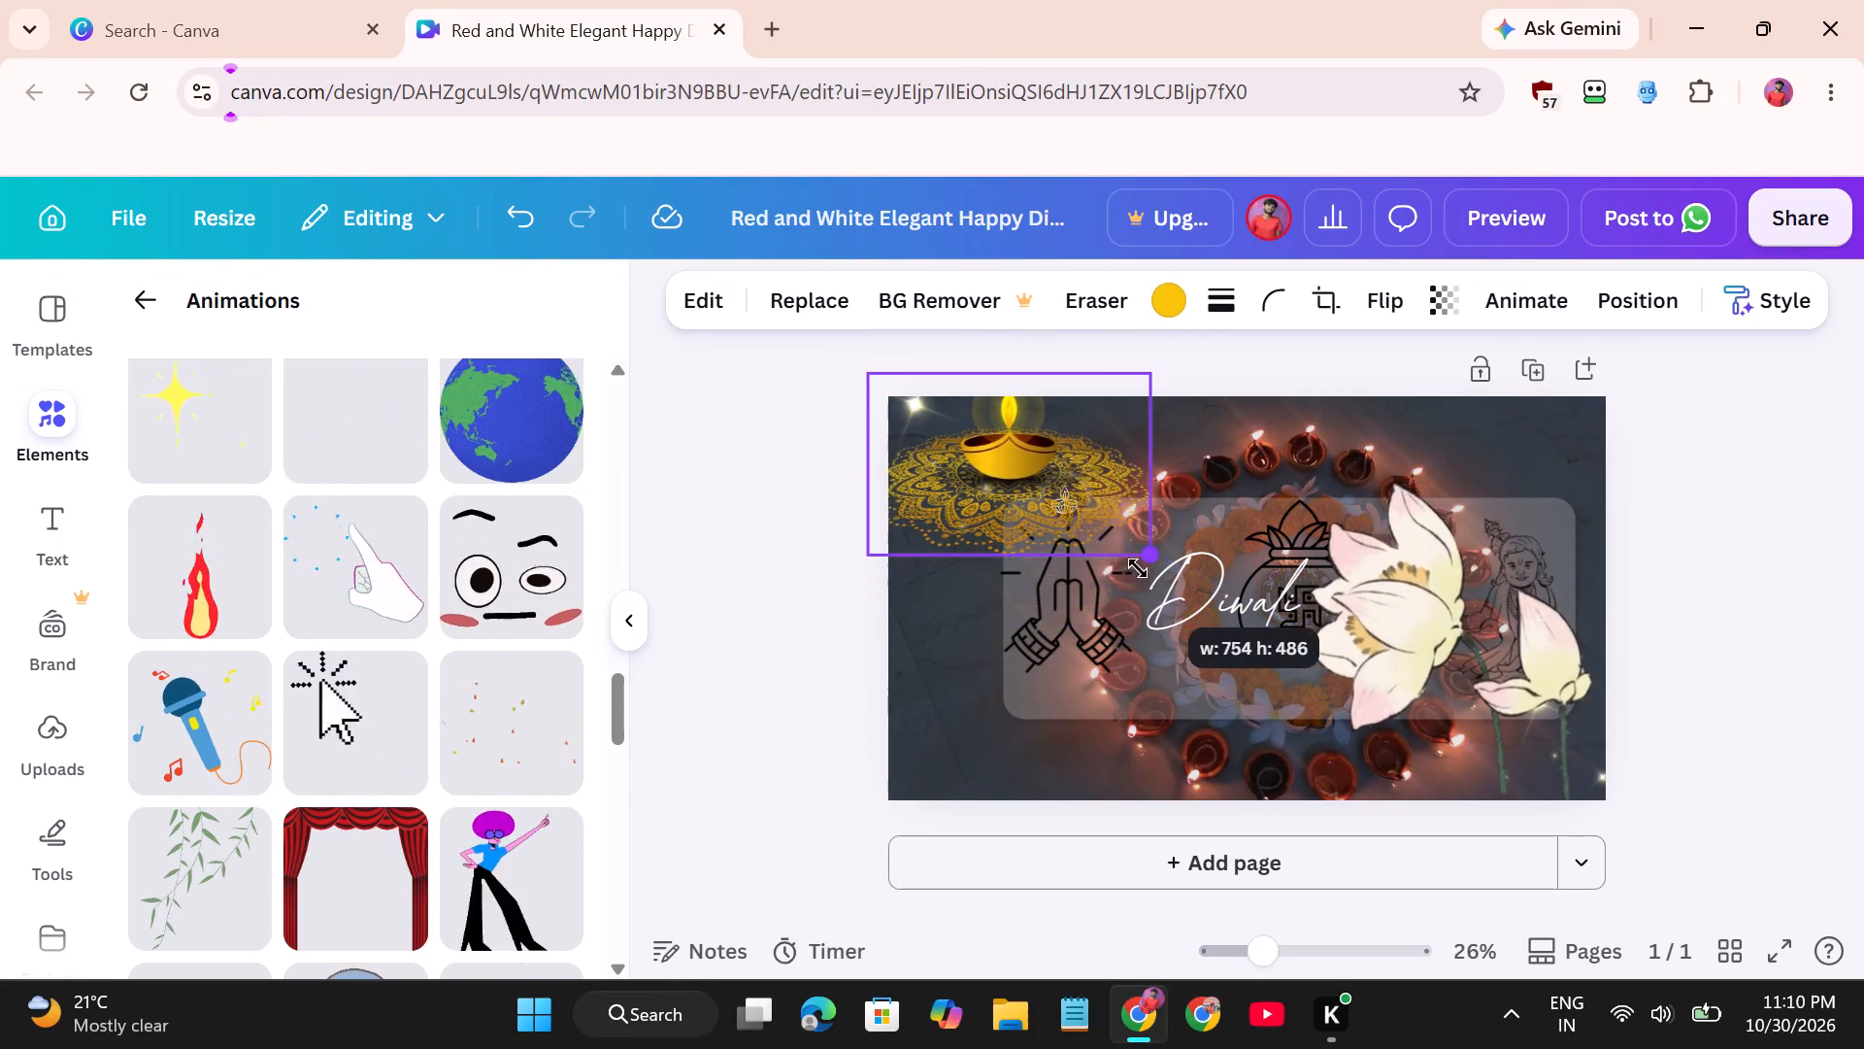
pyautogui.moveTo(1138, 568); pyautogui.dragTo(1124, 556)
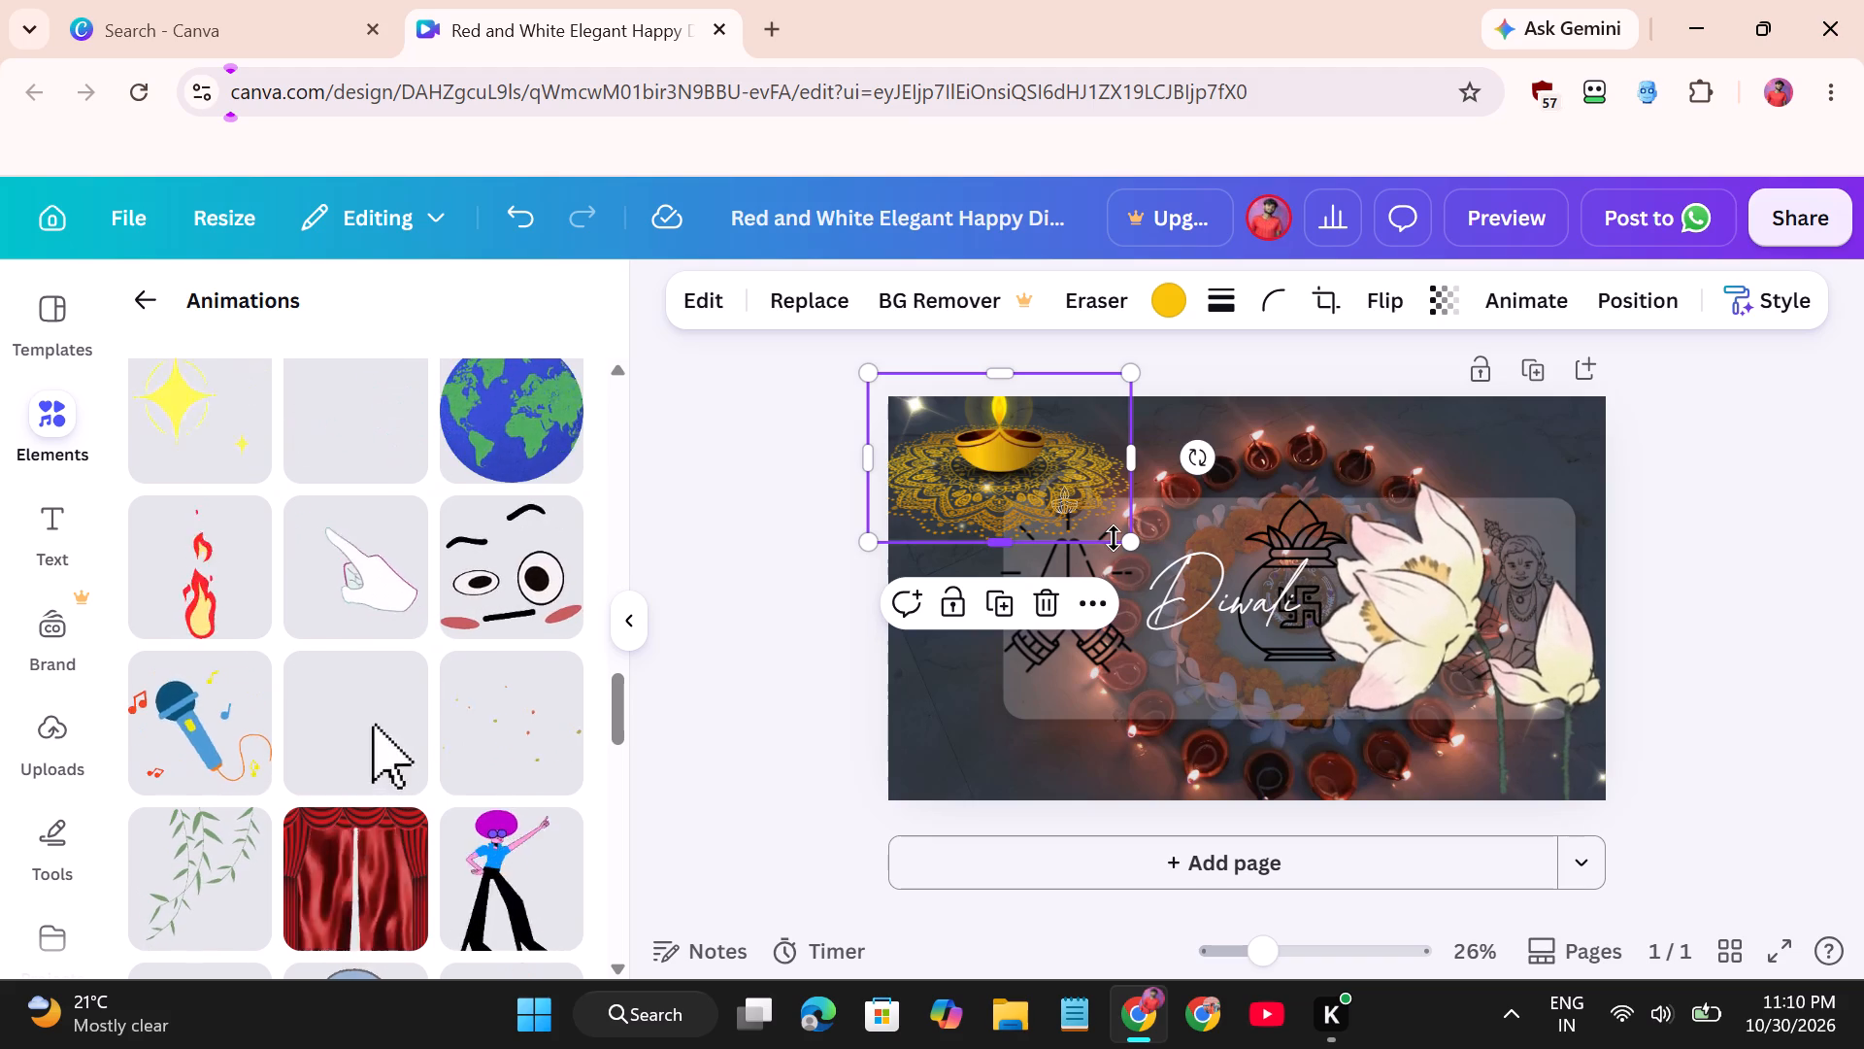
pyautogui.moveTo(1127, 540); pyautogui.dragTo(1020, 483)
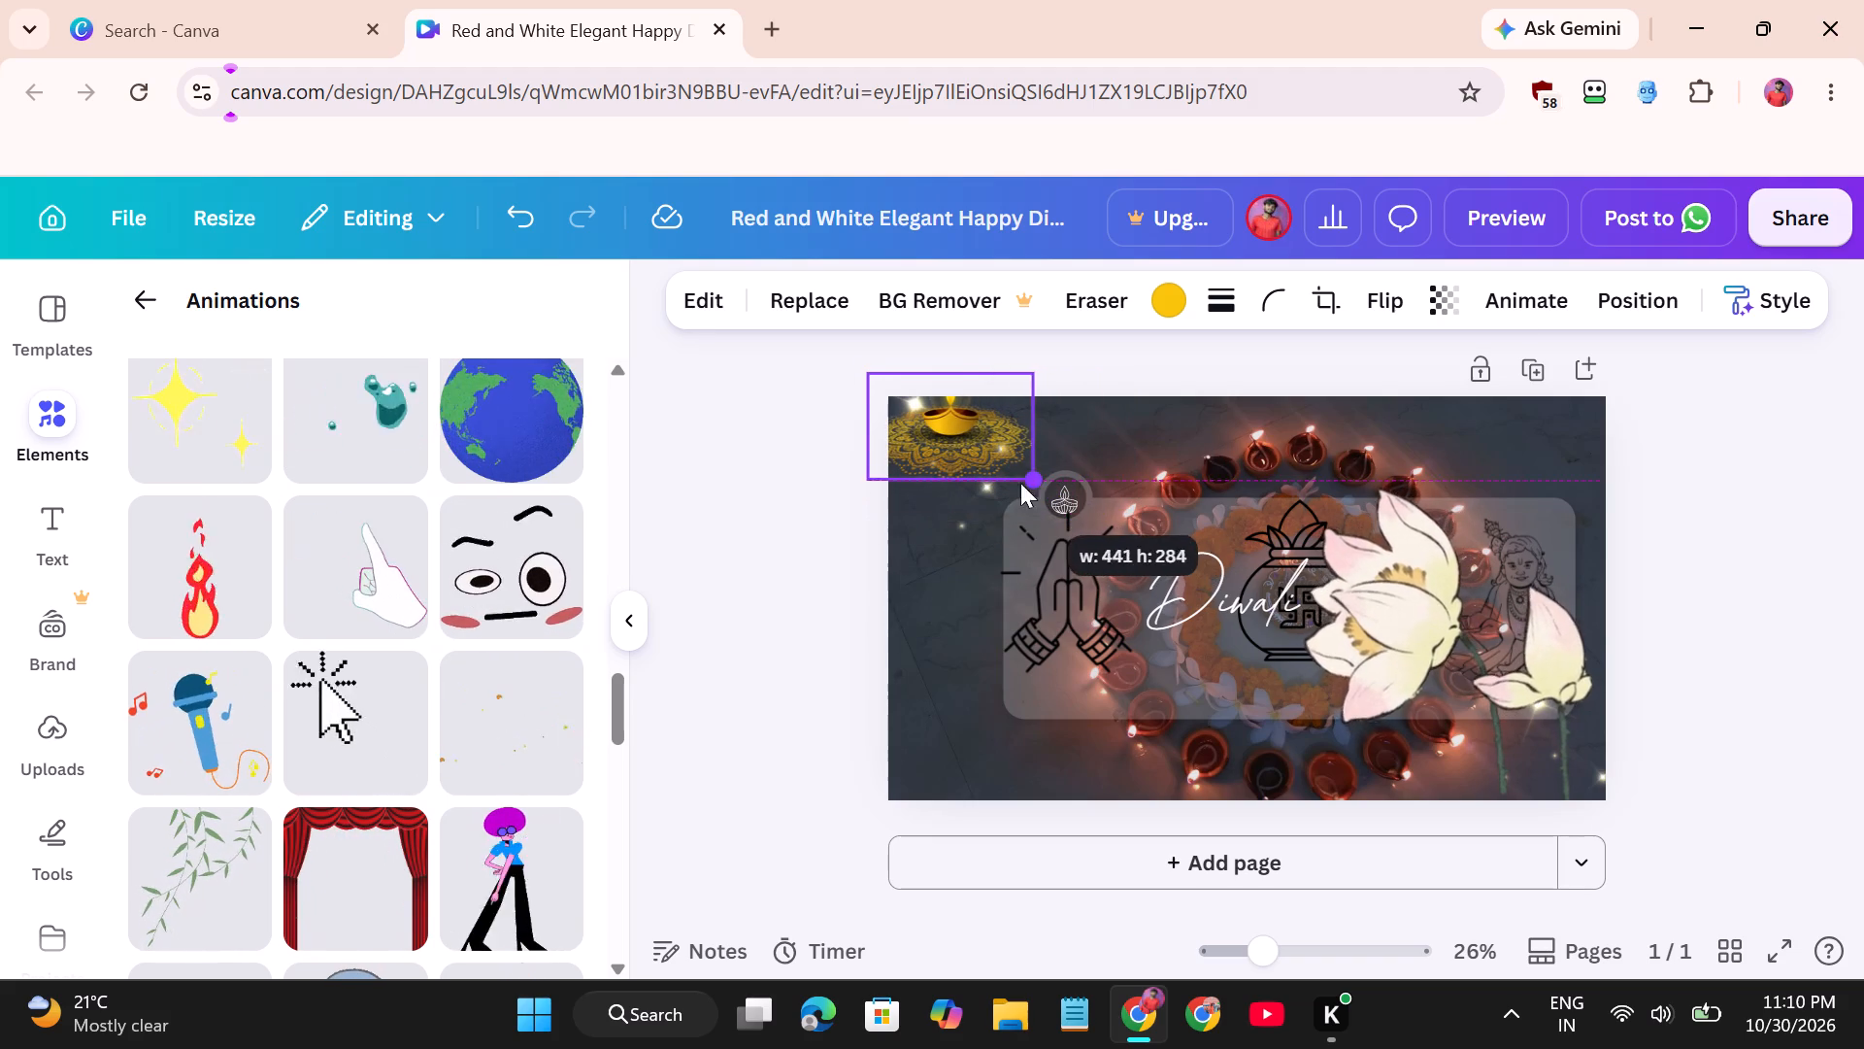
pyautogui.moveTo(947, 426); pyautogui.dragTo(953, 441)
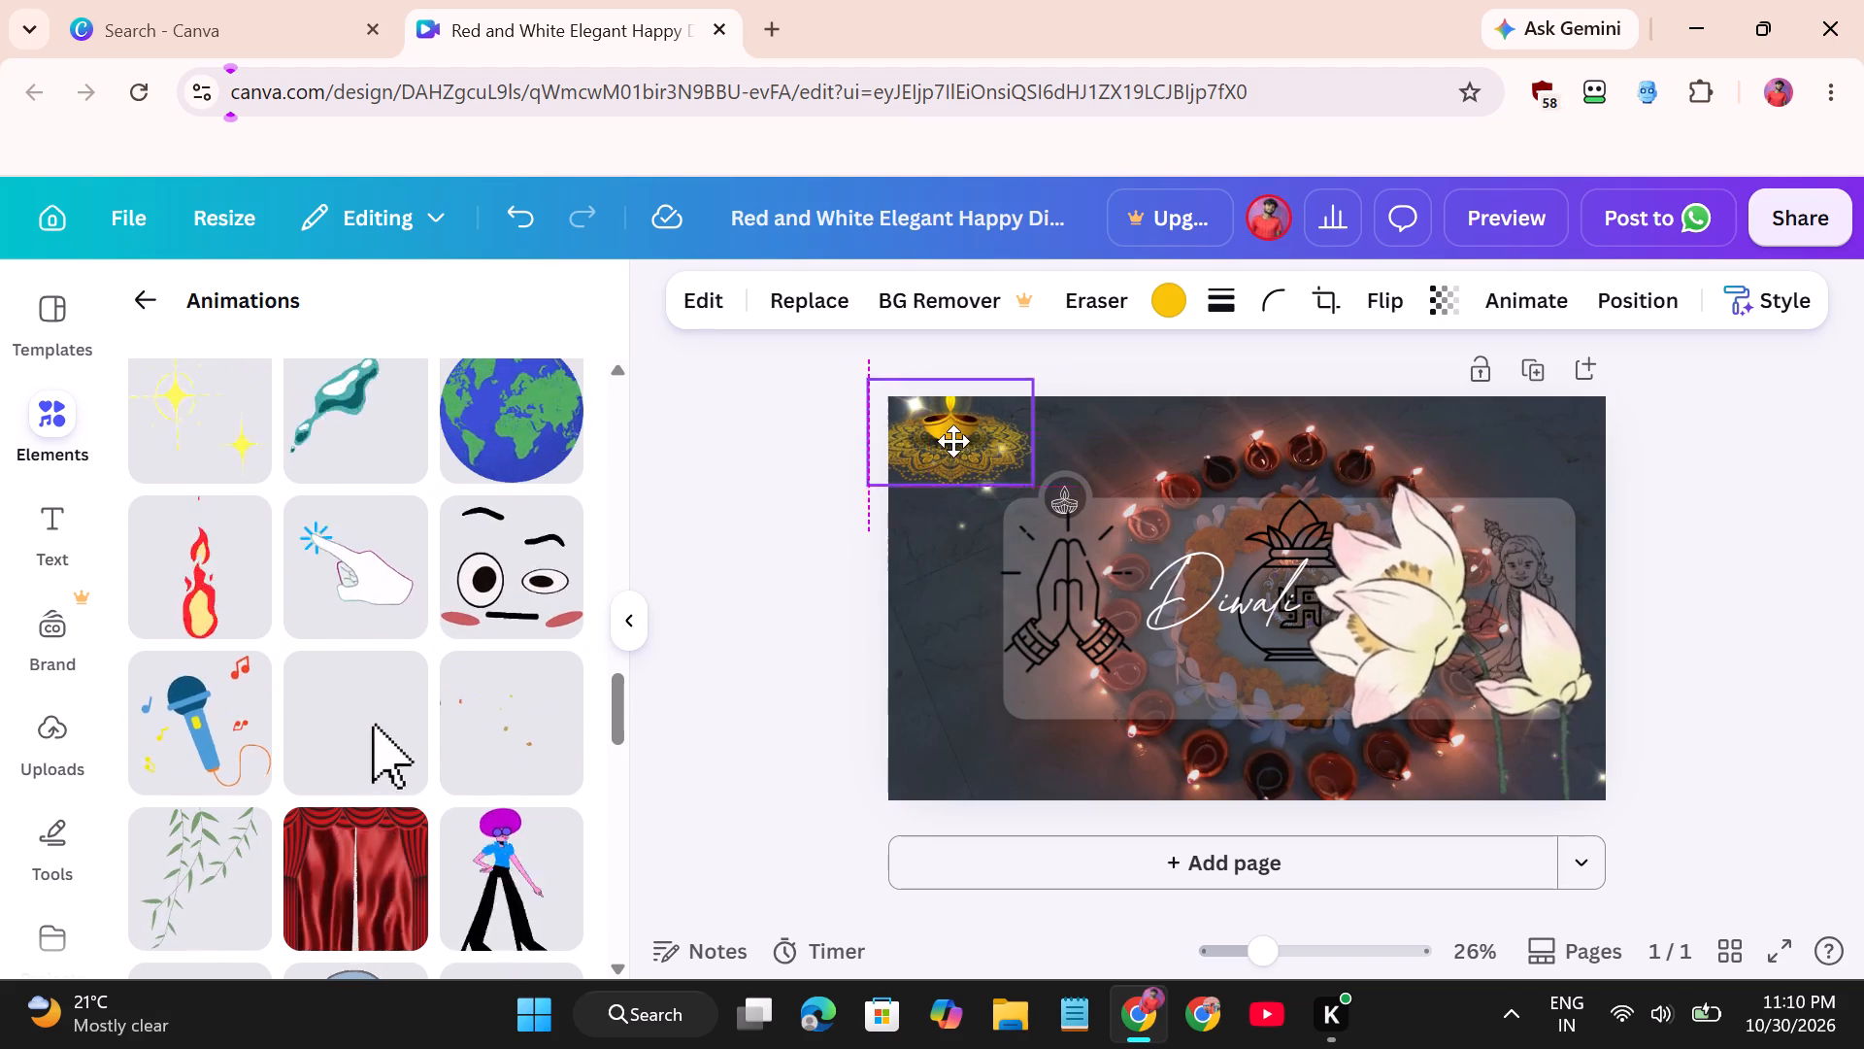
pyautogui.moveTo(953, 441); pyautogui.dragTo(961, 451)
# Add the animated white blossom branch from the lotus's magic recommendations to the lower-left part of the page.
pyautogui.scroll(1, 481, 584)
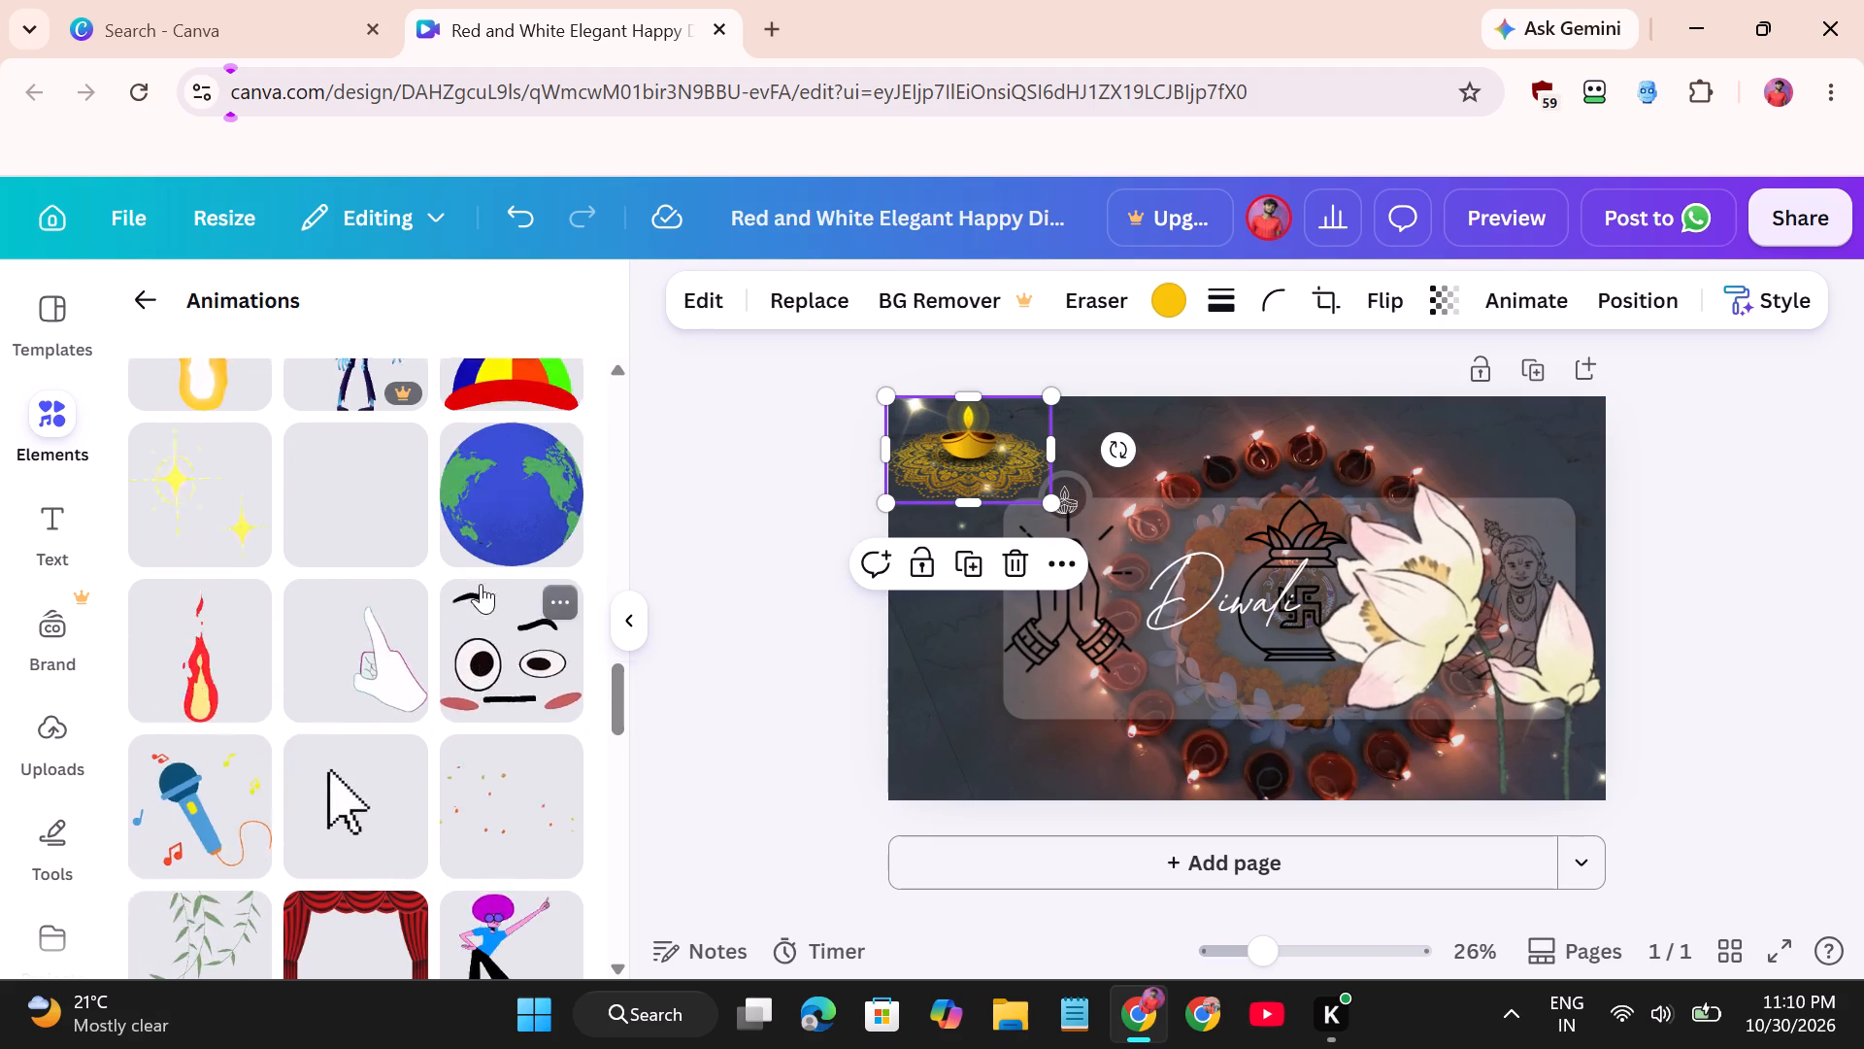
pyautogui.scroll(3, 481, 584)
pyautogui.scroll(4, 316, 569)
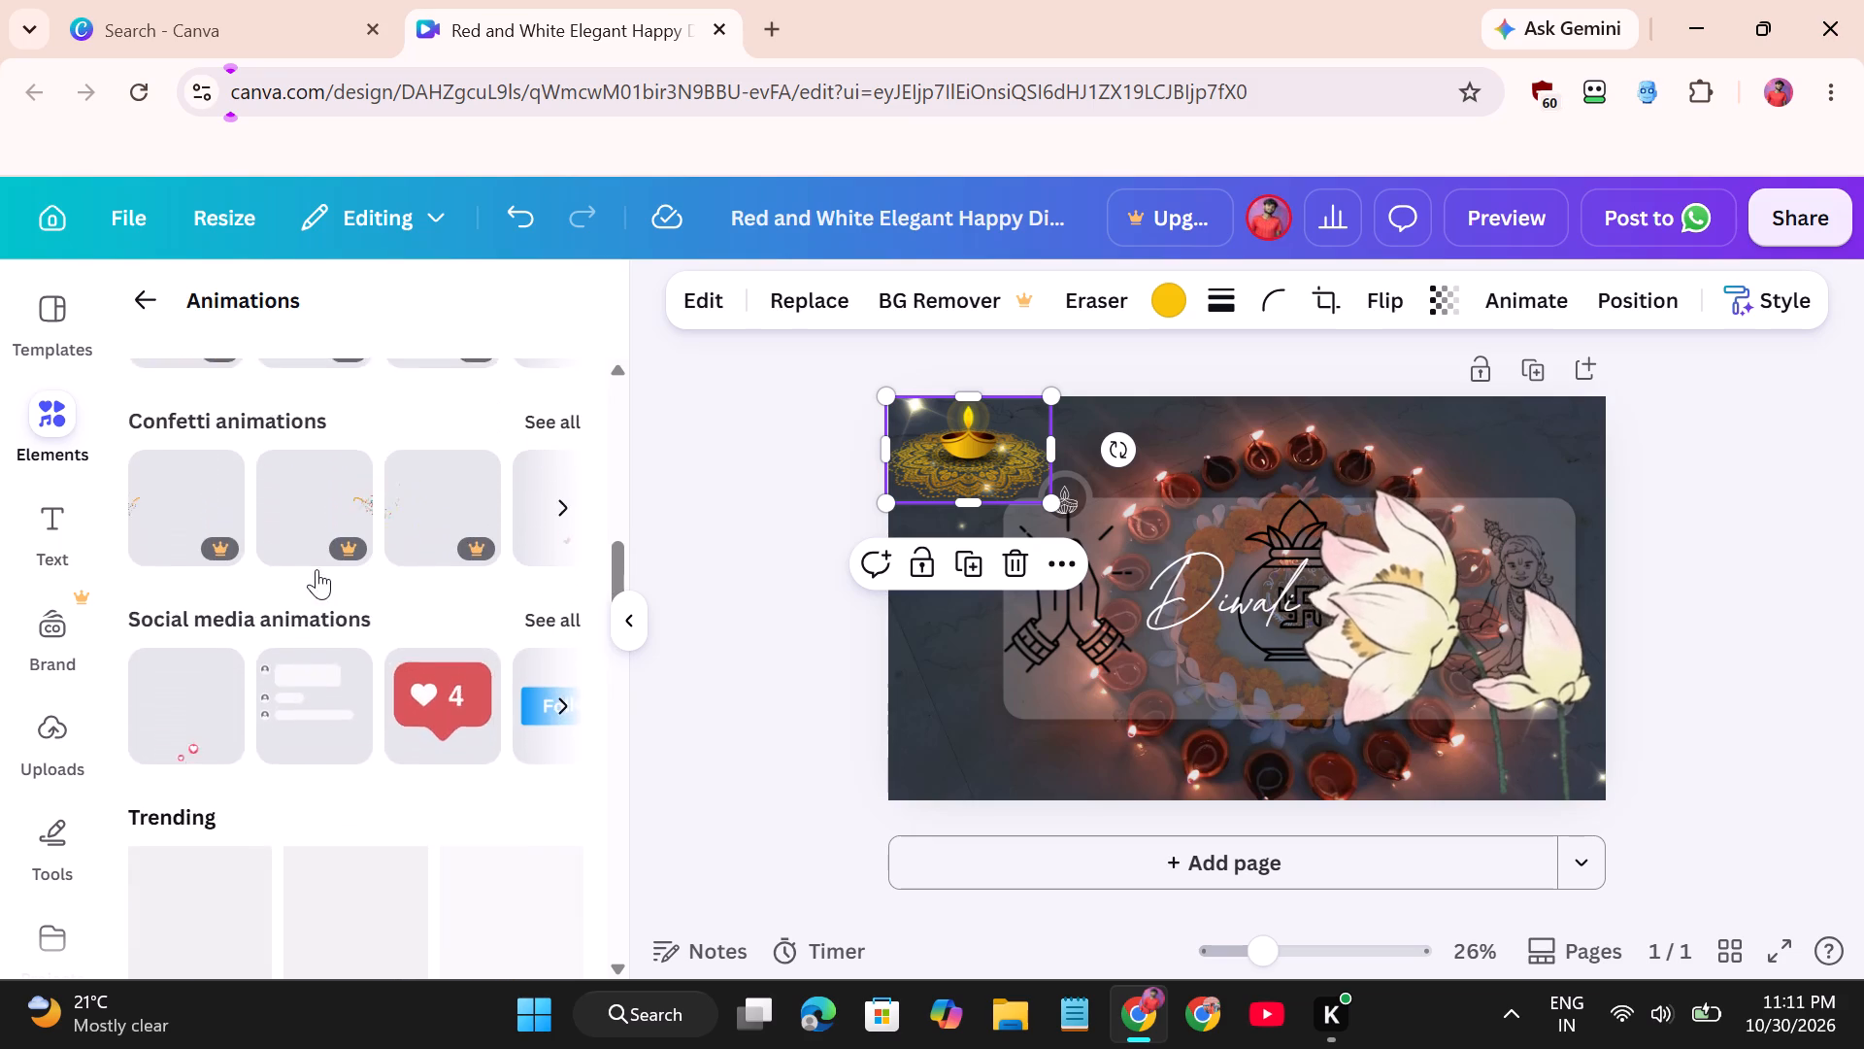
pyautogui.scroll(-4, 316, 569)
pyautogui.scroll(-2, 349, 710)
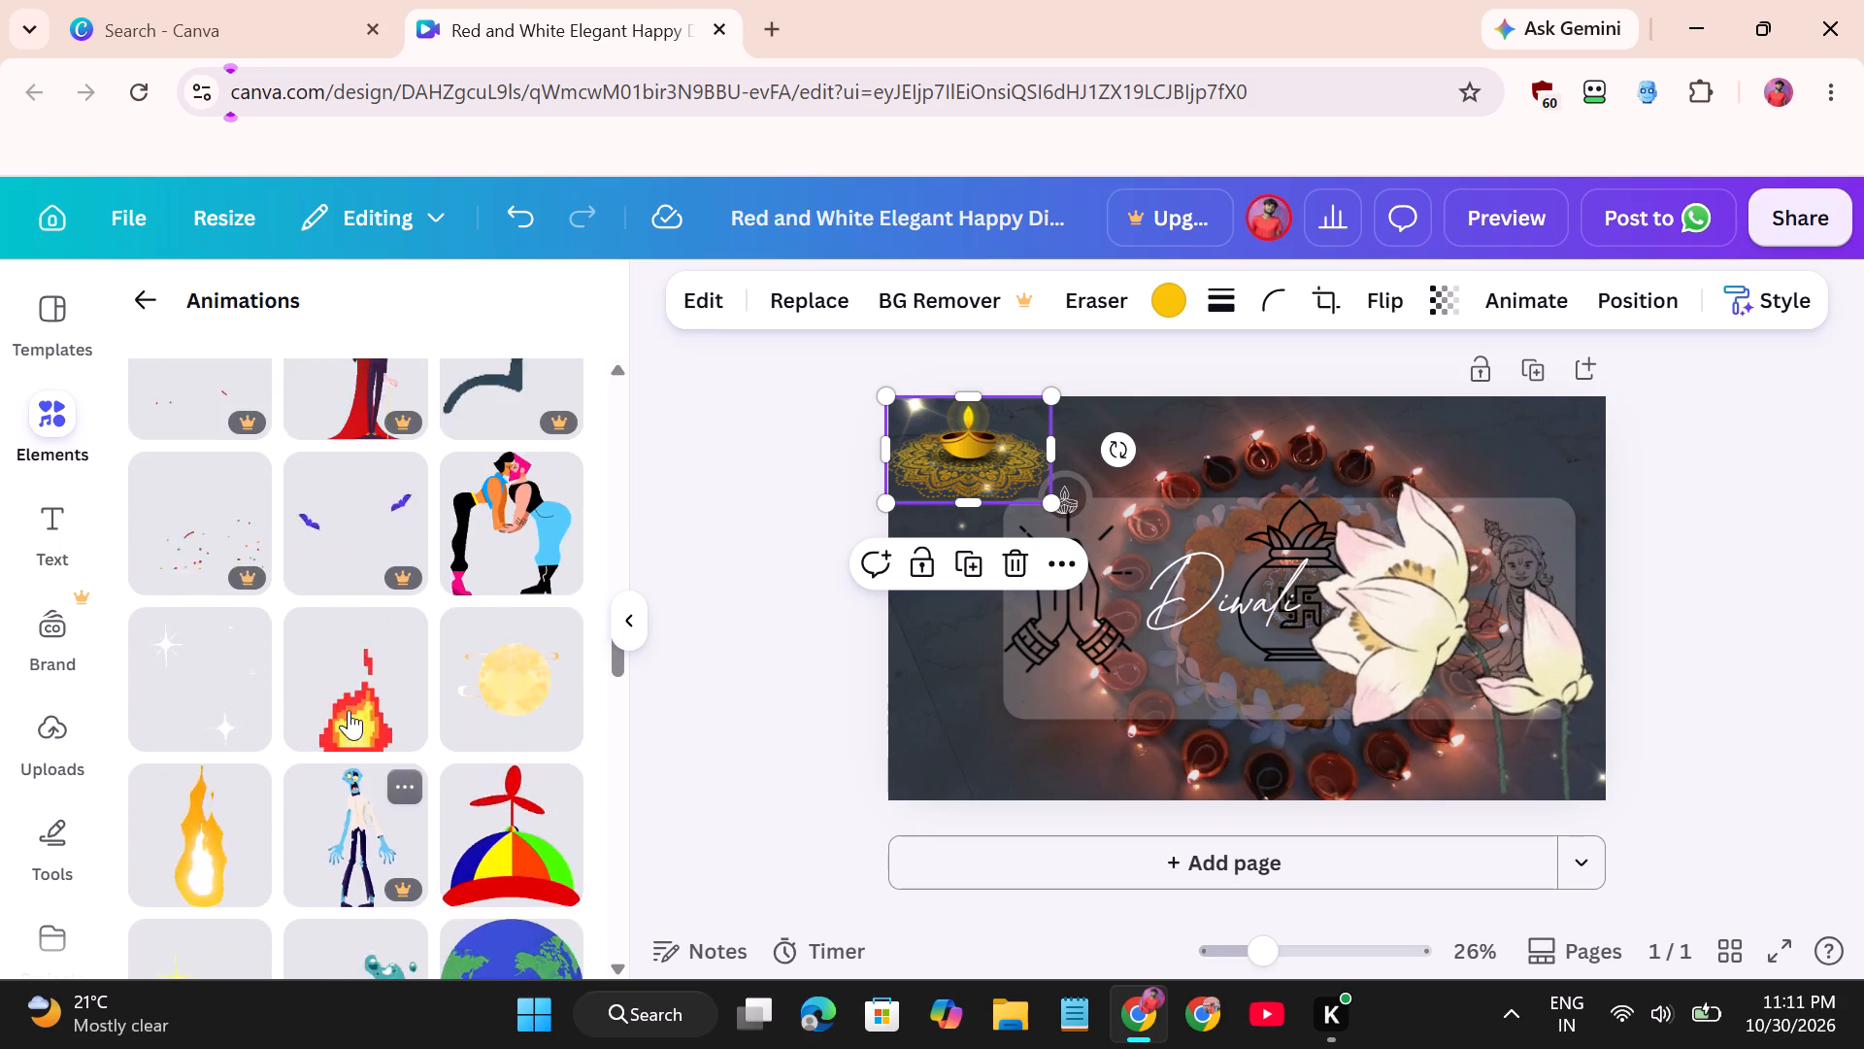
pyautogui.scroll(-9, 349, 710)
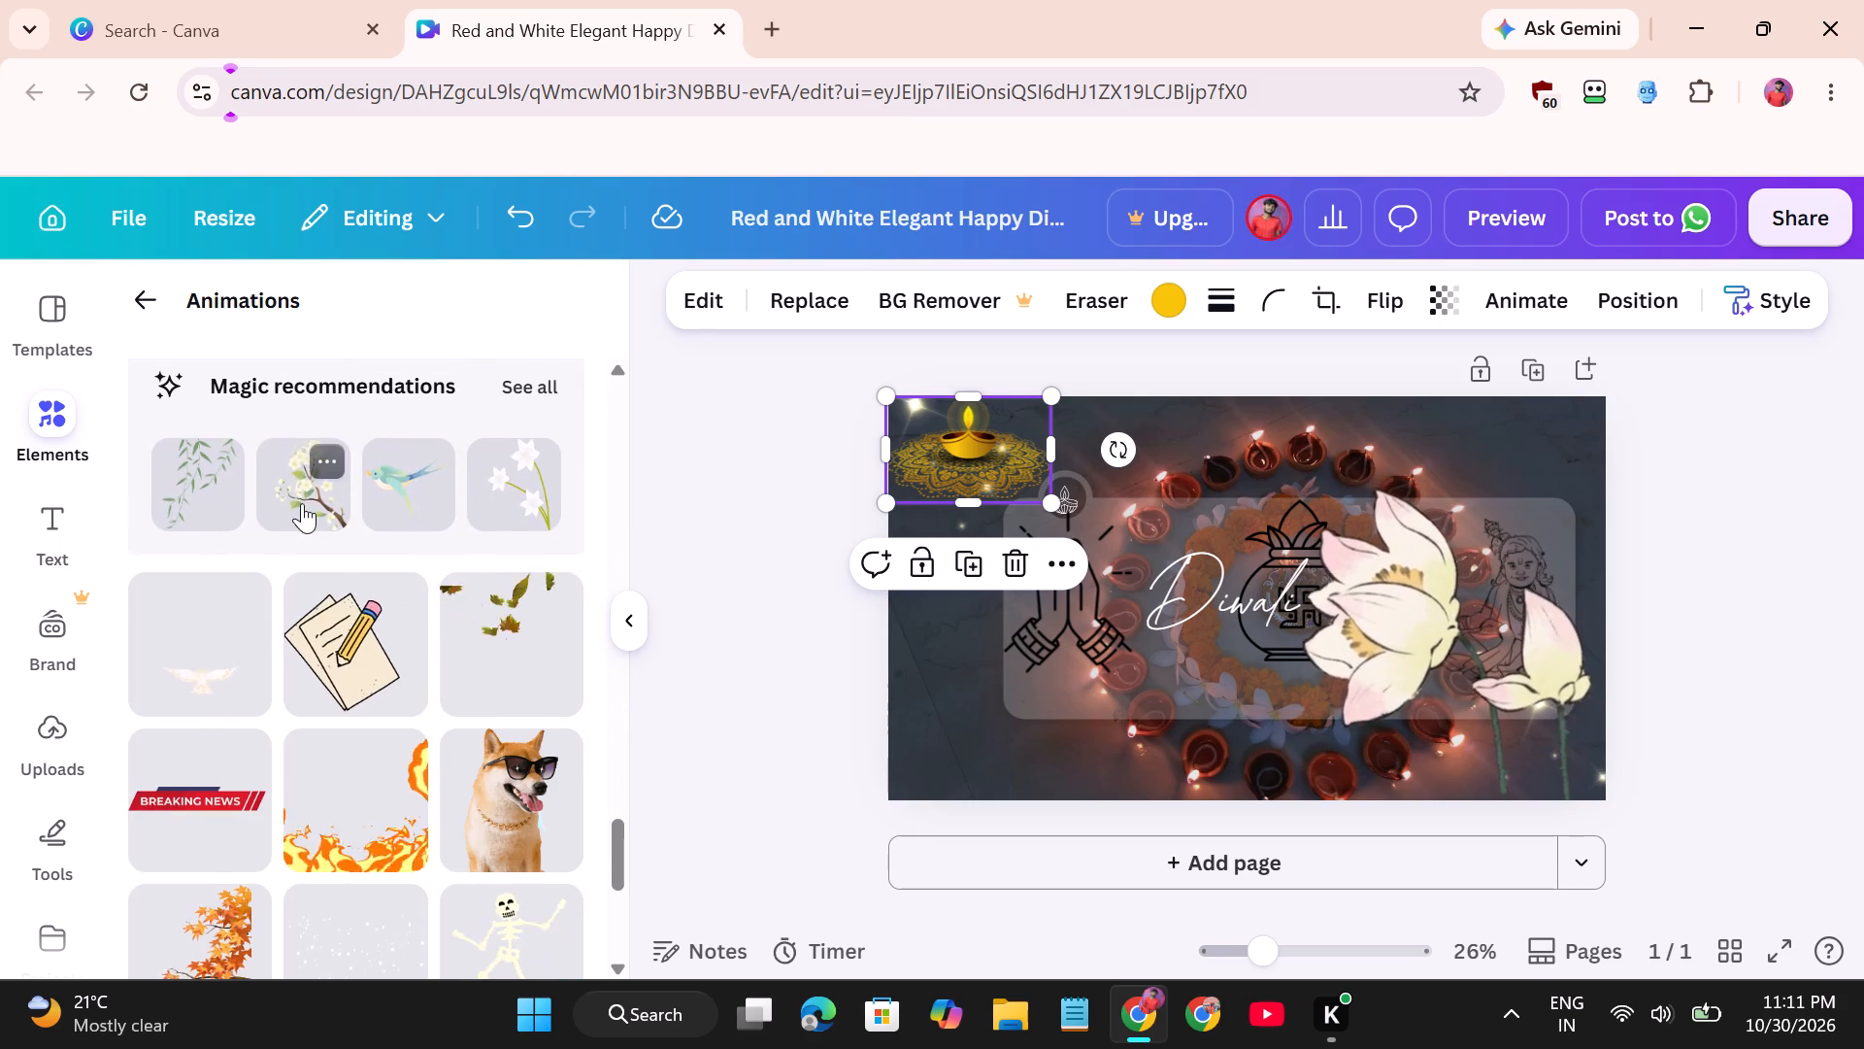
pyautogui.moveTo(302, 503); pyautogui.dragTo(921, 672)
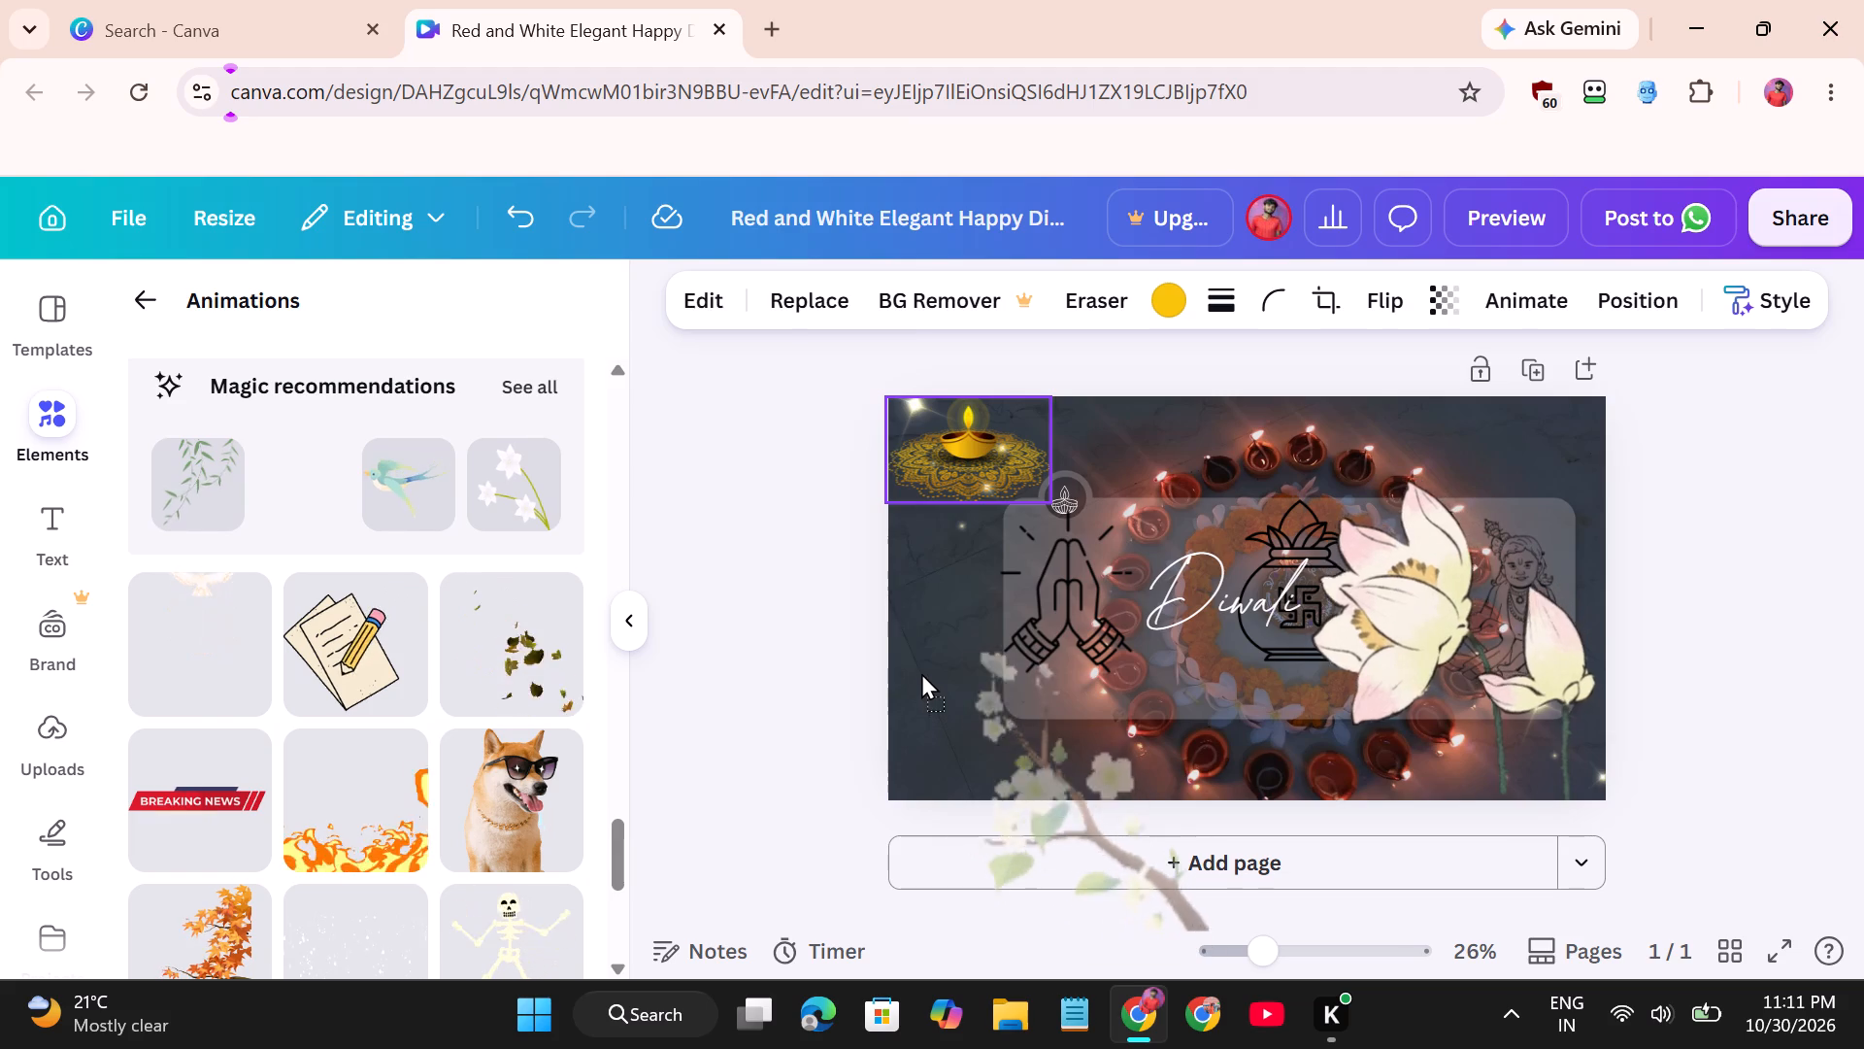
pyautogui.moveTo(921, 672); pyautogui.dragTo(920, 672)
pyautogui.moveTo(1064, 736); pyautogui.dragTo(1034, 630)
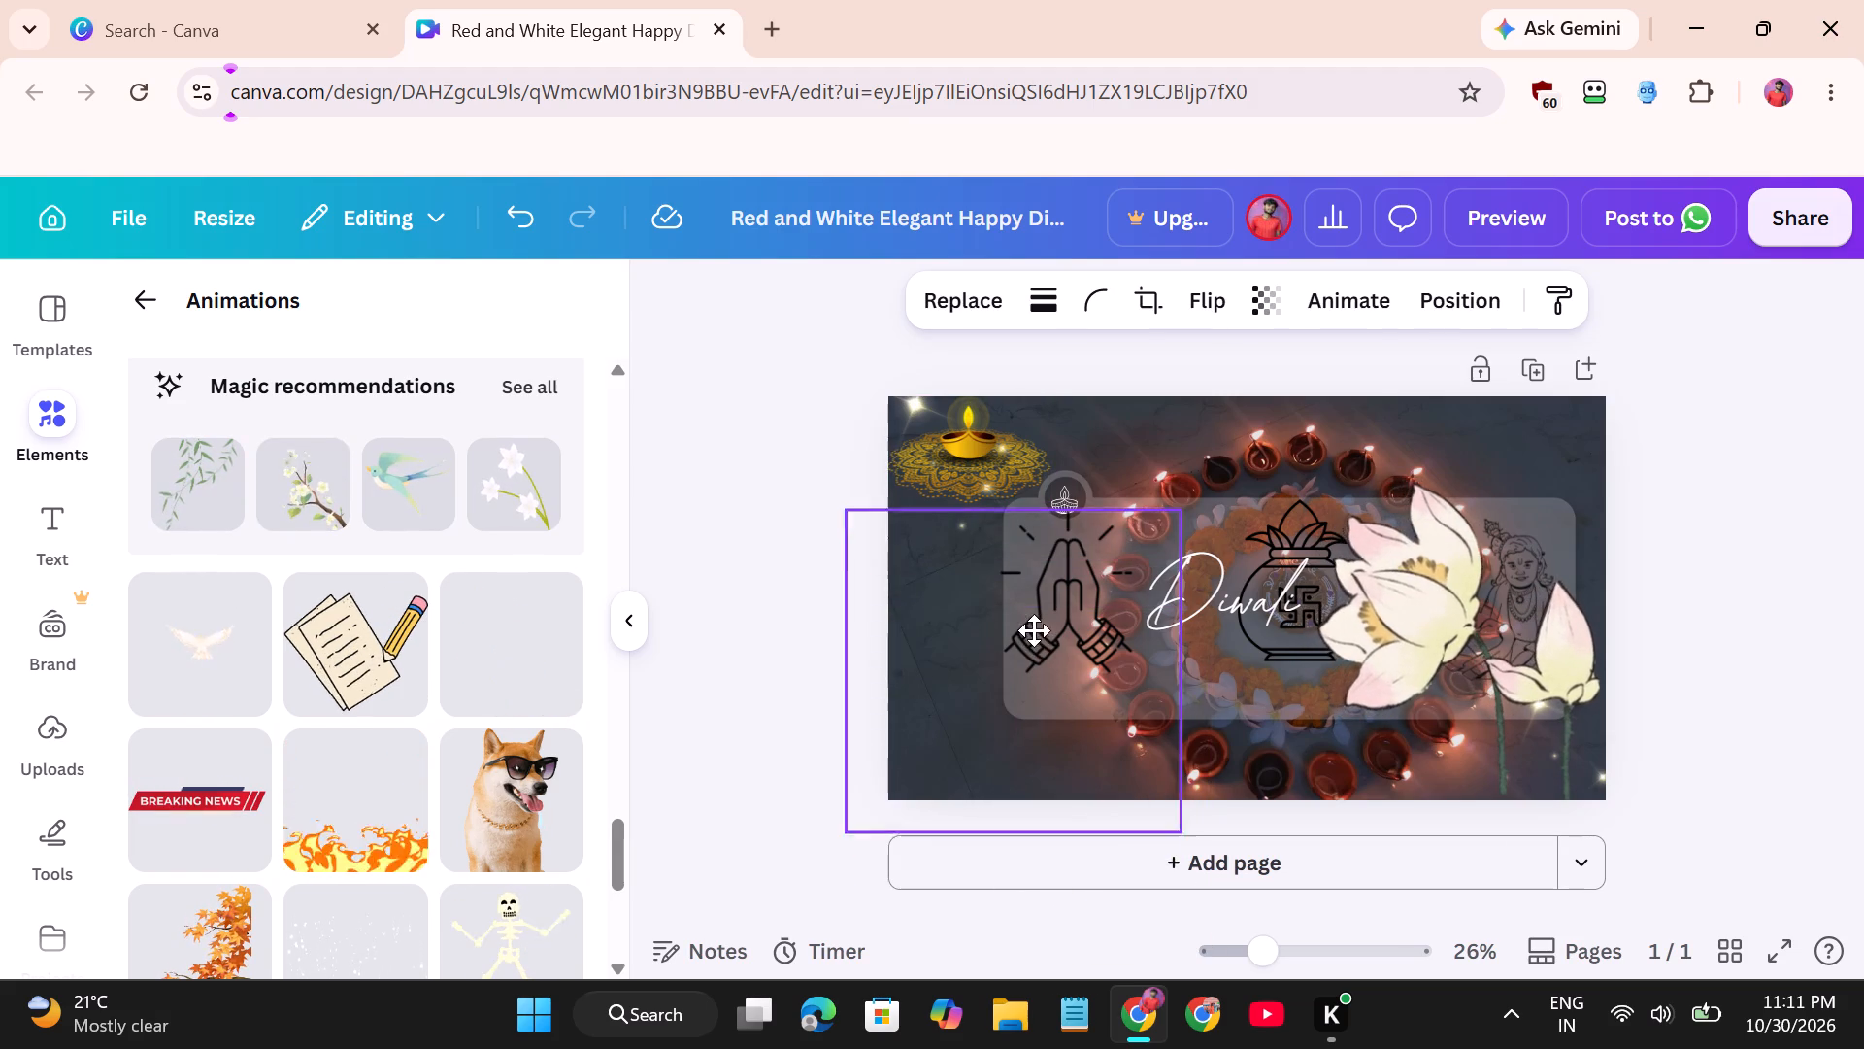
pyautogui.moveTo(1034, 630); pyautogui.dragTo(1034, 628)
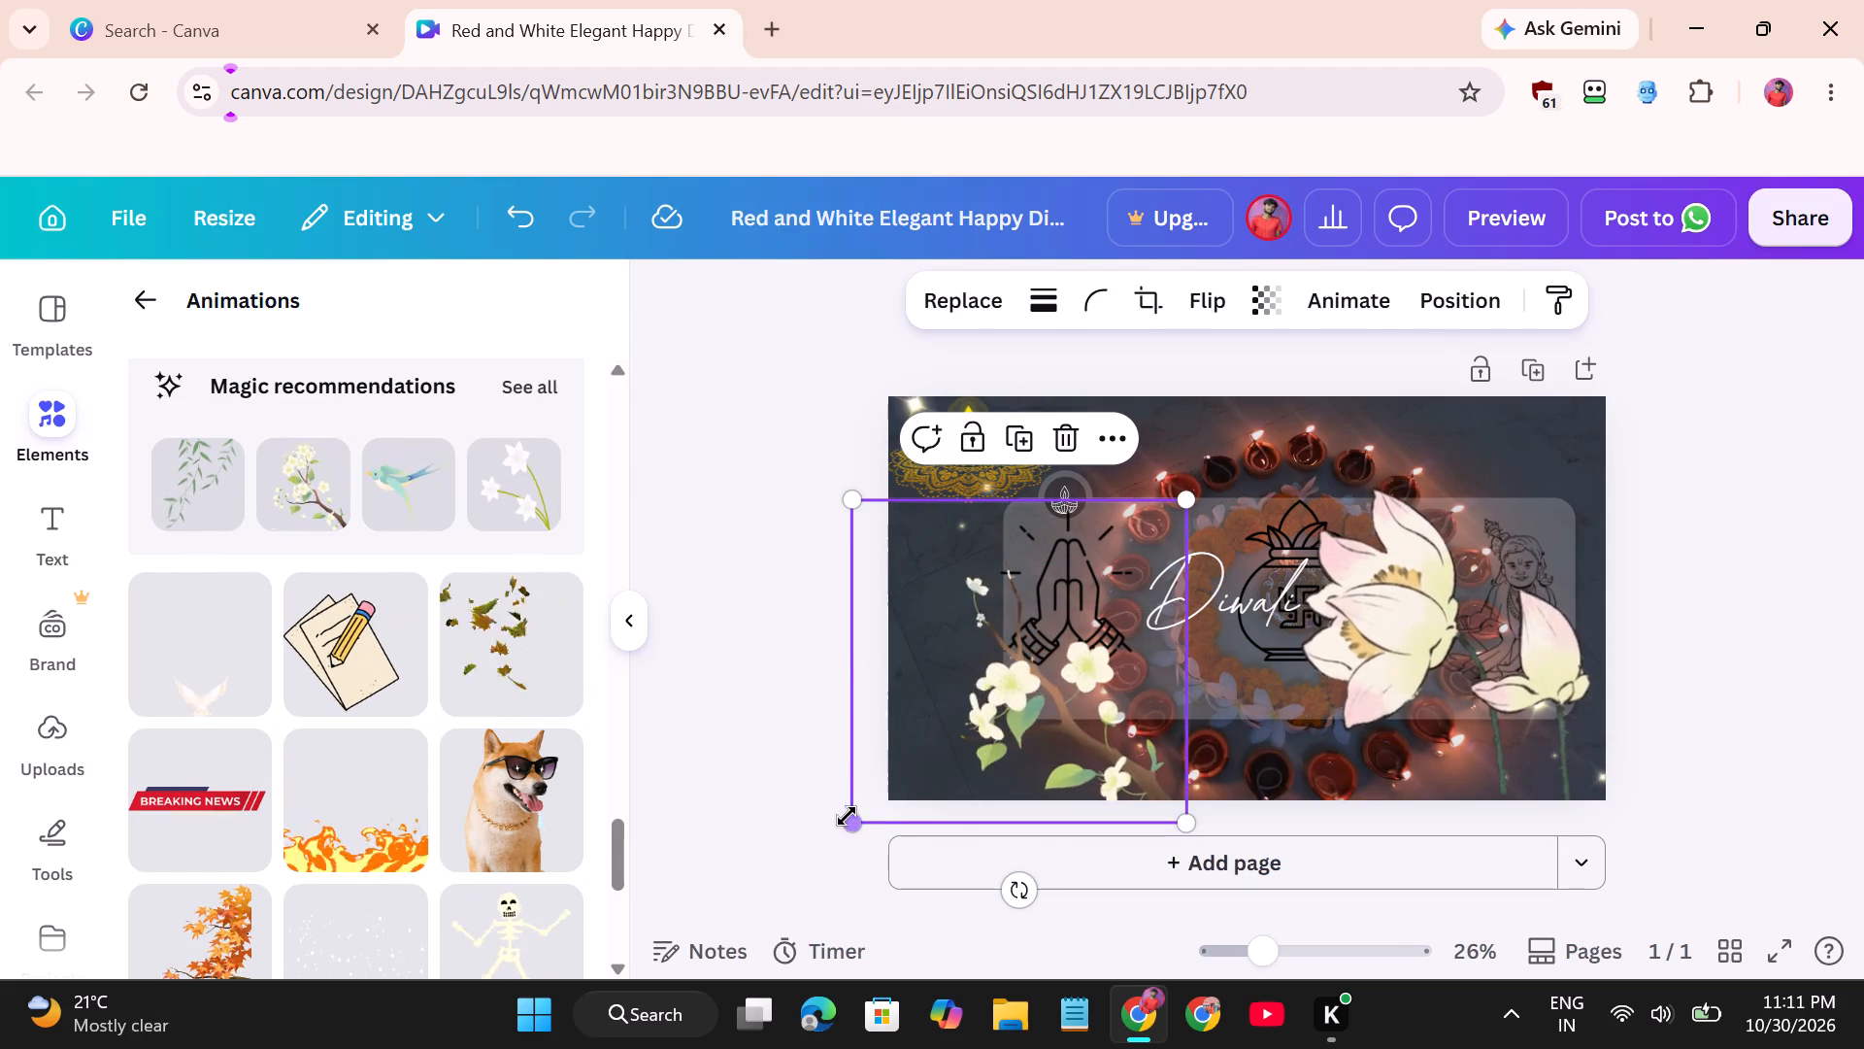
# Shrink the blossom branch to about half its size, rotate it counterclockwise and place it in the page's upper-right corner.
pyautogui.moveTo(849, 818); pyautogui.dragTo(1068, 712)
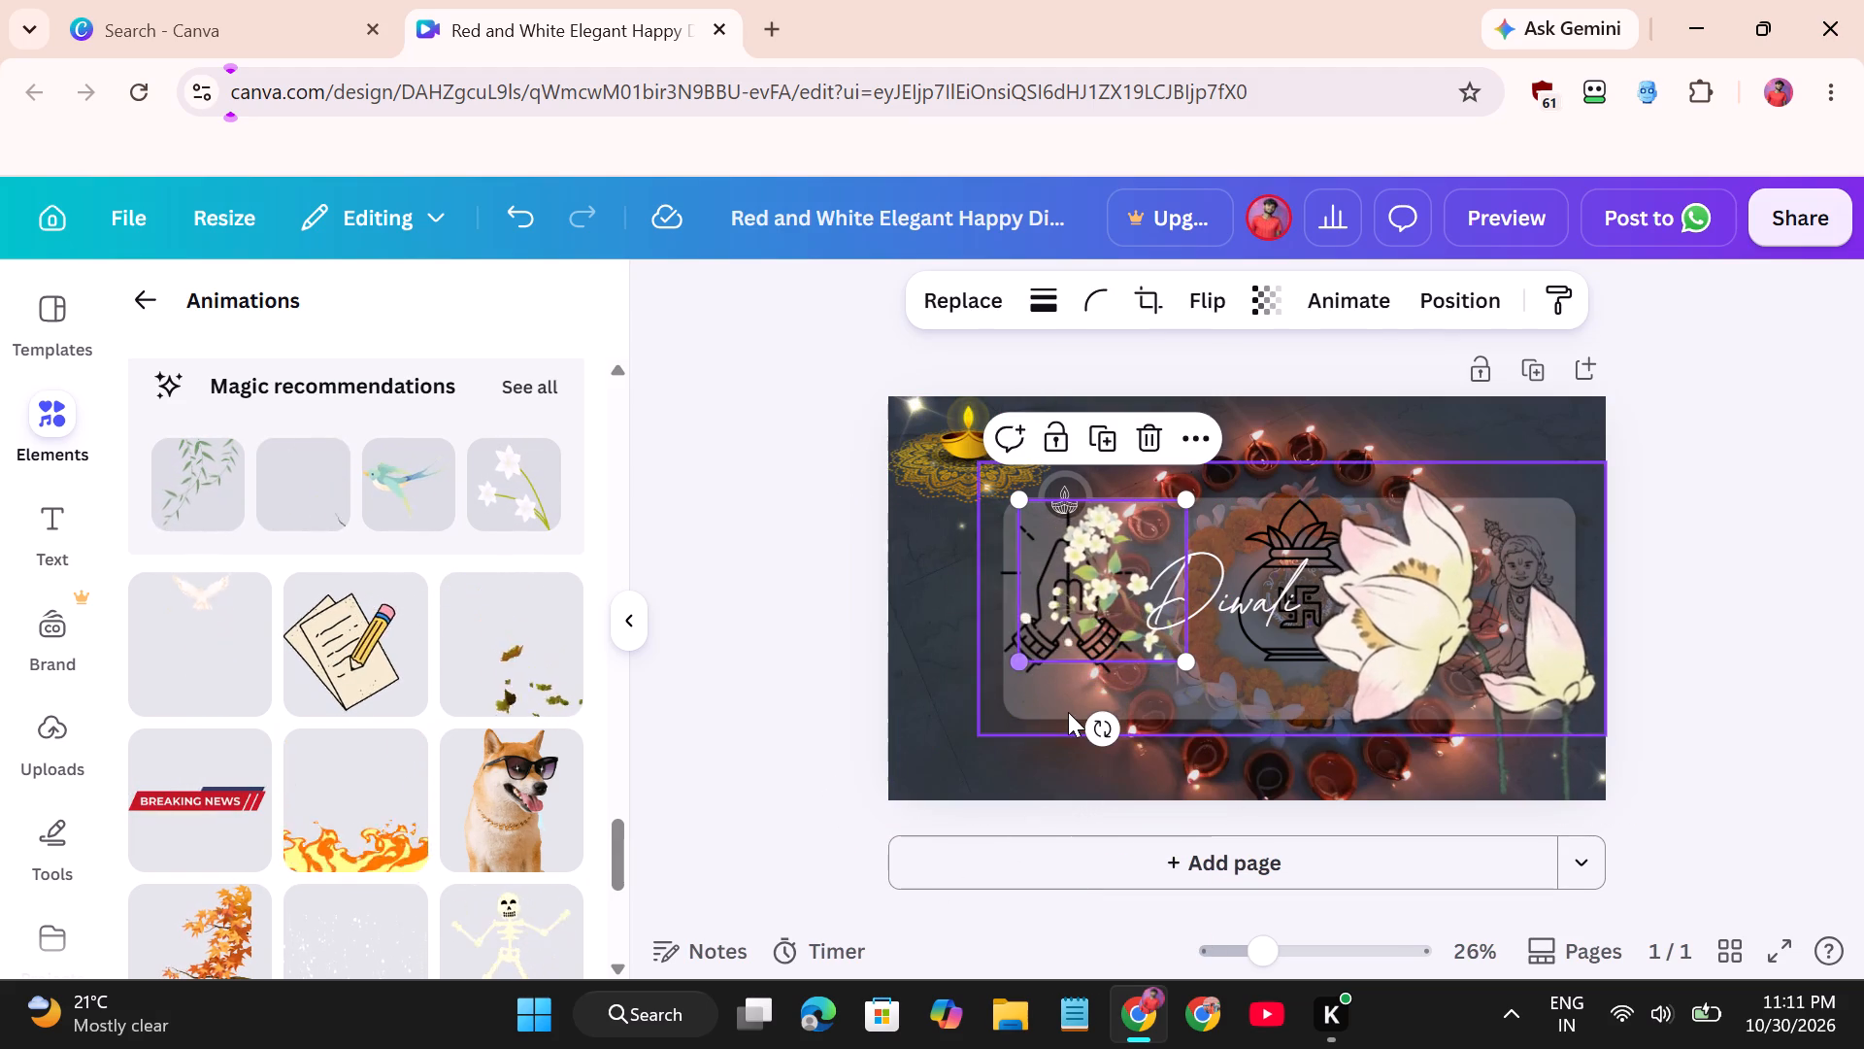
pyautogui.moveTo(1092, 714); pyautogui.dragTo(1234, 644)
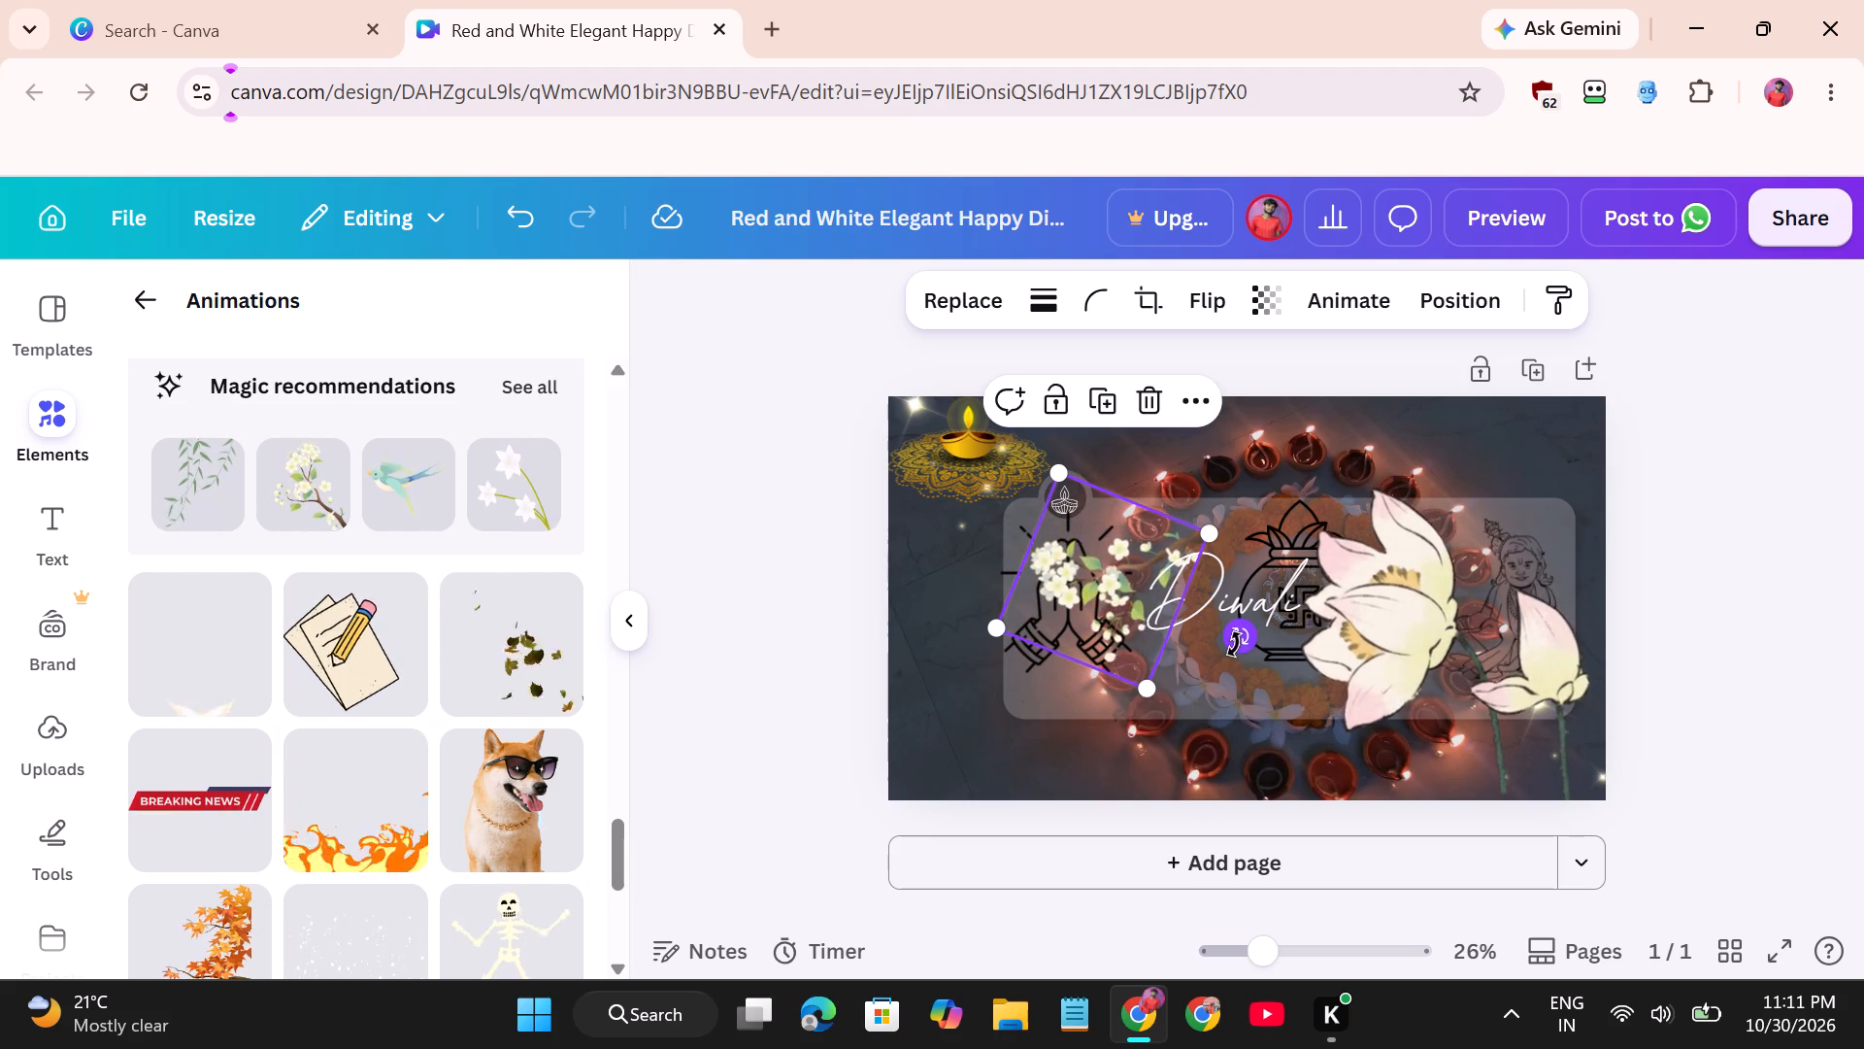
pyautogui.moveTo(1095, 577); pyautogui.dragTo(1443, 468)
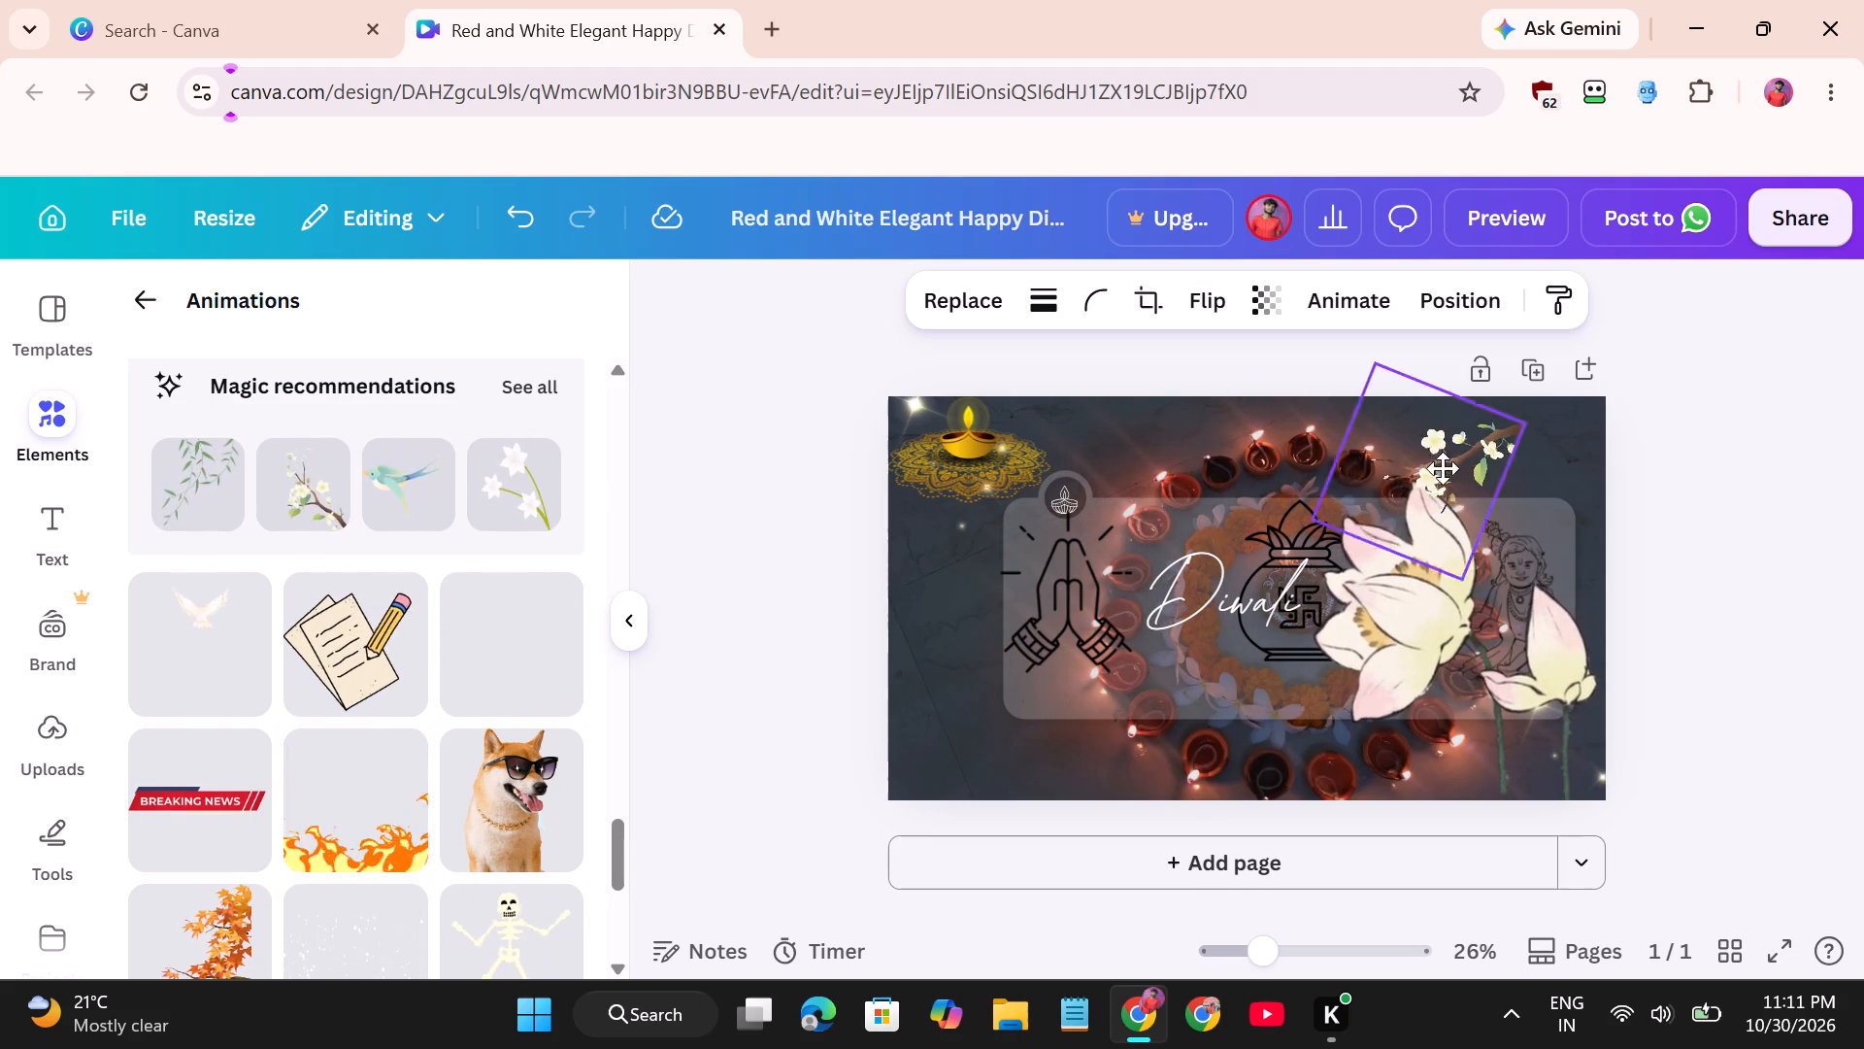
pyautogui.moveTo(1443, 468); pyautogui.dragTo(1498, 448)
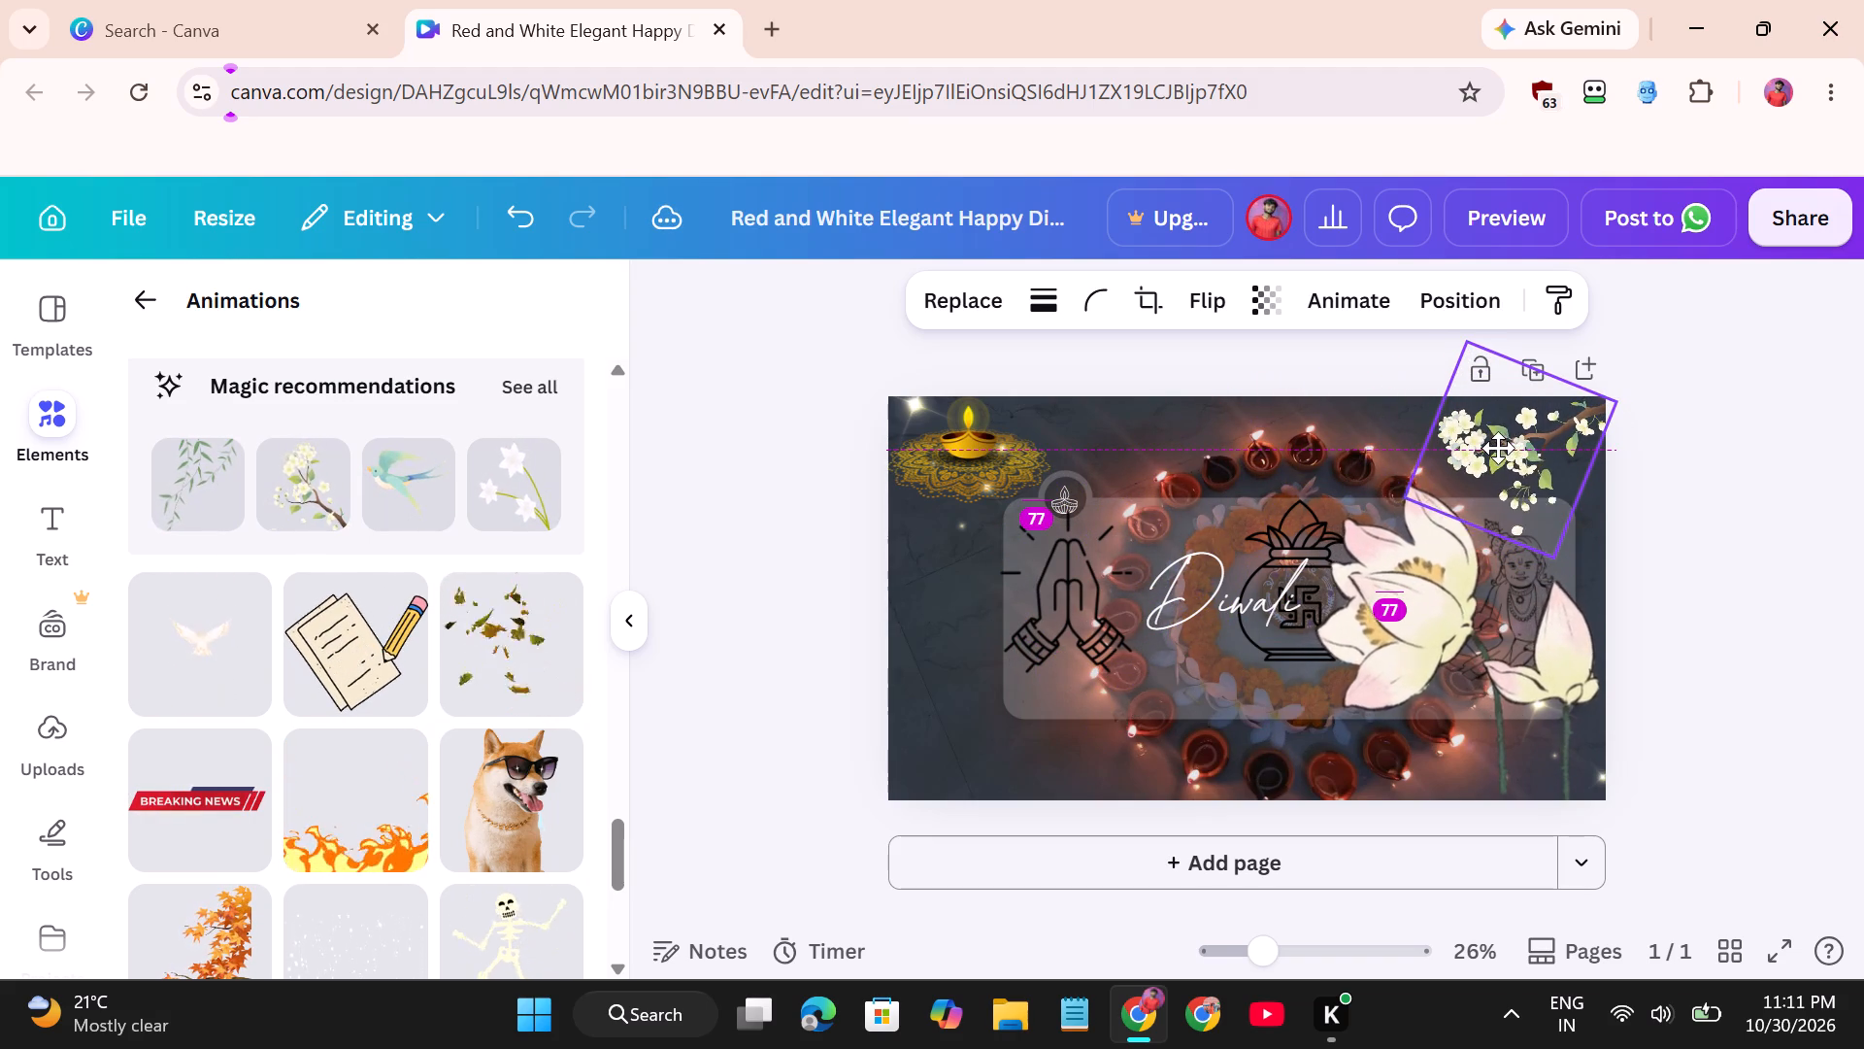
pyautogui.moveTo(1498, 448); pyautogui.dragTo(1497, 446)
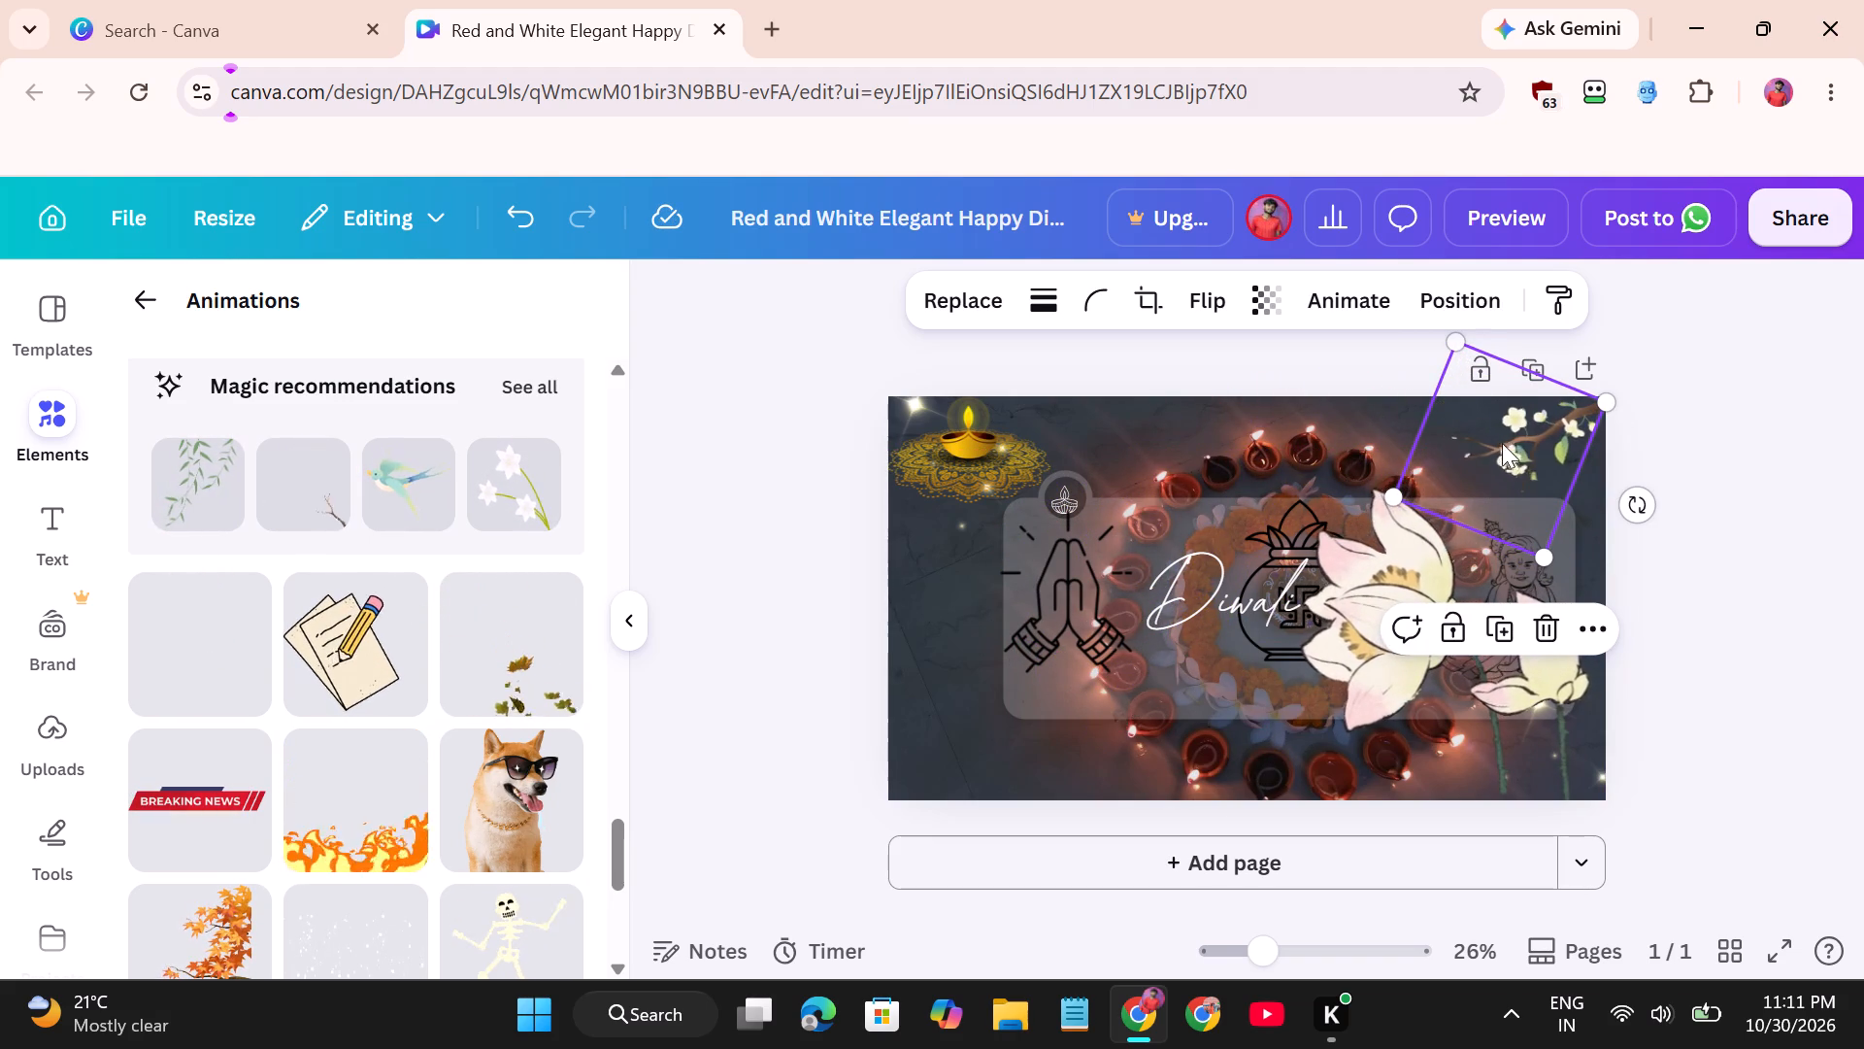
# Nudge the blossom branch slightly closer to the page's upper-right corner.
pyautogui.moveTo(1507, 439); pyautogui.dragTo(1521, 432)
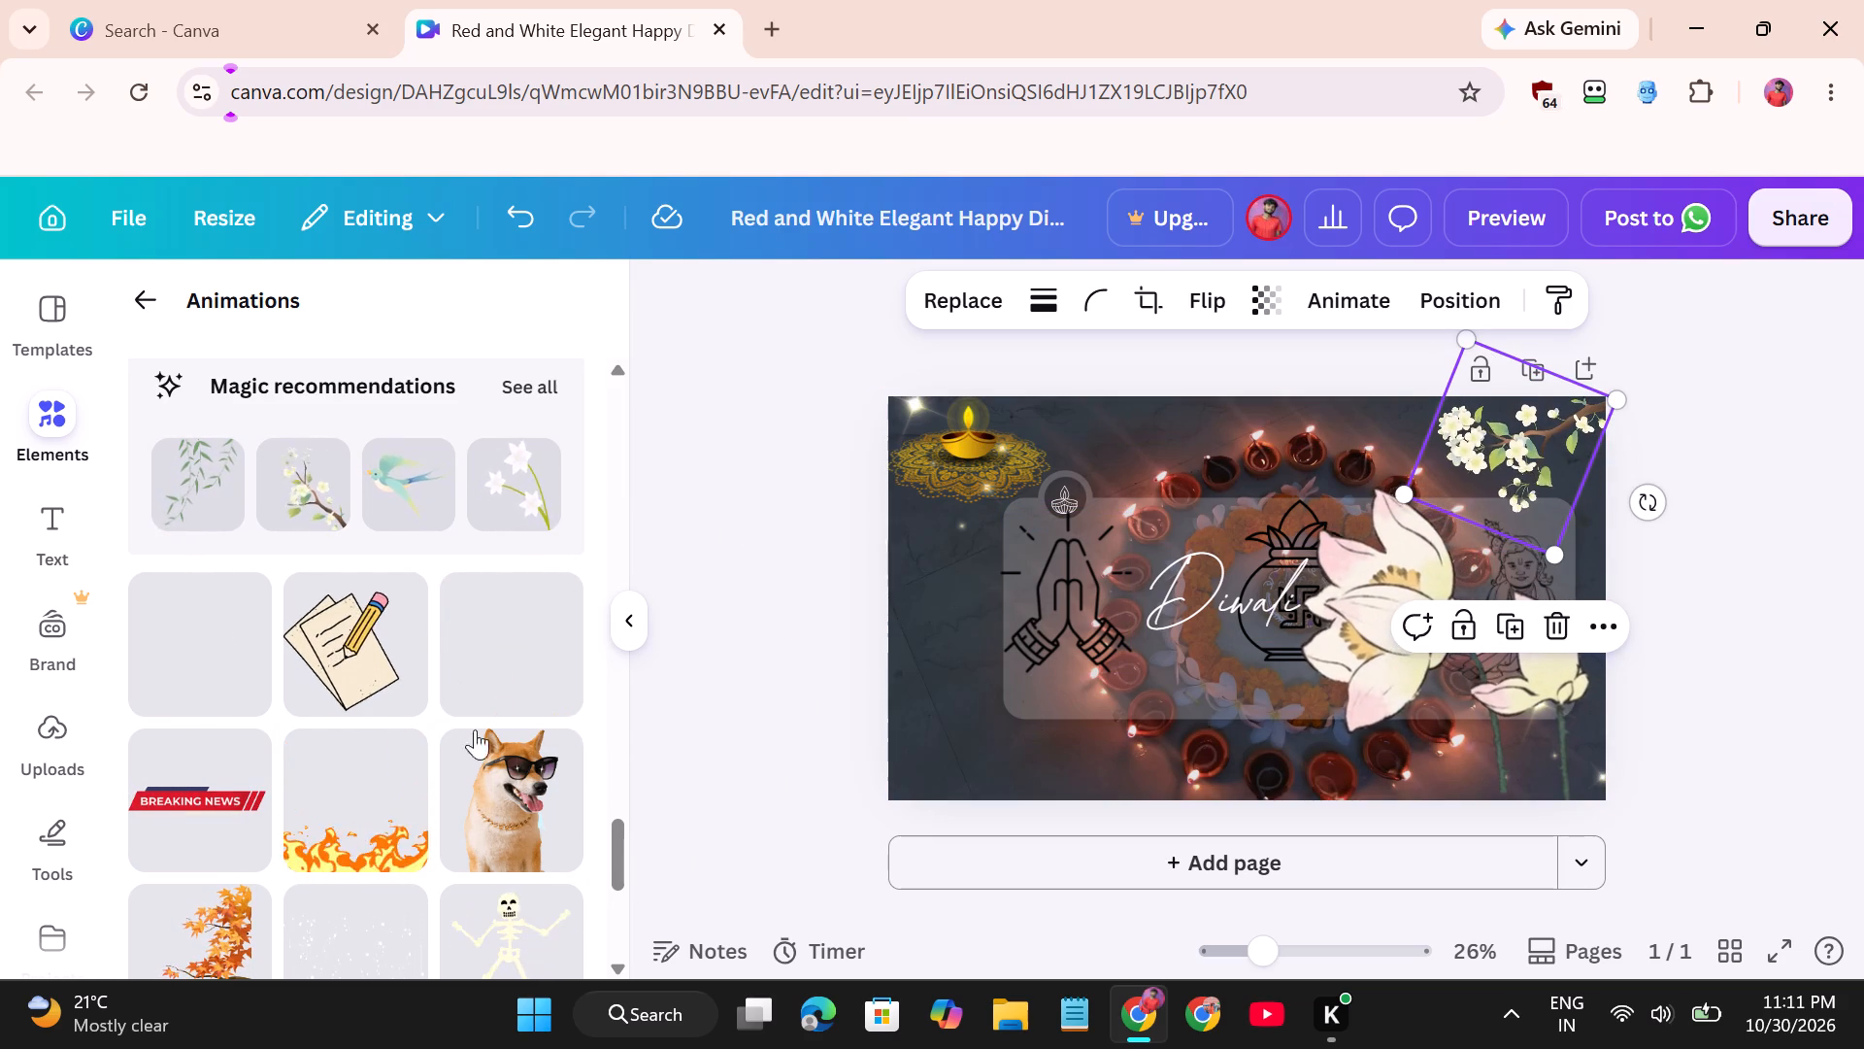
# Add the animated blue-green bird from the magic recommendations, shrink it to about a third and place it over the upper-right blossom branch.
pyautogui.scroll(1, 384, 634)
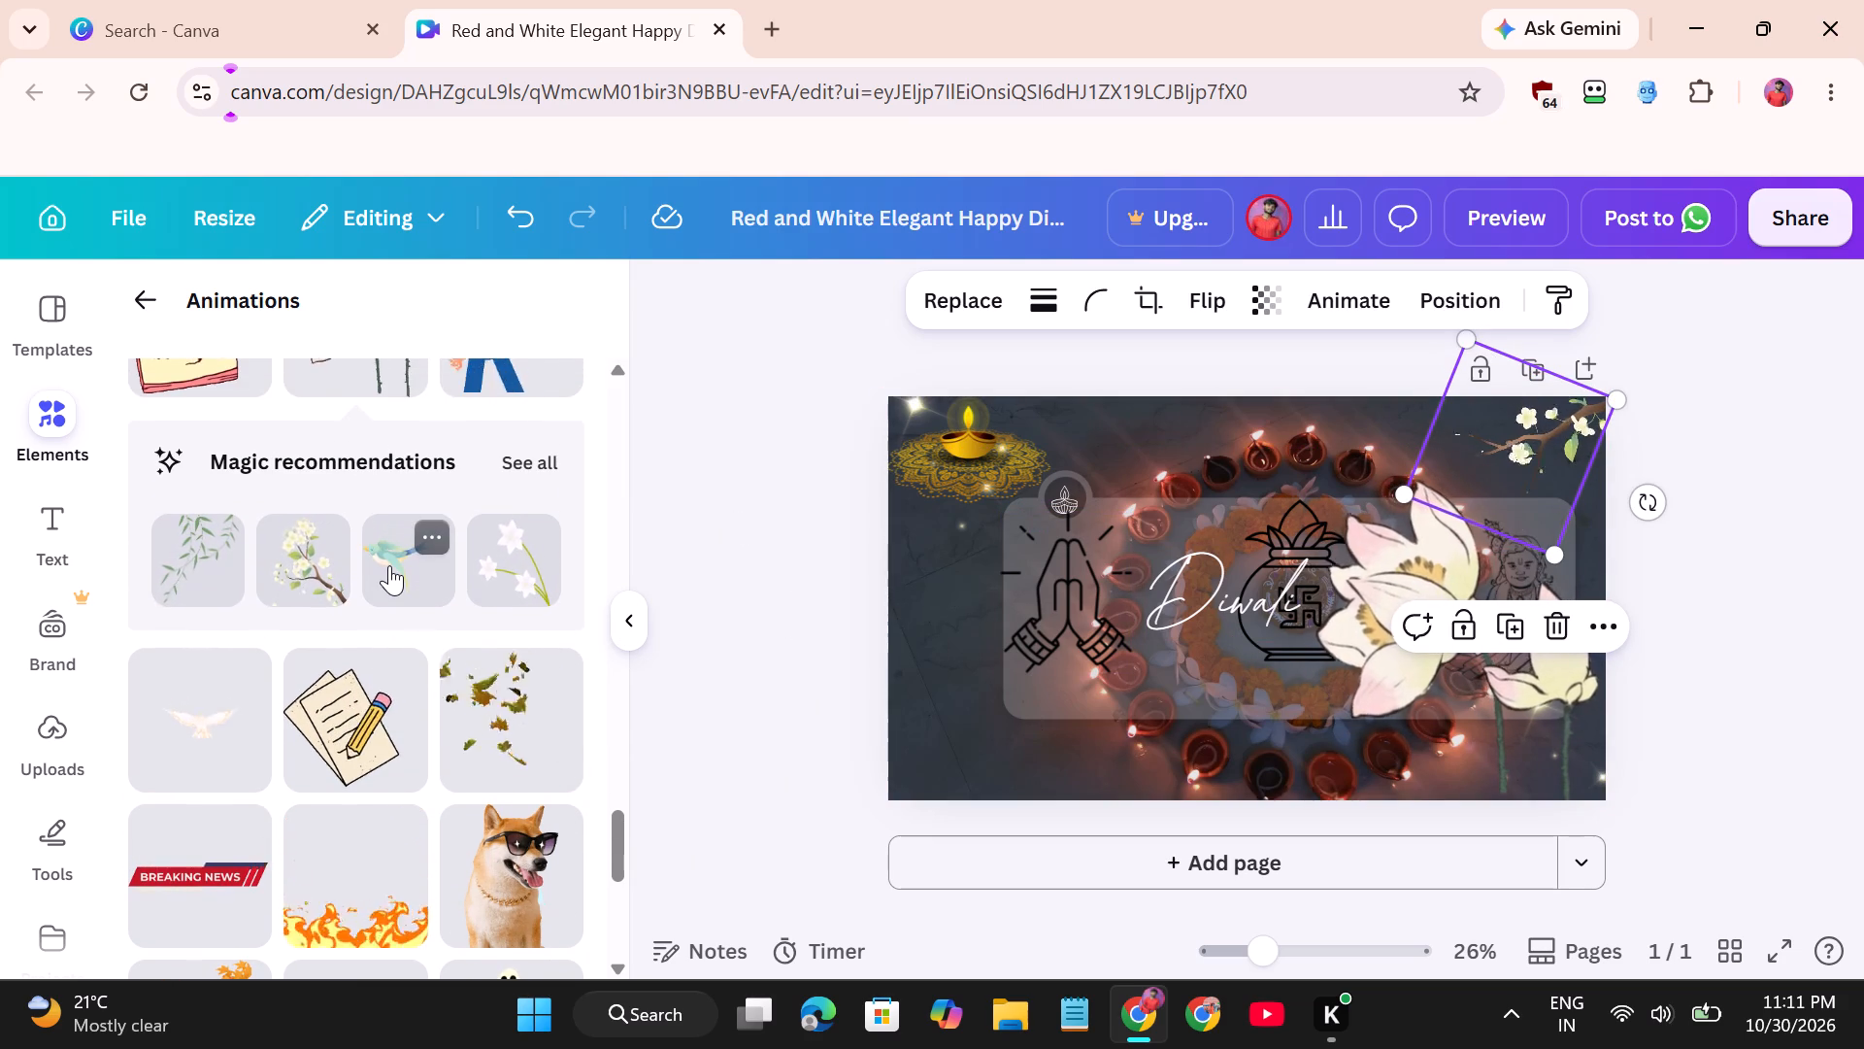
pyautogui.moveTo(389, 565); pyautogui.dragTo(1104, 385)
pyautogui.hscroll(1, 889, 510)
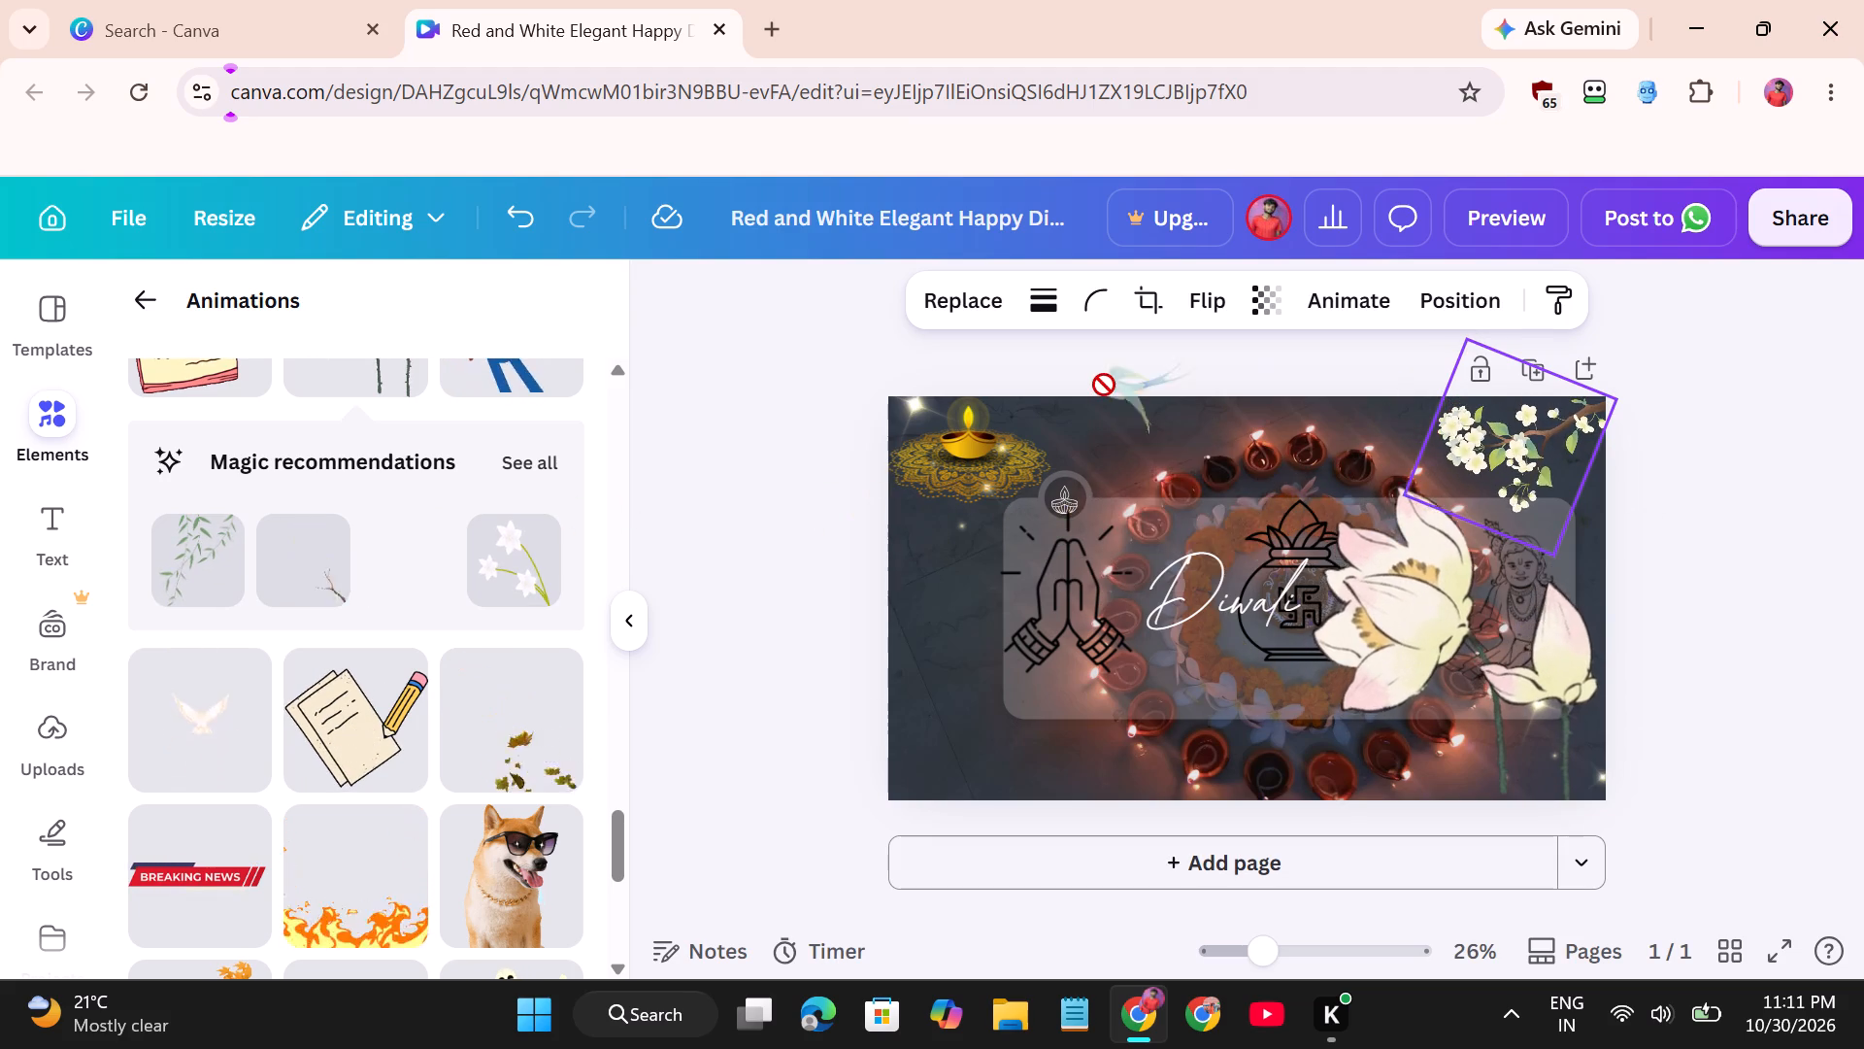
pyautogui.moveTo(1104, 385); pyautogui.dragTo(1070, 409)
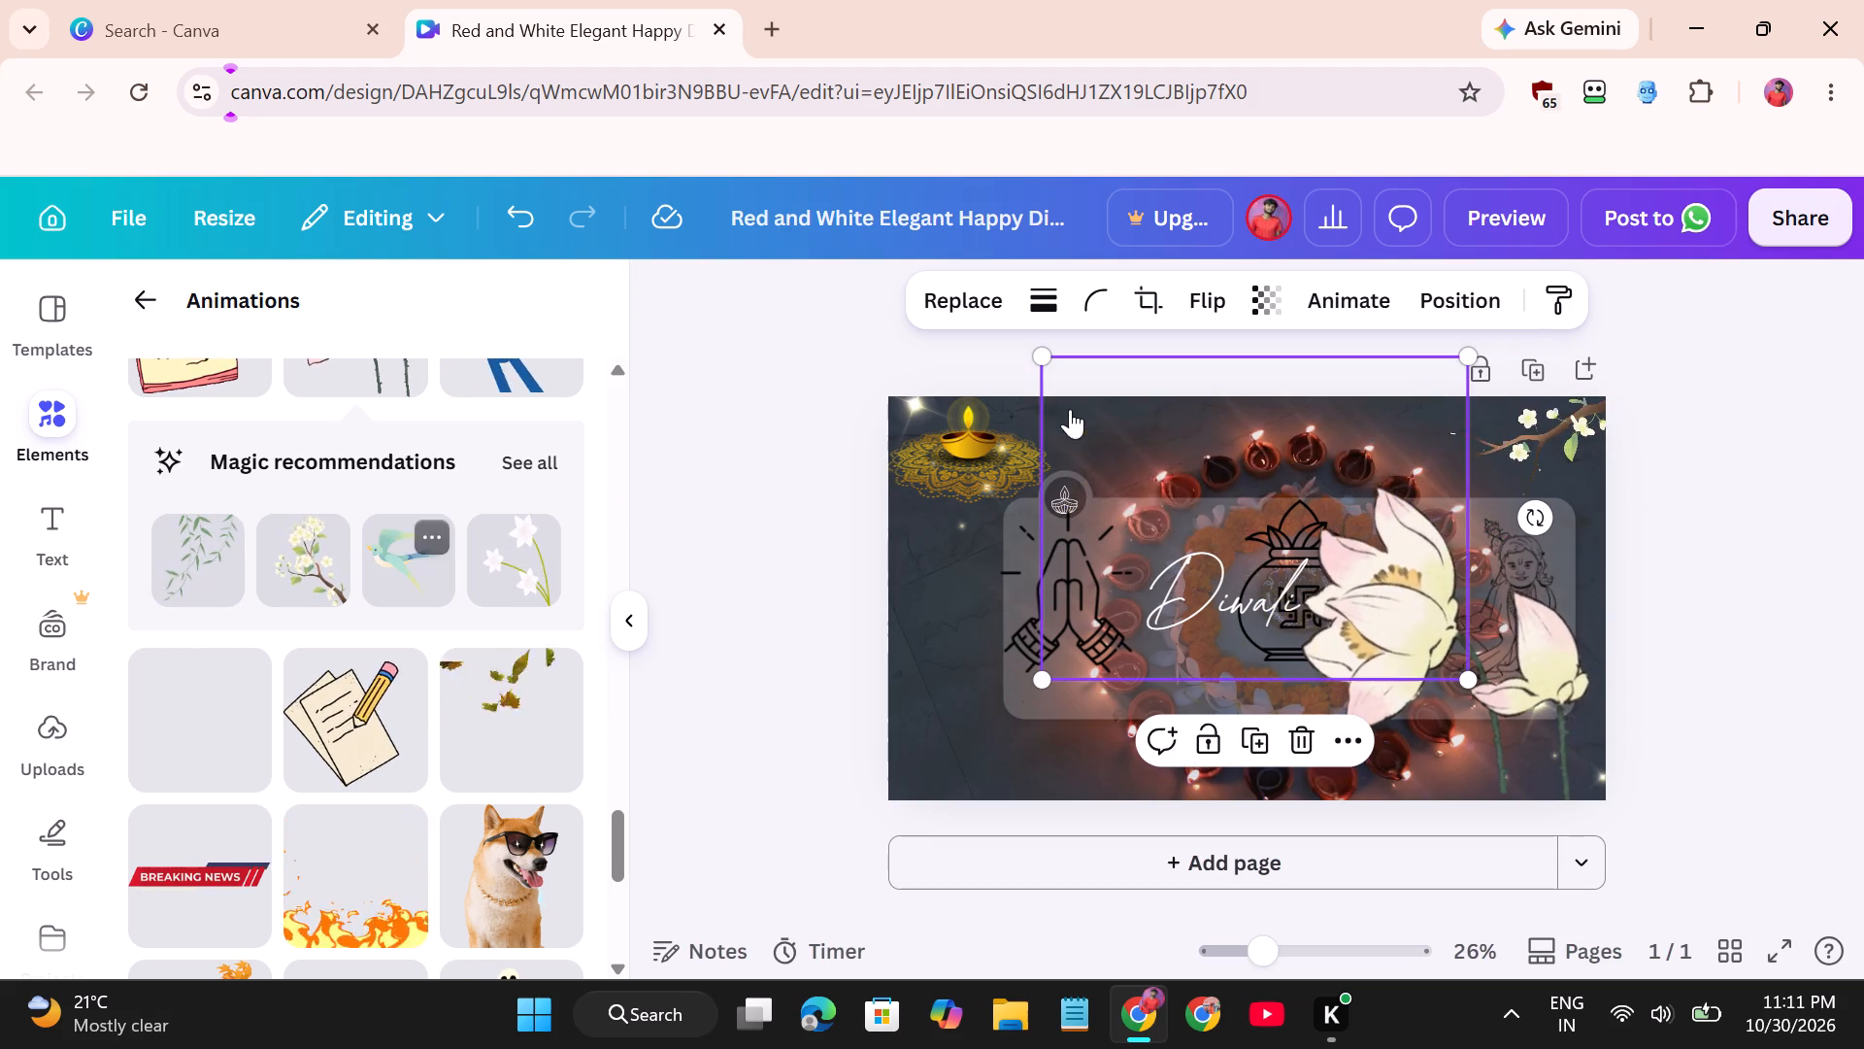
pyautogui.moveTo(1470, 677); pyautogui.dragTo(1193, 385)
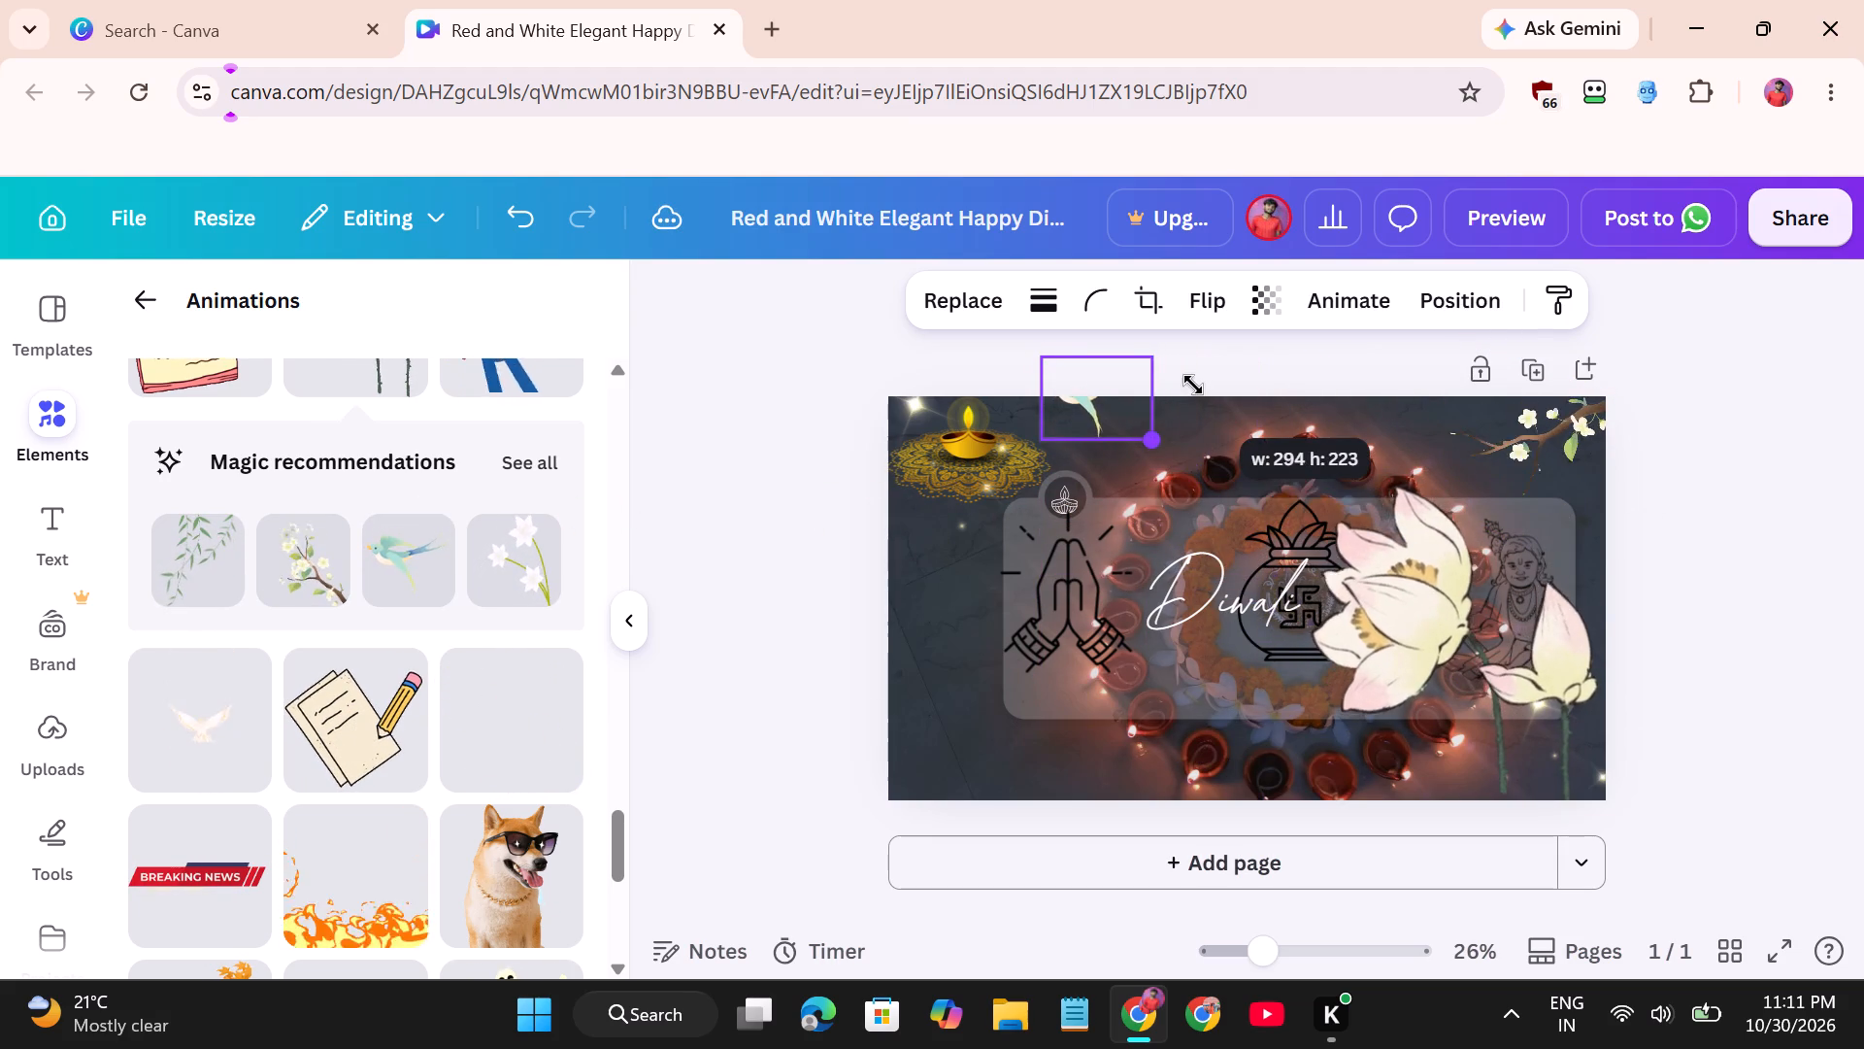
pyautogui.moveTo(1193, 385); pyautogui.dragTo(1215, 419)
pyautogui.moveTo(1094, 442); pyautogui.dragTo(1437, 449)
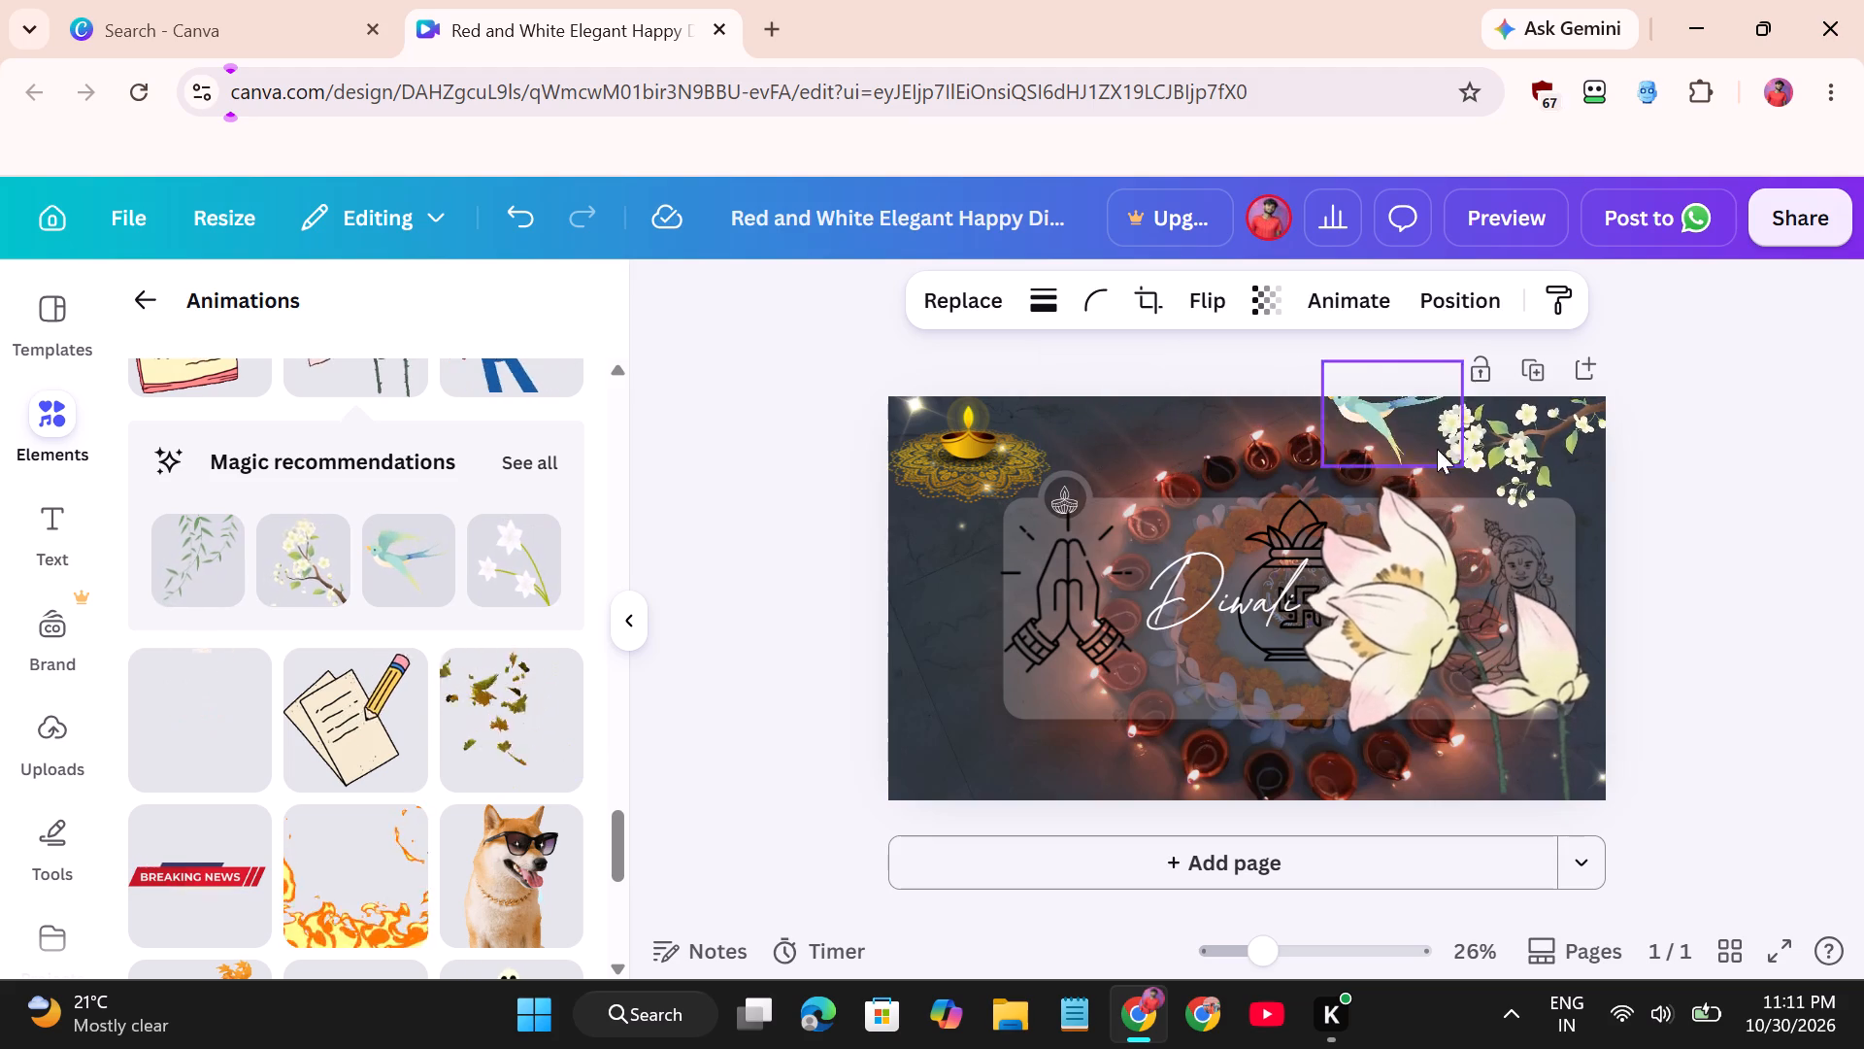
pyautogui.moveTo(1437, 449); pyautogui.dragTo(1541, 464)
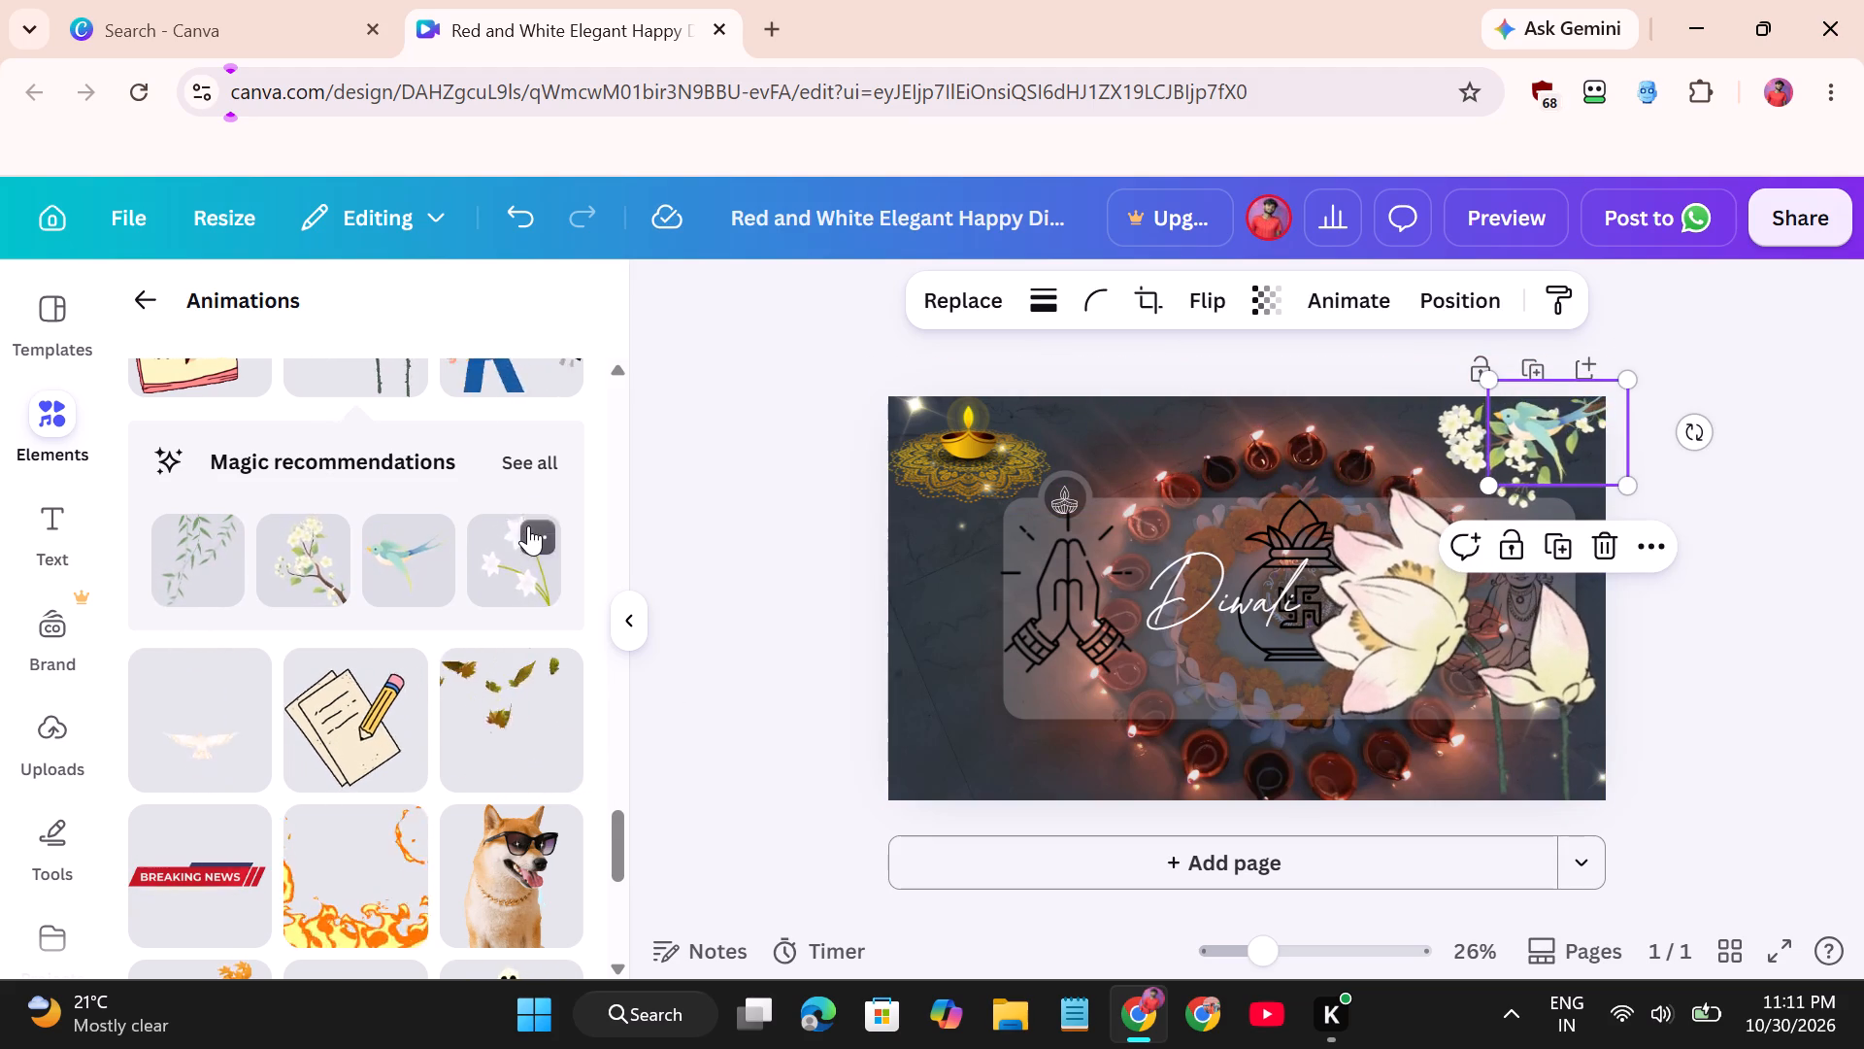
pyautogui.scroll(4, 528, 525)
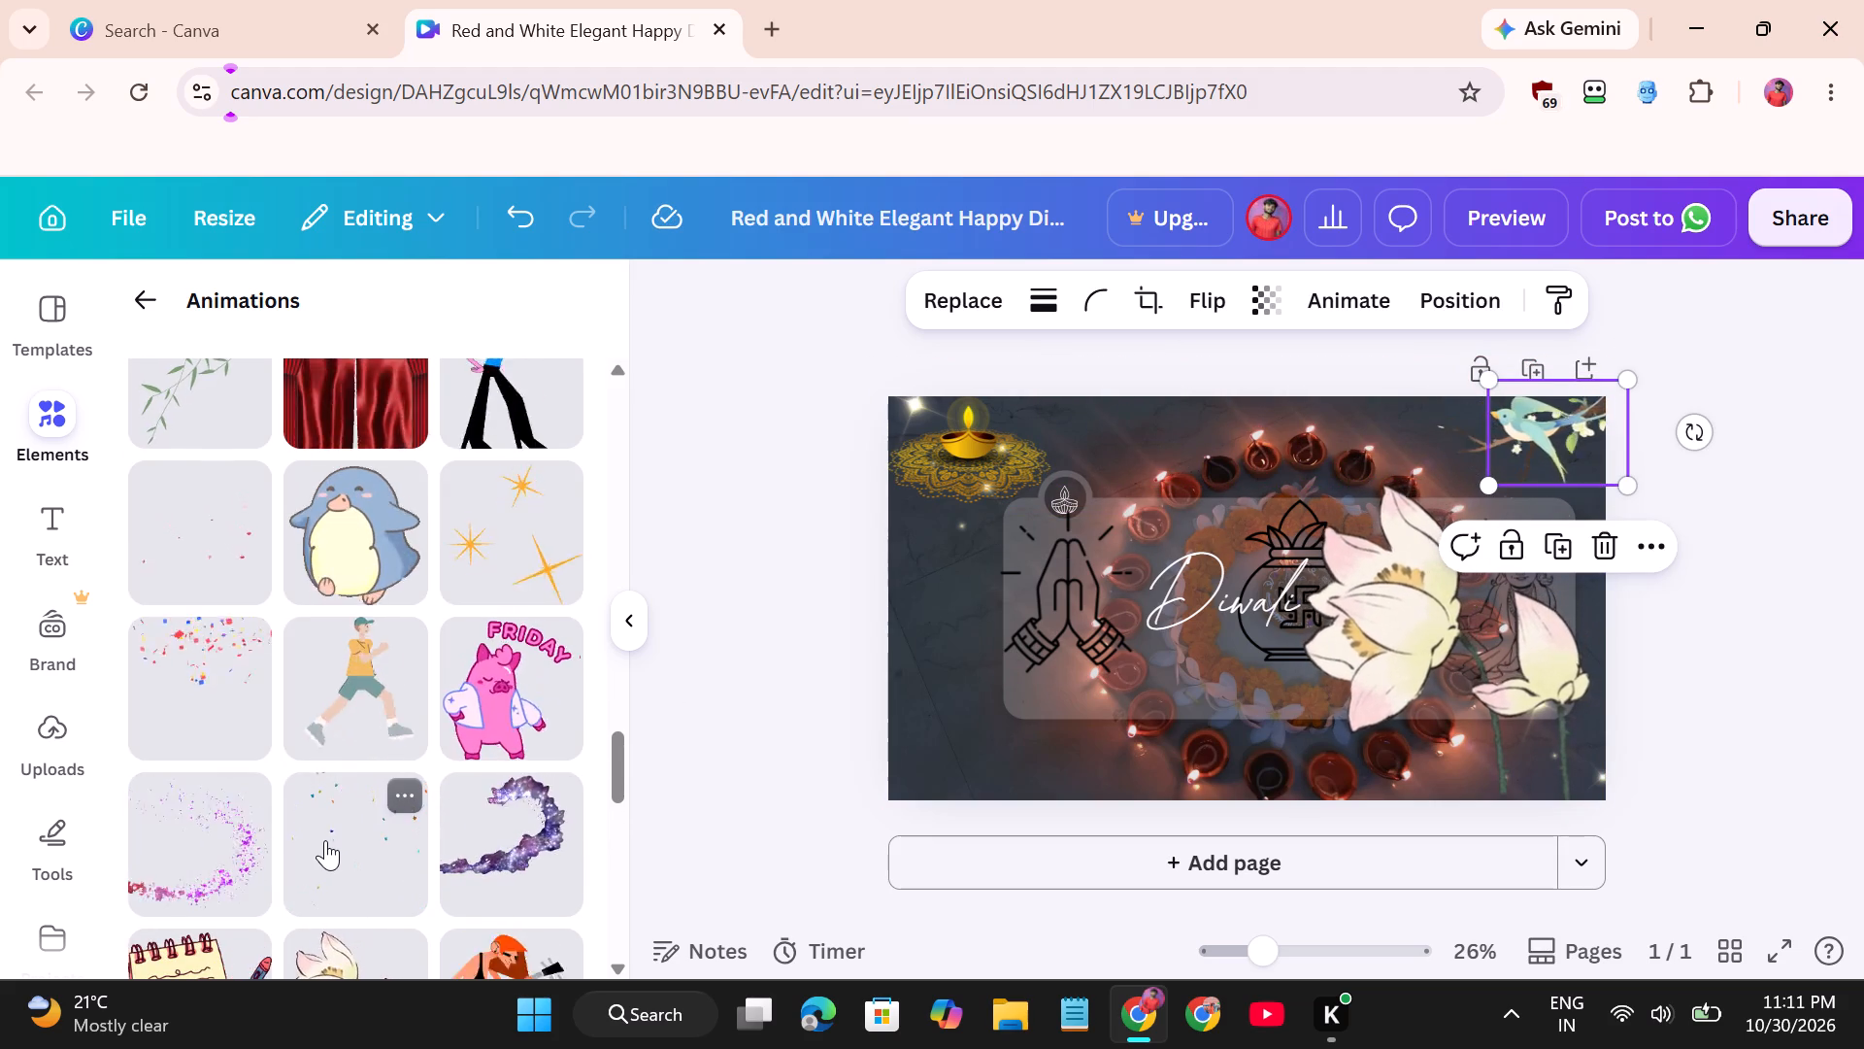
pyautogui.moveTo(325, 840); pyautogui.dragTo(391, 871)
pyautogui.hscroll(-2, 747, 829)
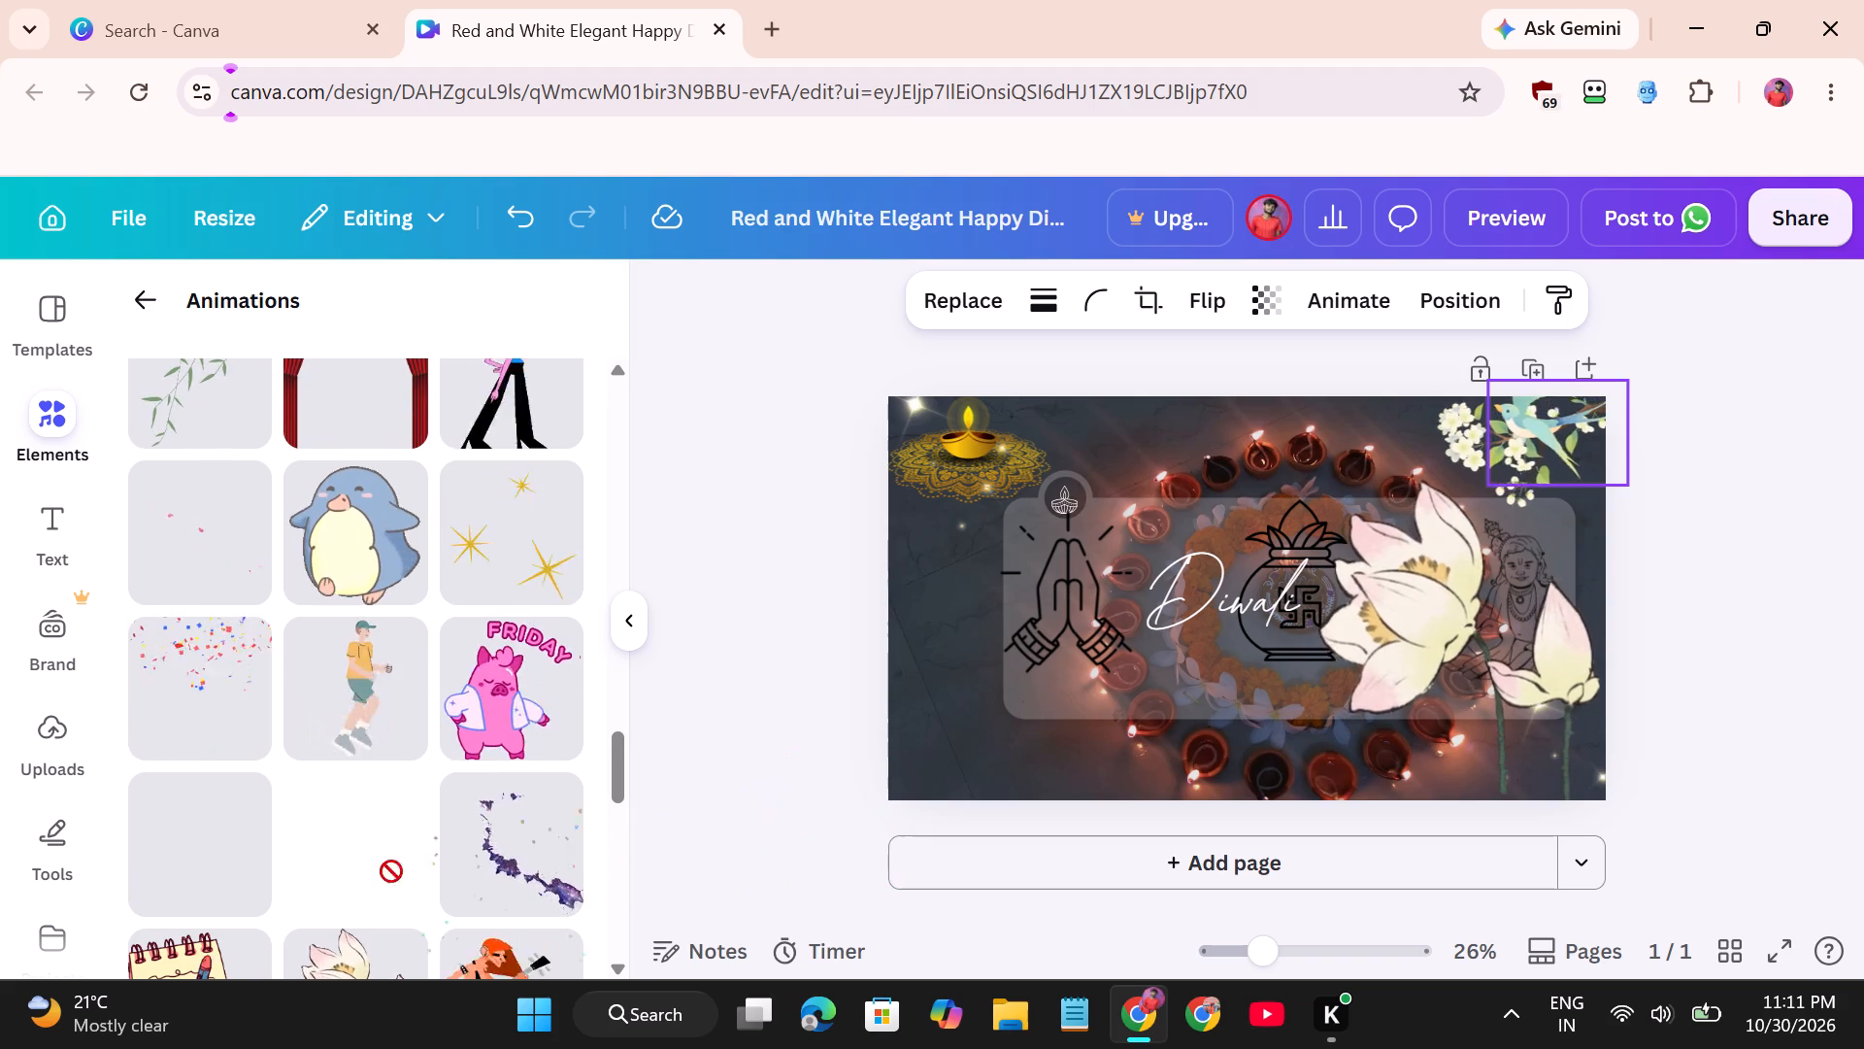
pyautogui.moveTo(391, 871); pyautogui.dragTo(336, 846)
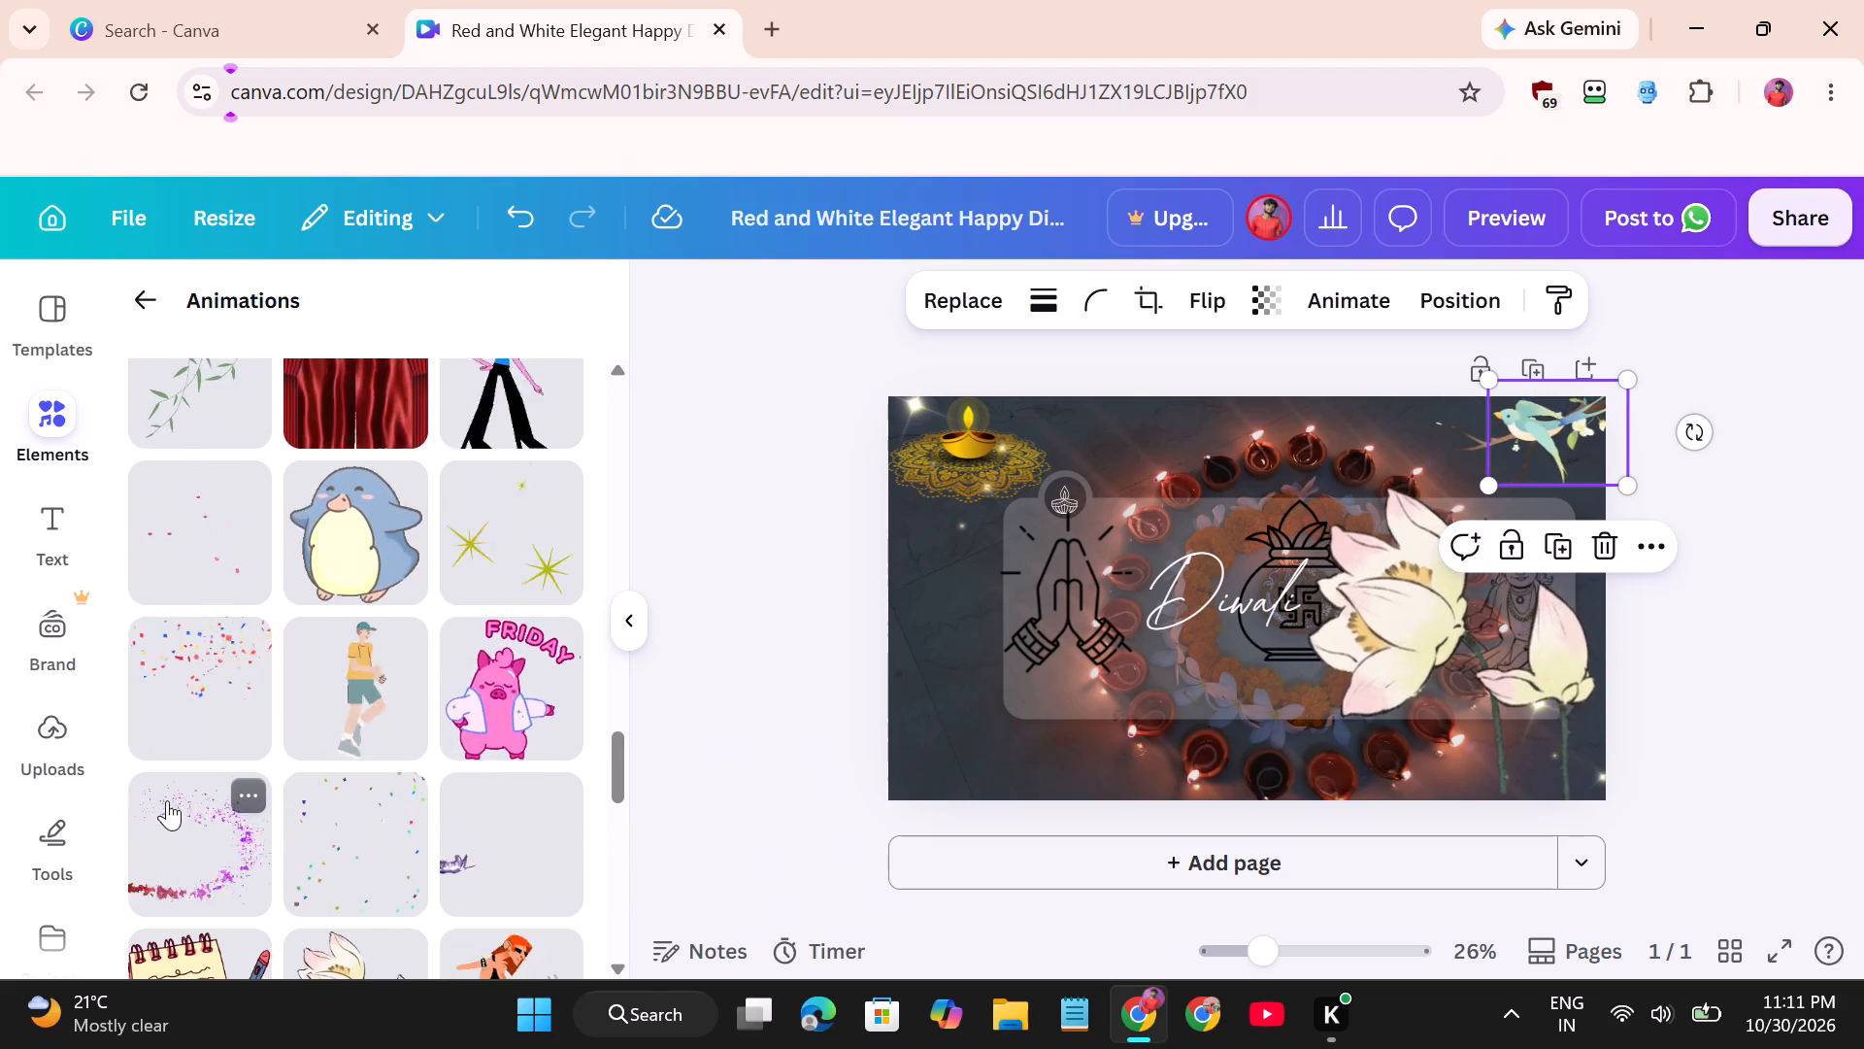
# Add the animated pink and purple sparkle swirl and enlarge it to about twice its size, covering most of the page.
pyautogui.moveTo(177, 829); pyautogui.dragTo(907, 669)
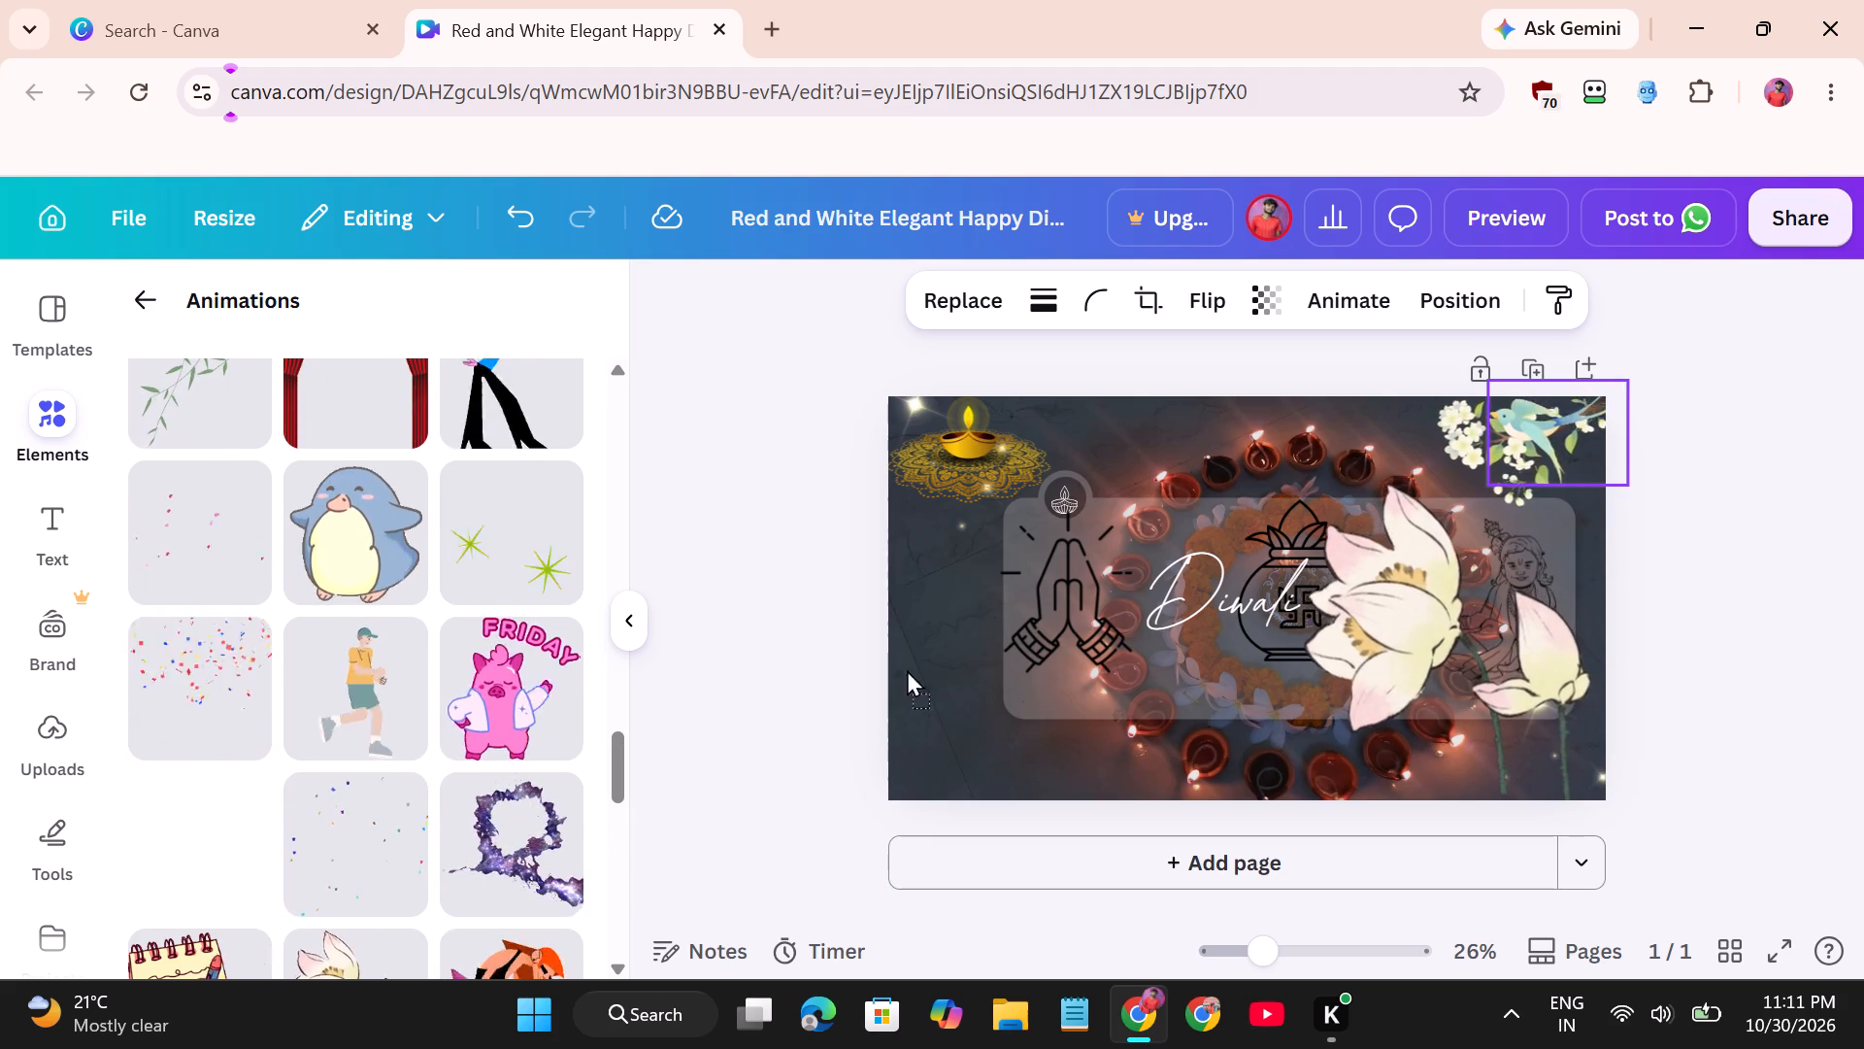
pyautogui.moveTo(907, 669); pyautogui.dragTo(1224, 486)
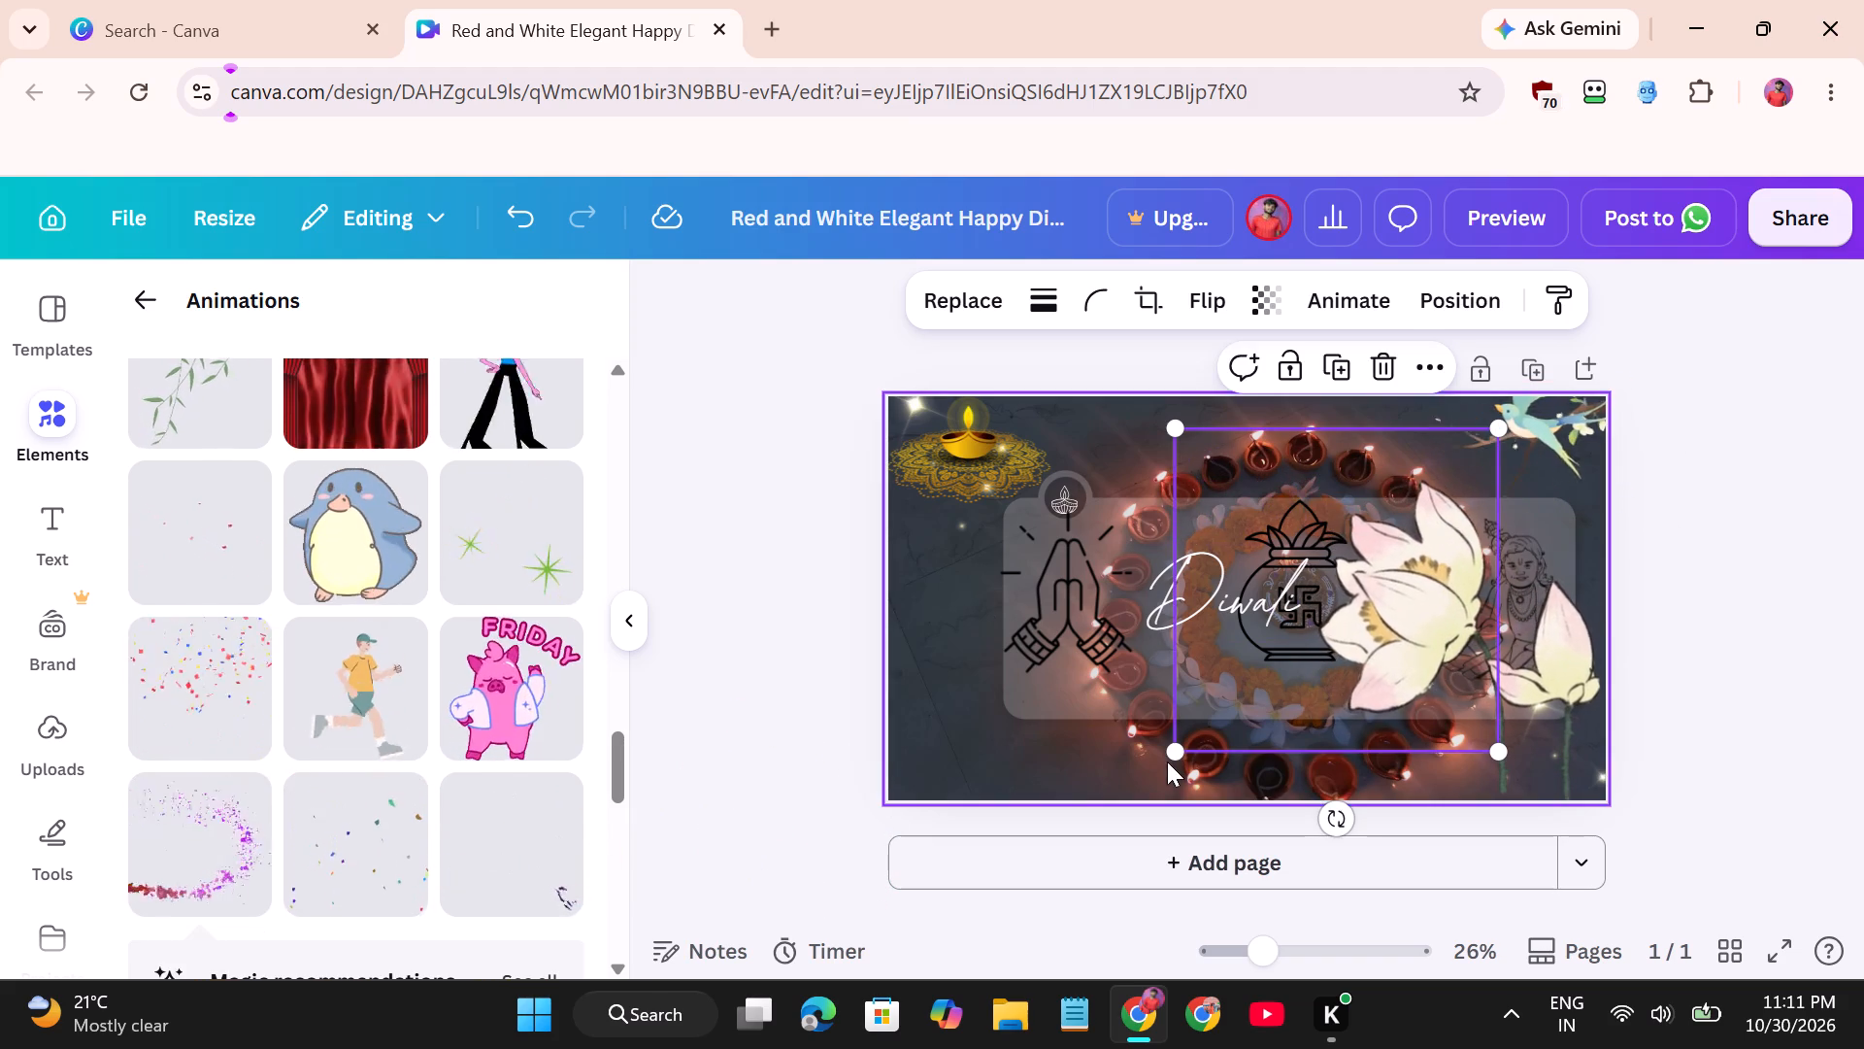
pyautogui.moveTo(1183, 744); pyautogui.dragTo(1055, 827)
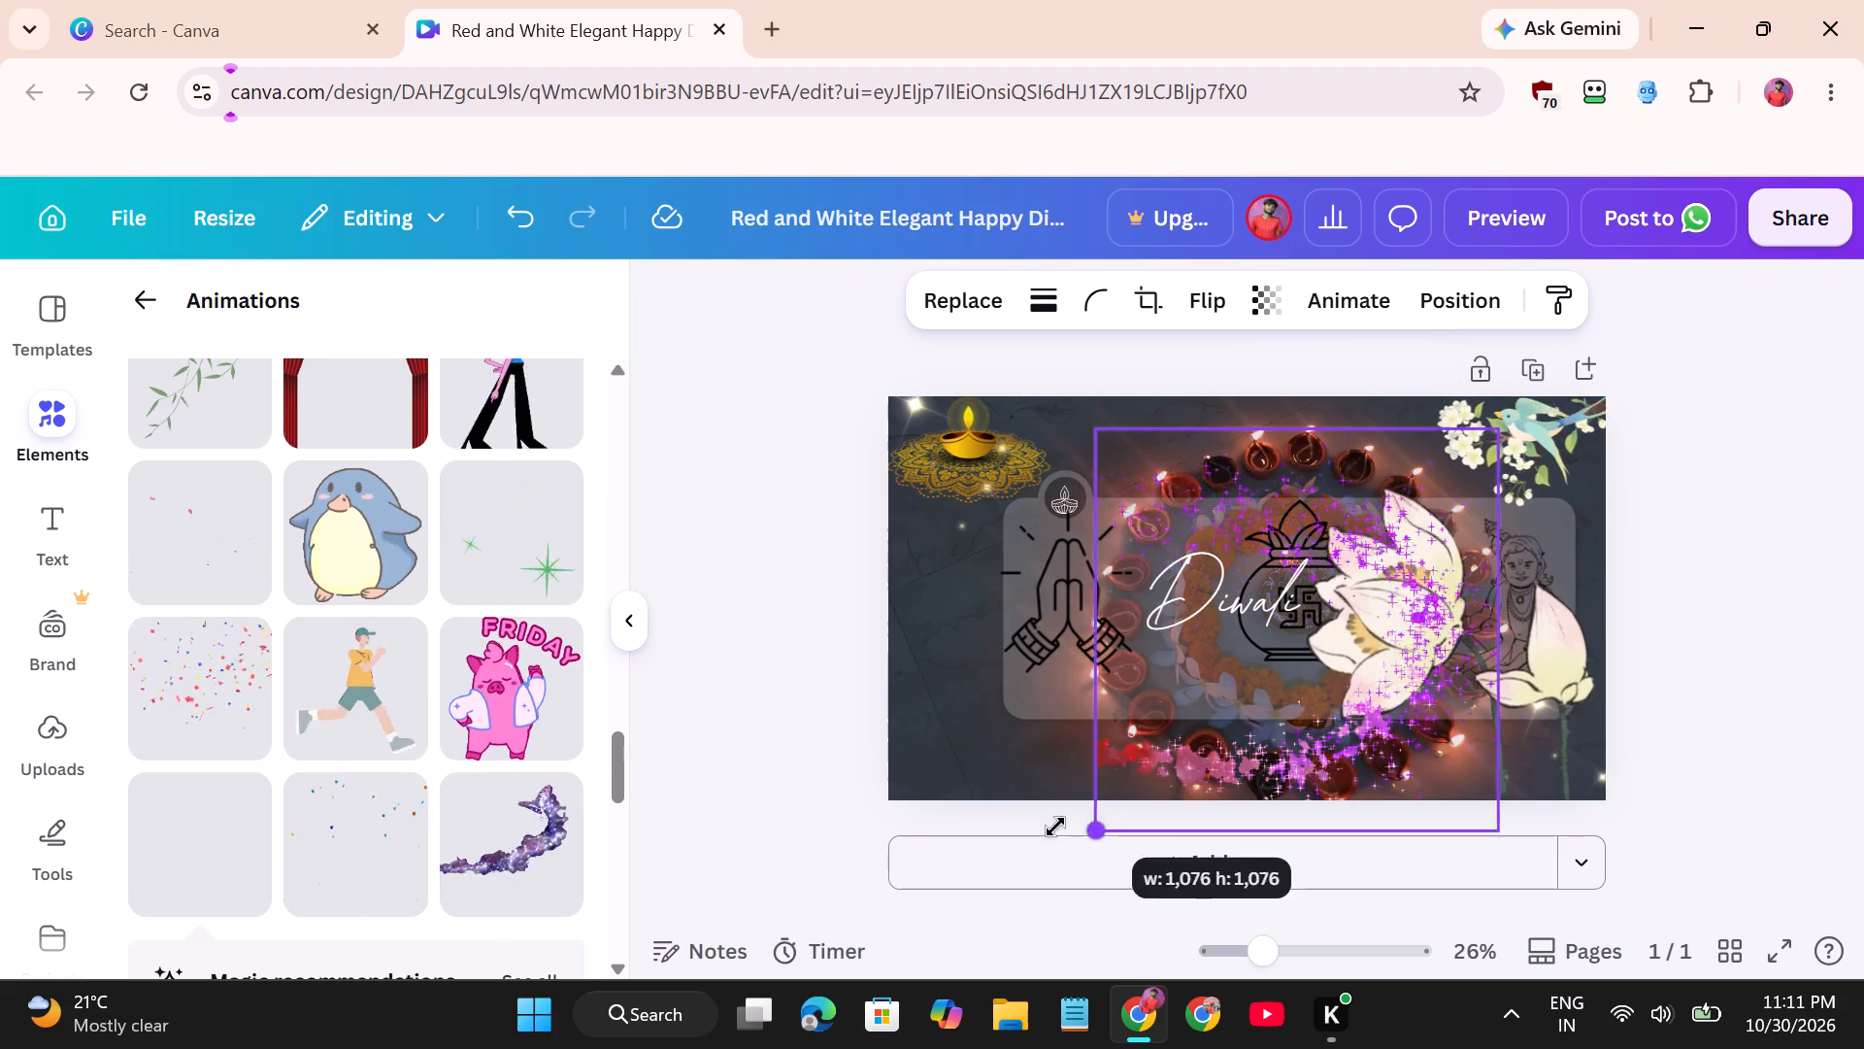
pyautogui.moveTo(1055, 827); pyautogui.dragTo(949, 898)
pyautogui.moveTo(1064, 779); pyautogui.dragTo(1087, 709)
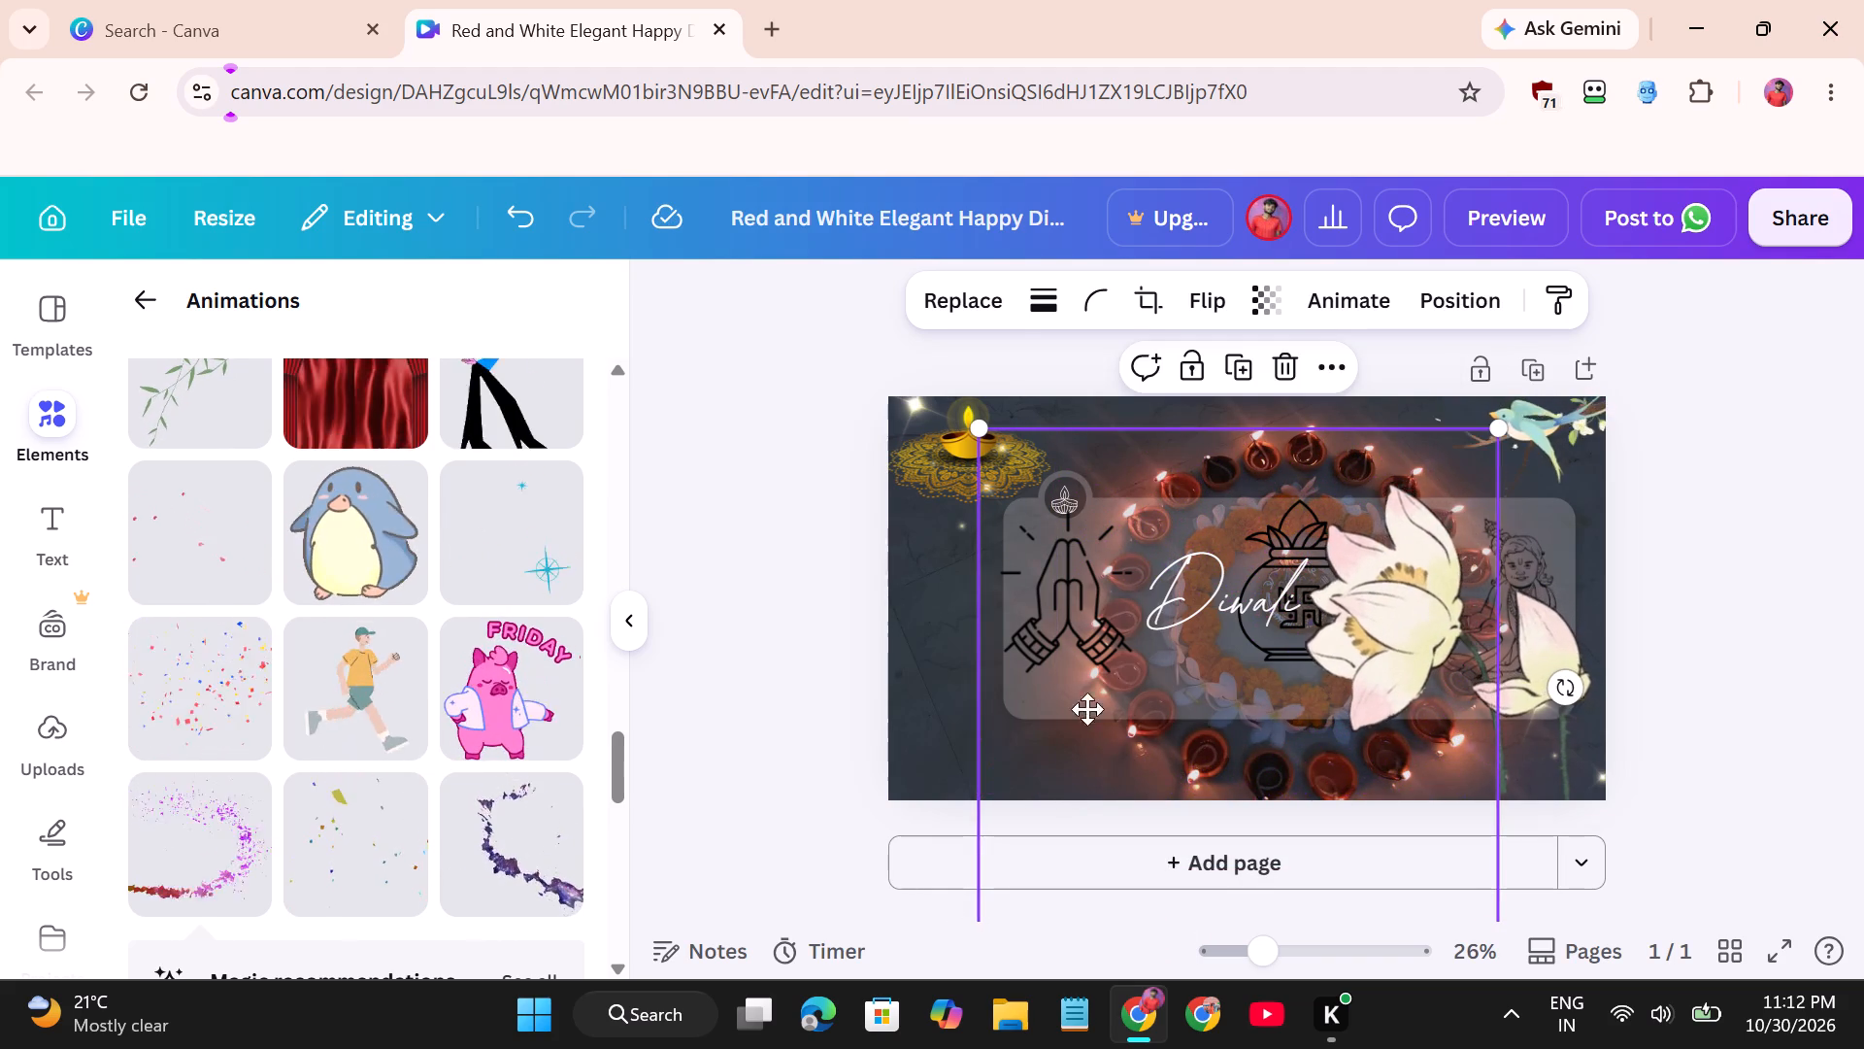
pyautogui.moveTo(1087, 709); pyautogui.dragTo(1096, 641)
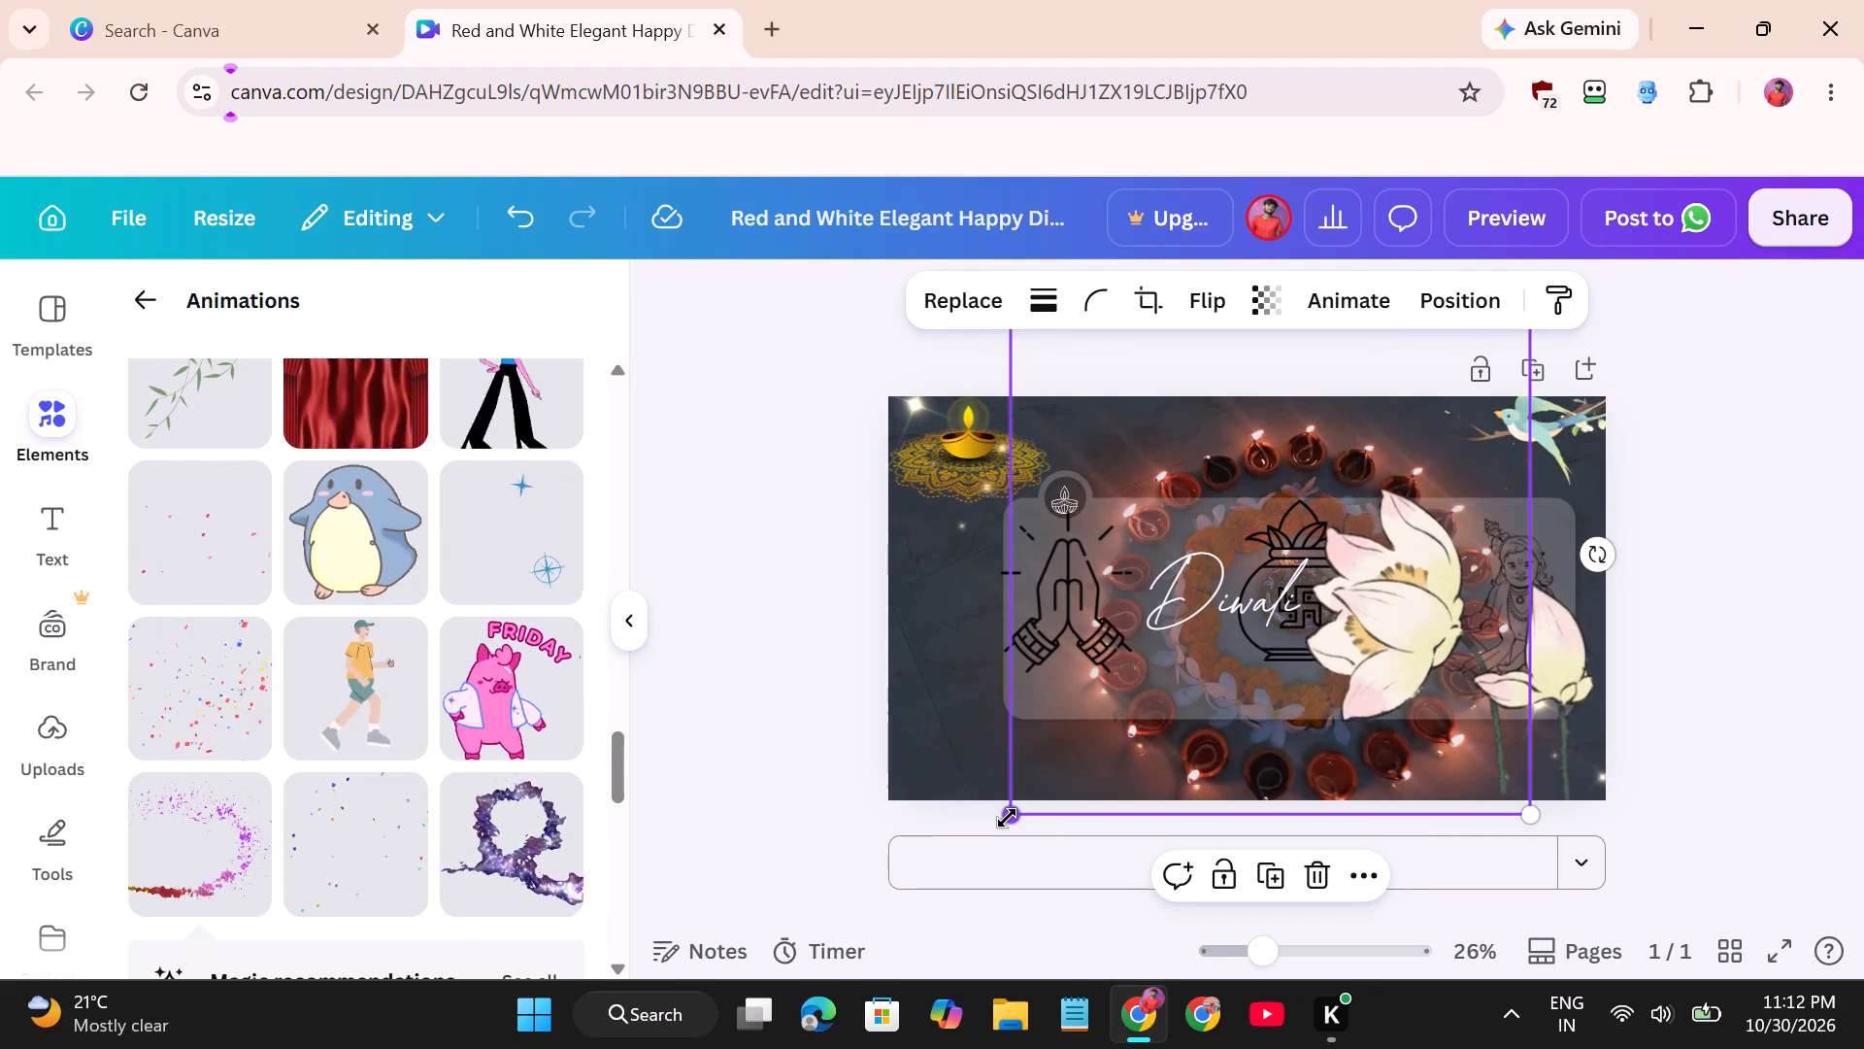
pyautogui.moveTo(1007, 818); pyautogui.dragTo(934, 888)
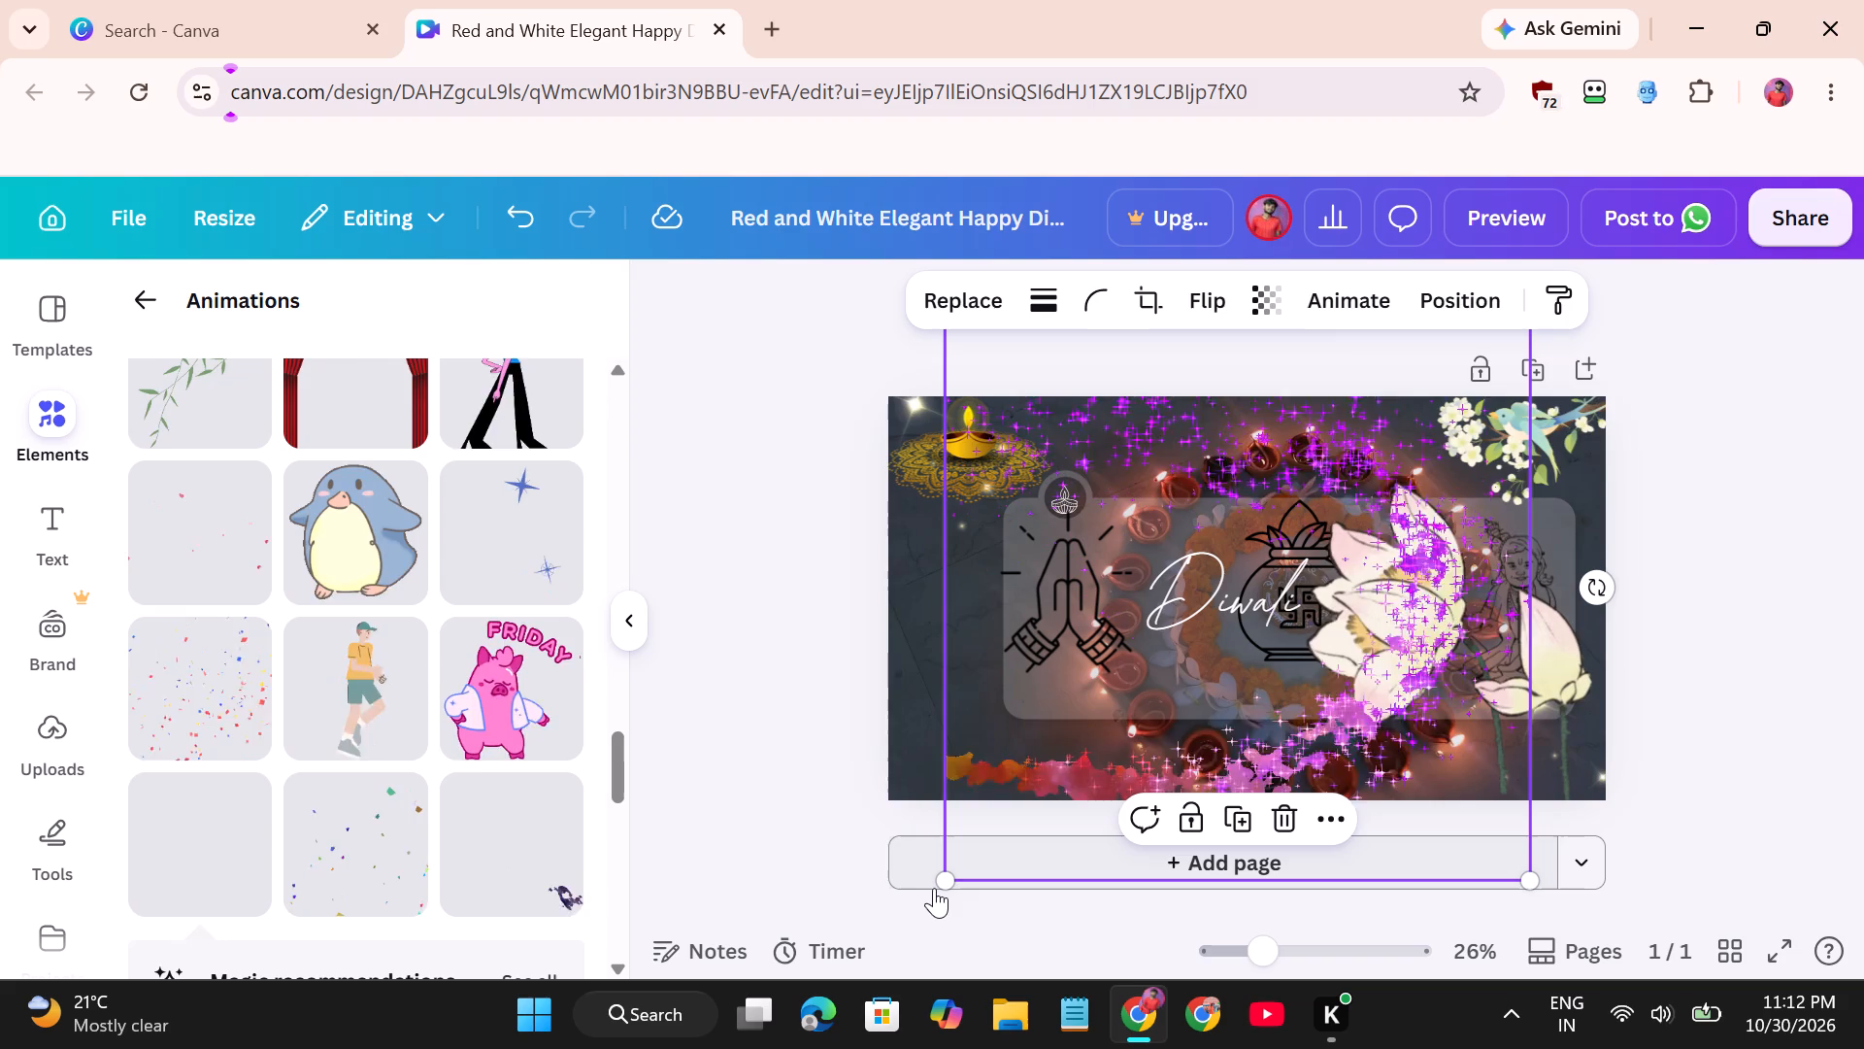
pyautogui.moveTo(946, 879); pyautogui.dragTo(889, 939)
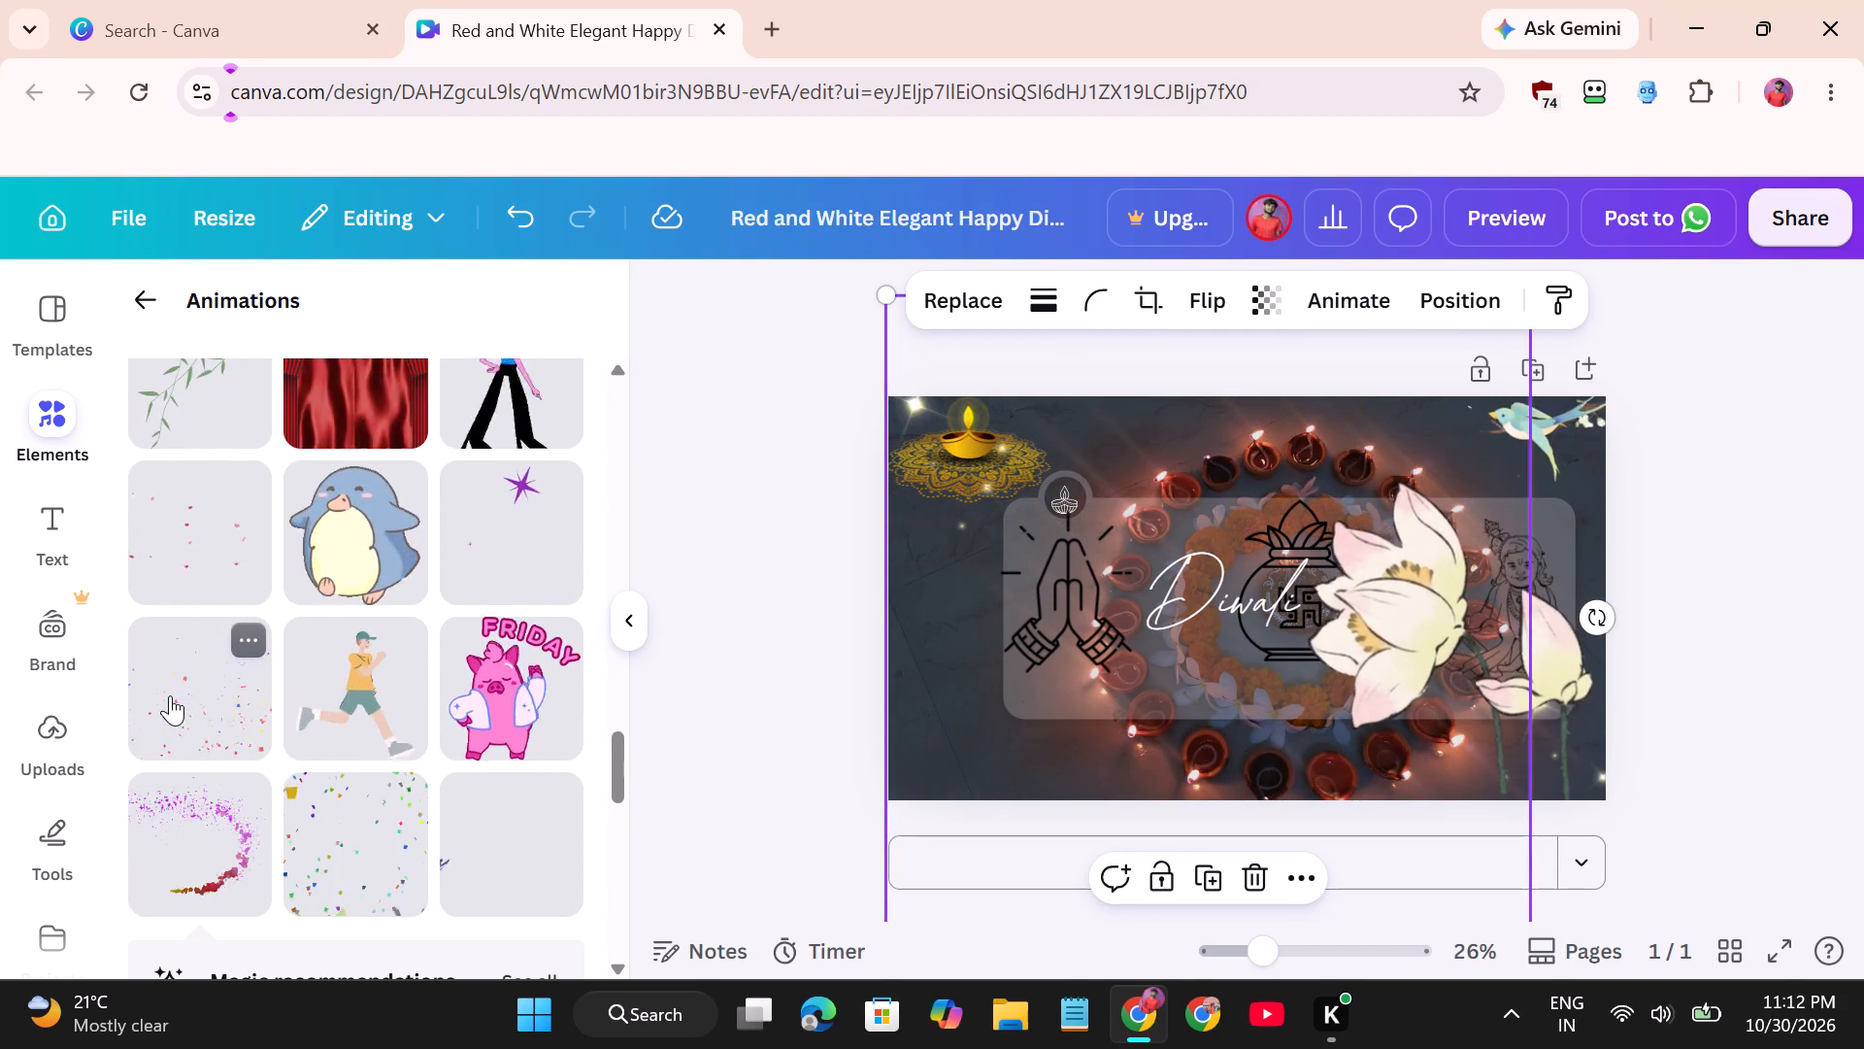
# Add the animated red, blue and yellow falling confetti and enlarge it to about two and a half times its size, covering the page.
pyautogui.moveTo(170, 695); pyautogui.dragTo(1212, 562)
pyautogui.hscroll(1, 1088, 602)
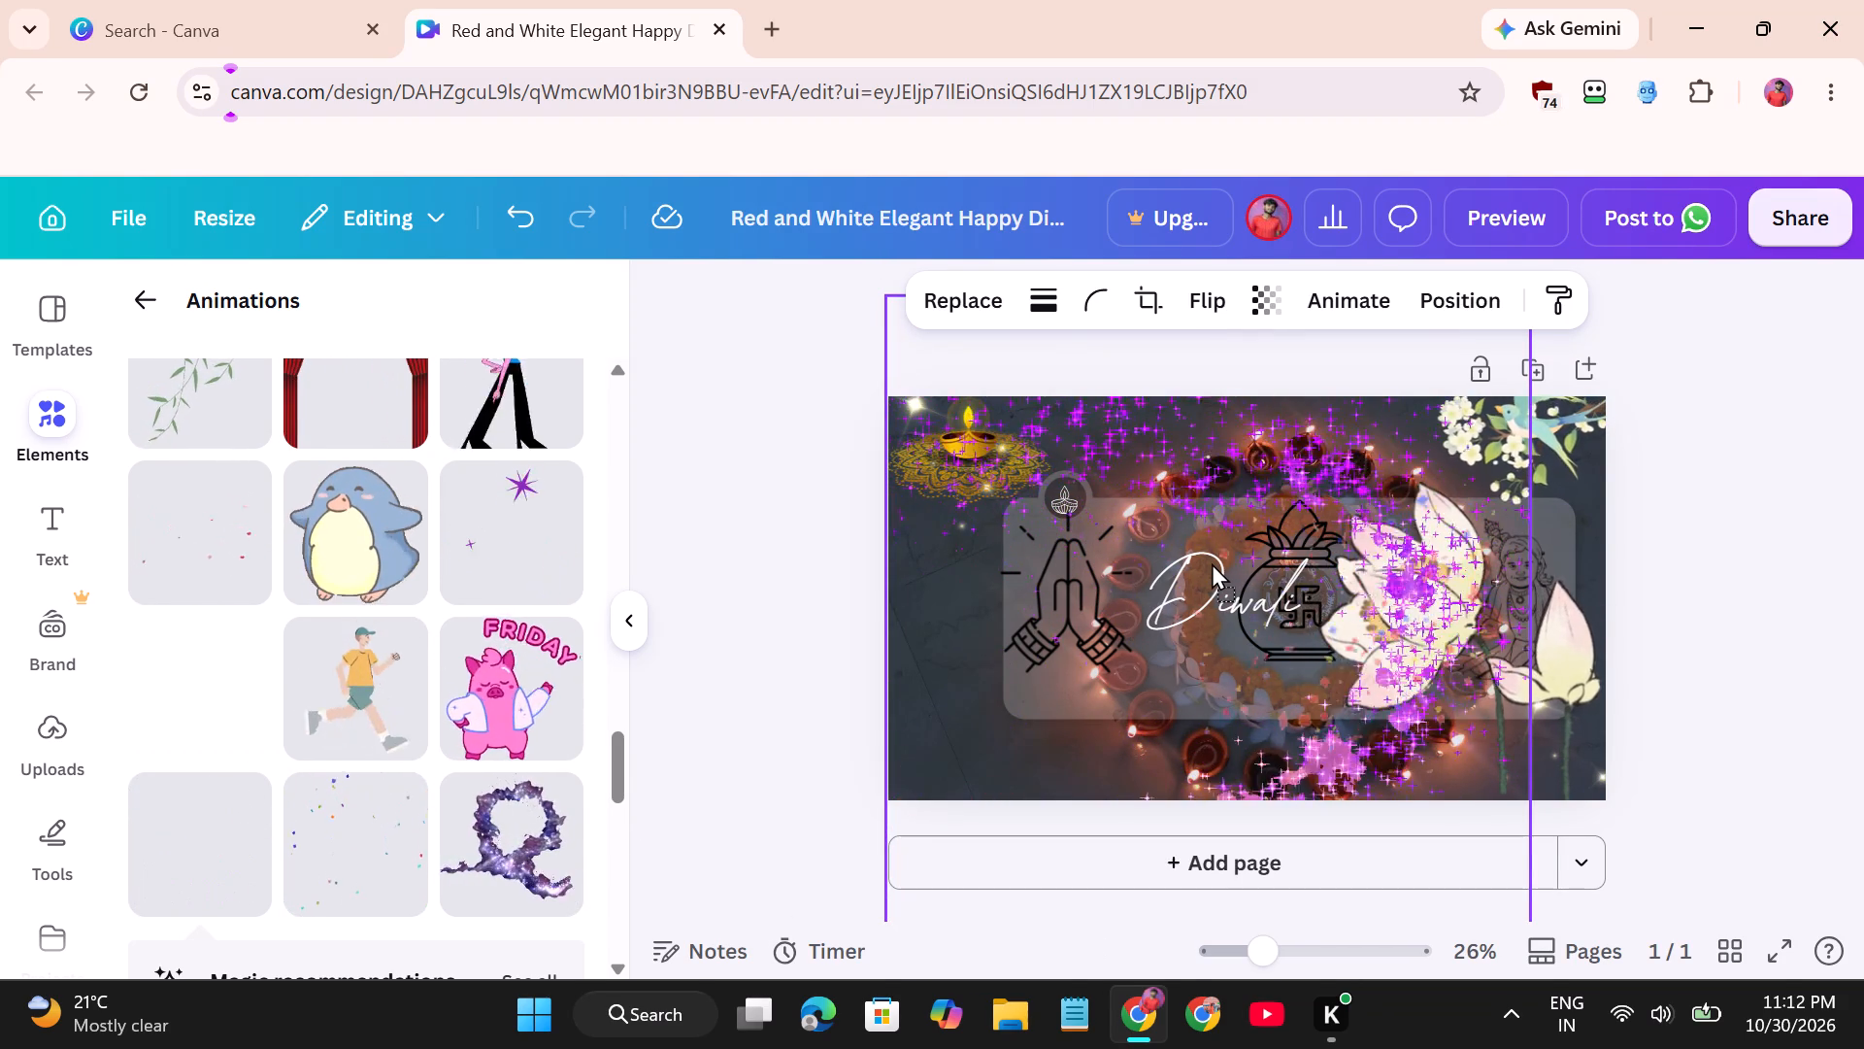
pyautogui.moveTo(1212, 562); pyautogui.dragTo(1082, 495)
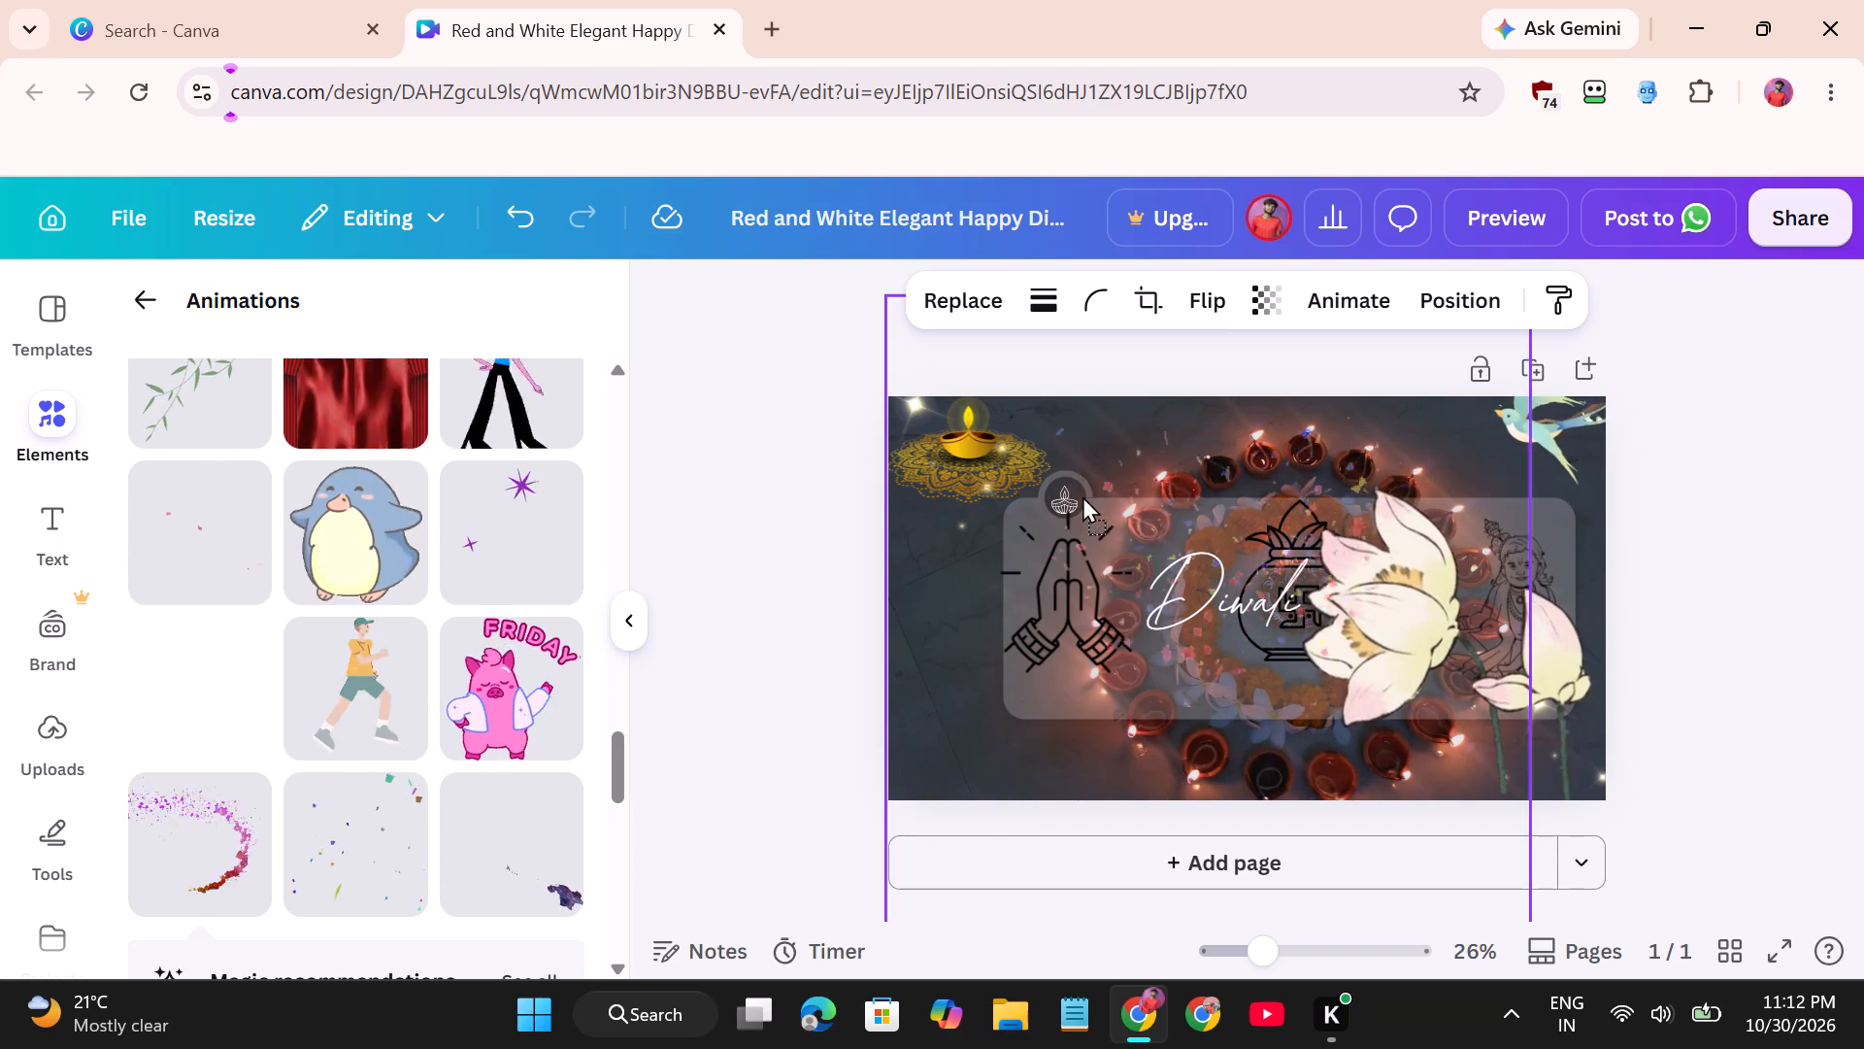
pyautogui.moveTo(1082, 495); pyautogui.dragTo(969, 514)
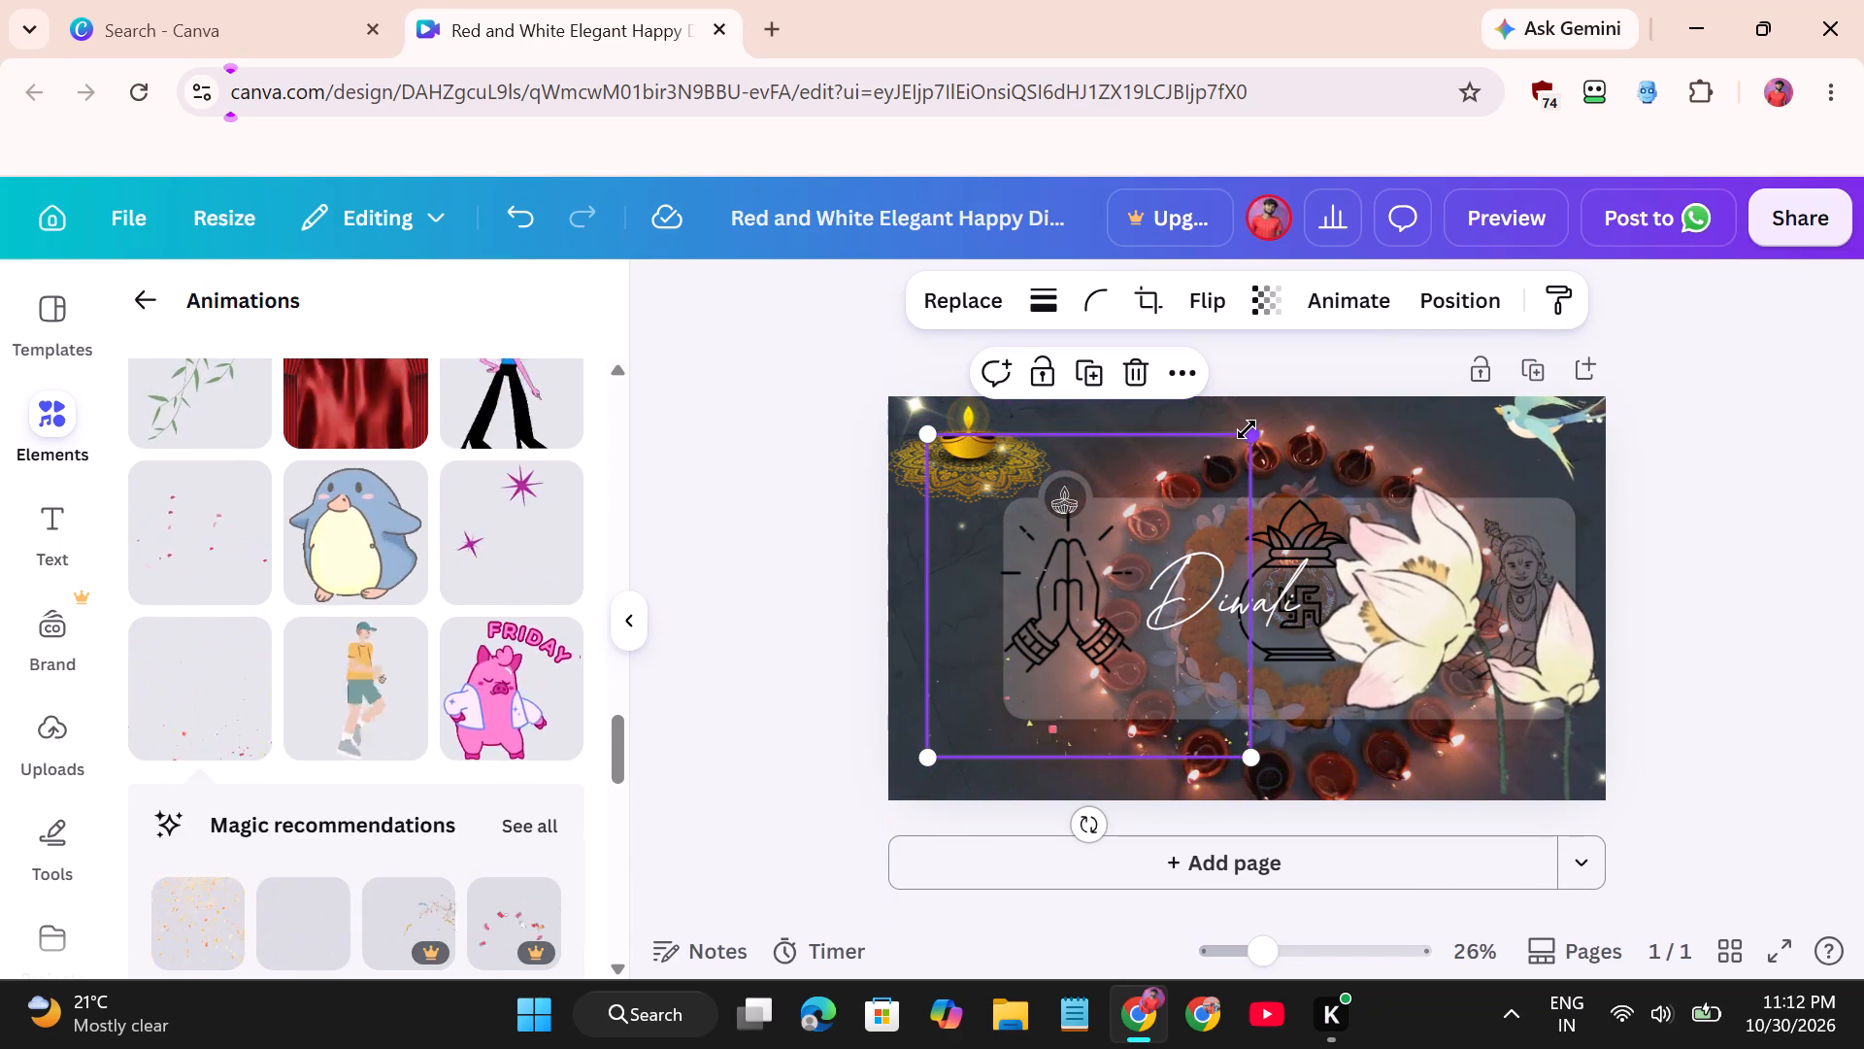
pyautogui.moveTo(1247, 429); pyautogui.dragTo(1821, 413)
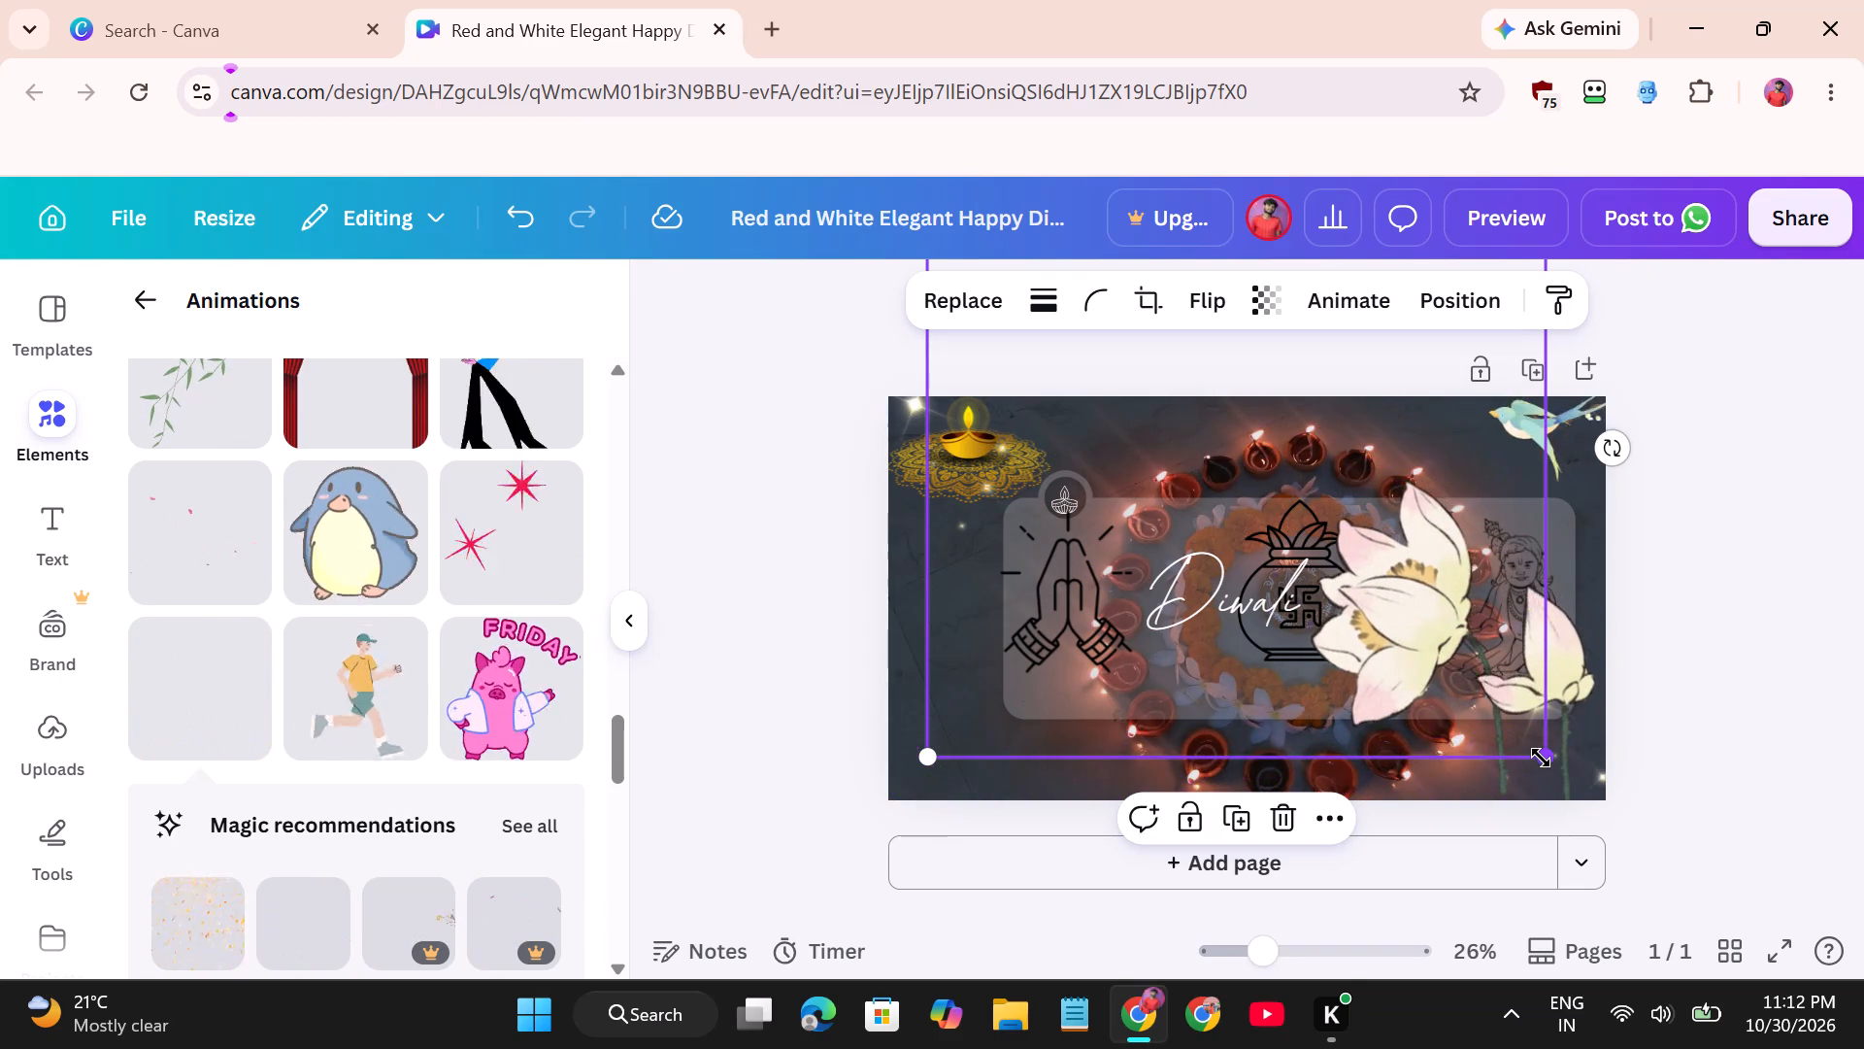
pyautogui.moveTo(1541, 758); pyautogui.dragTo(1714, 842)
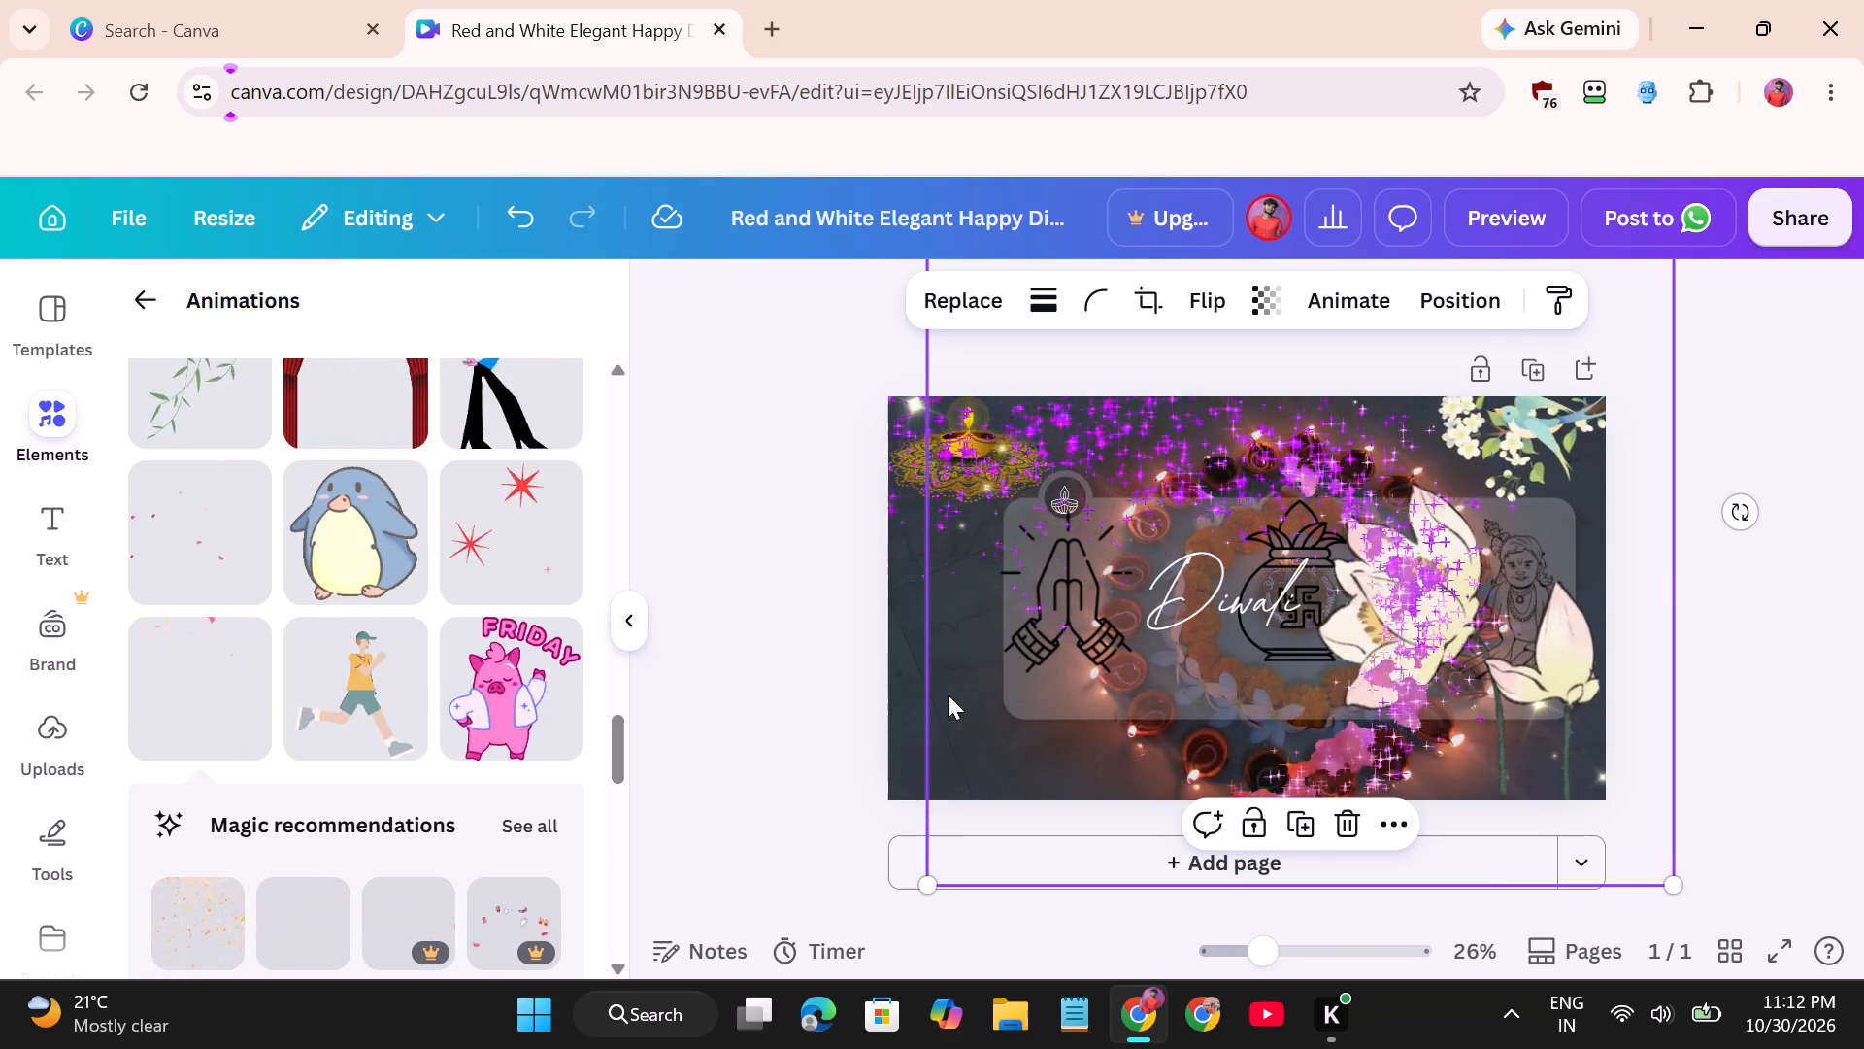
pyautogui.moveTo(935, 883); pyautogui.dragTo(906, 901)
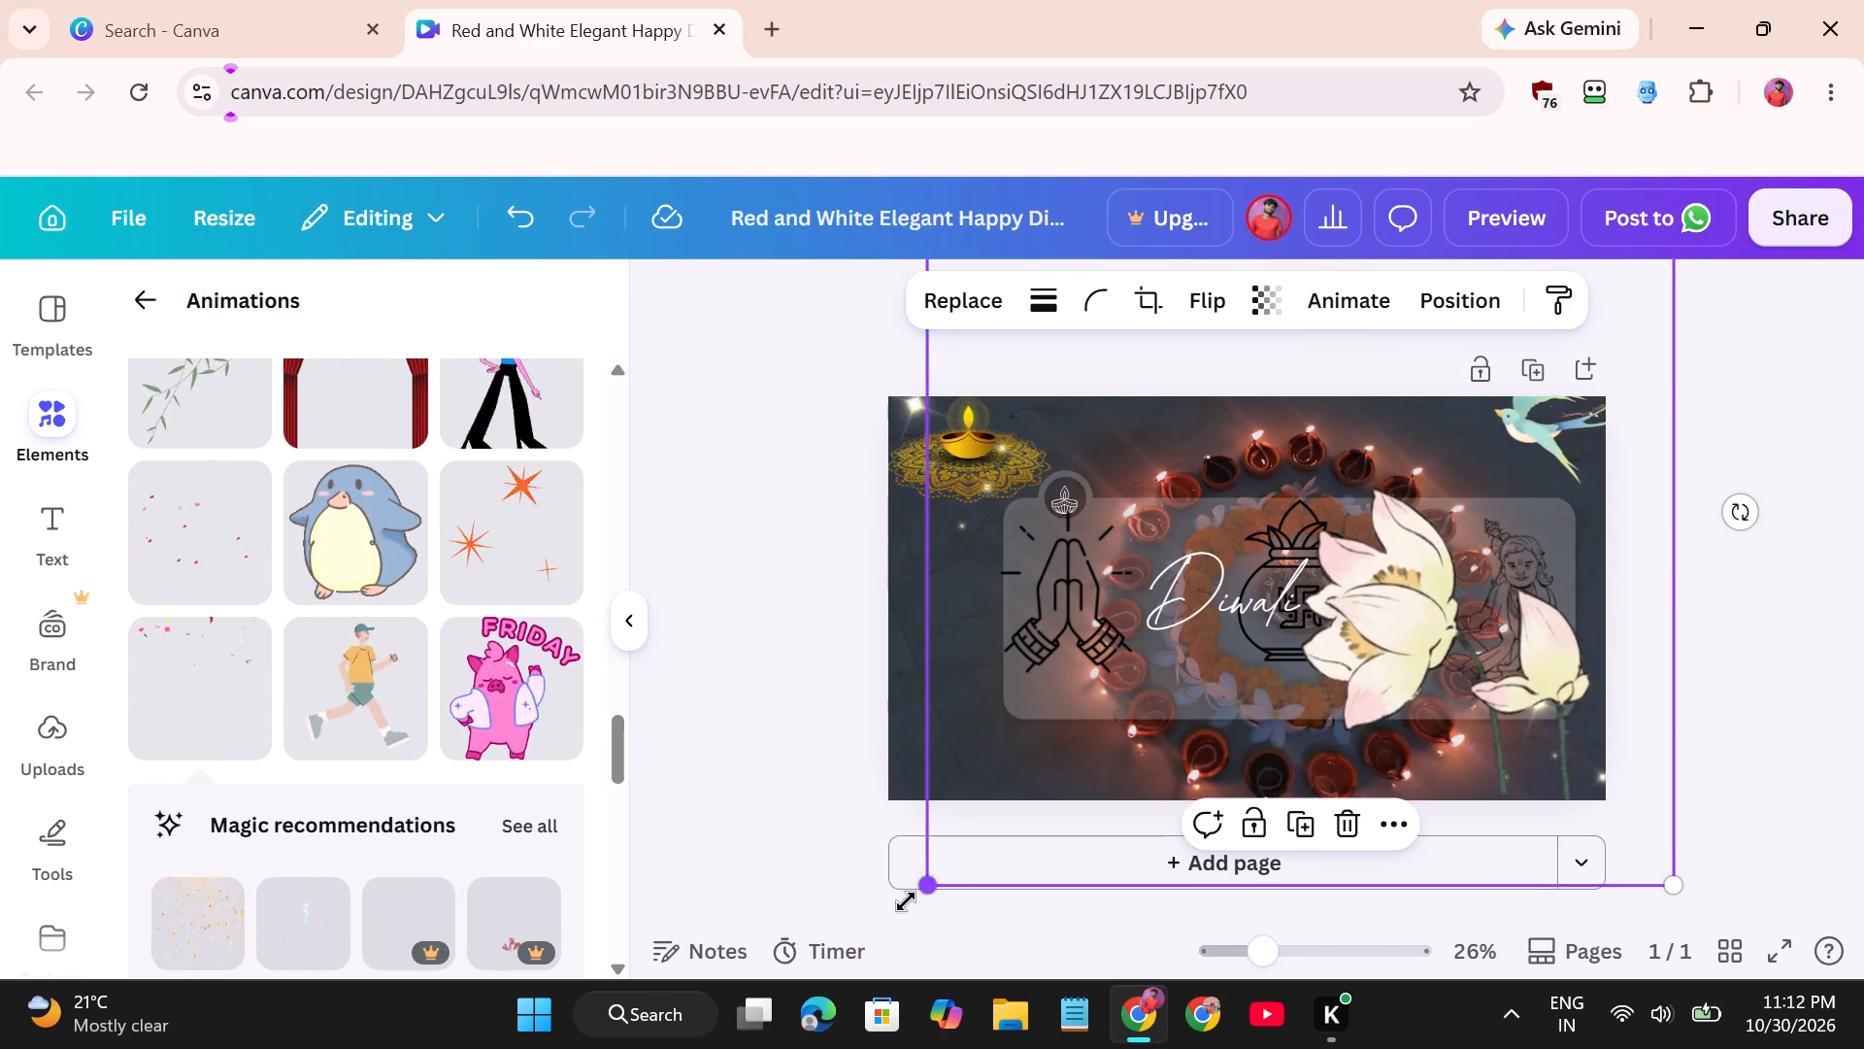
pyautogui.moveTo(906, 901); pyautogui.dragTo(876, 928)
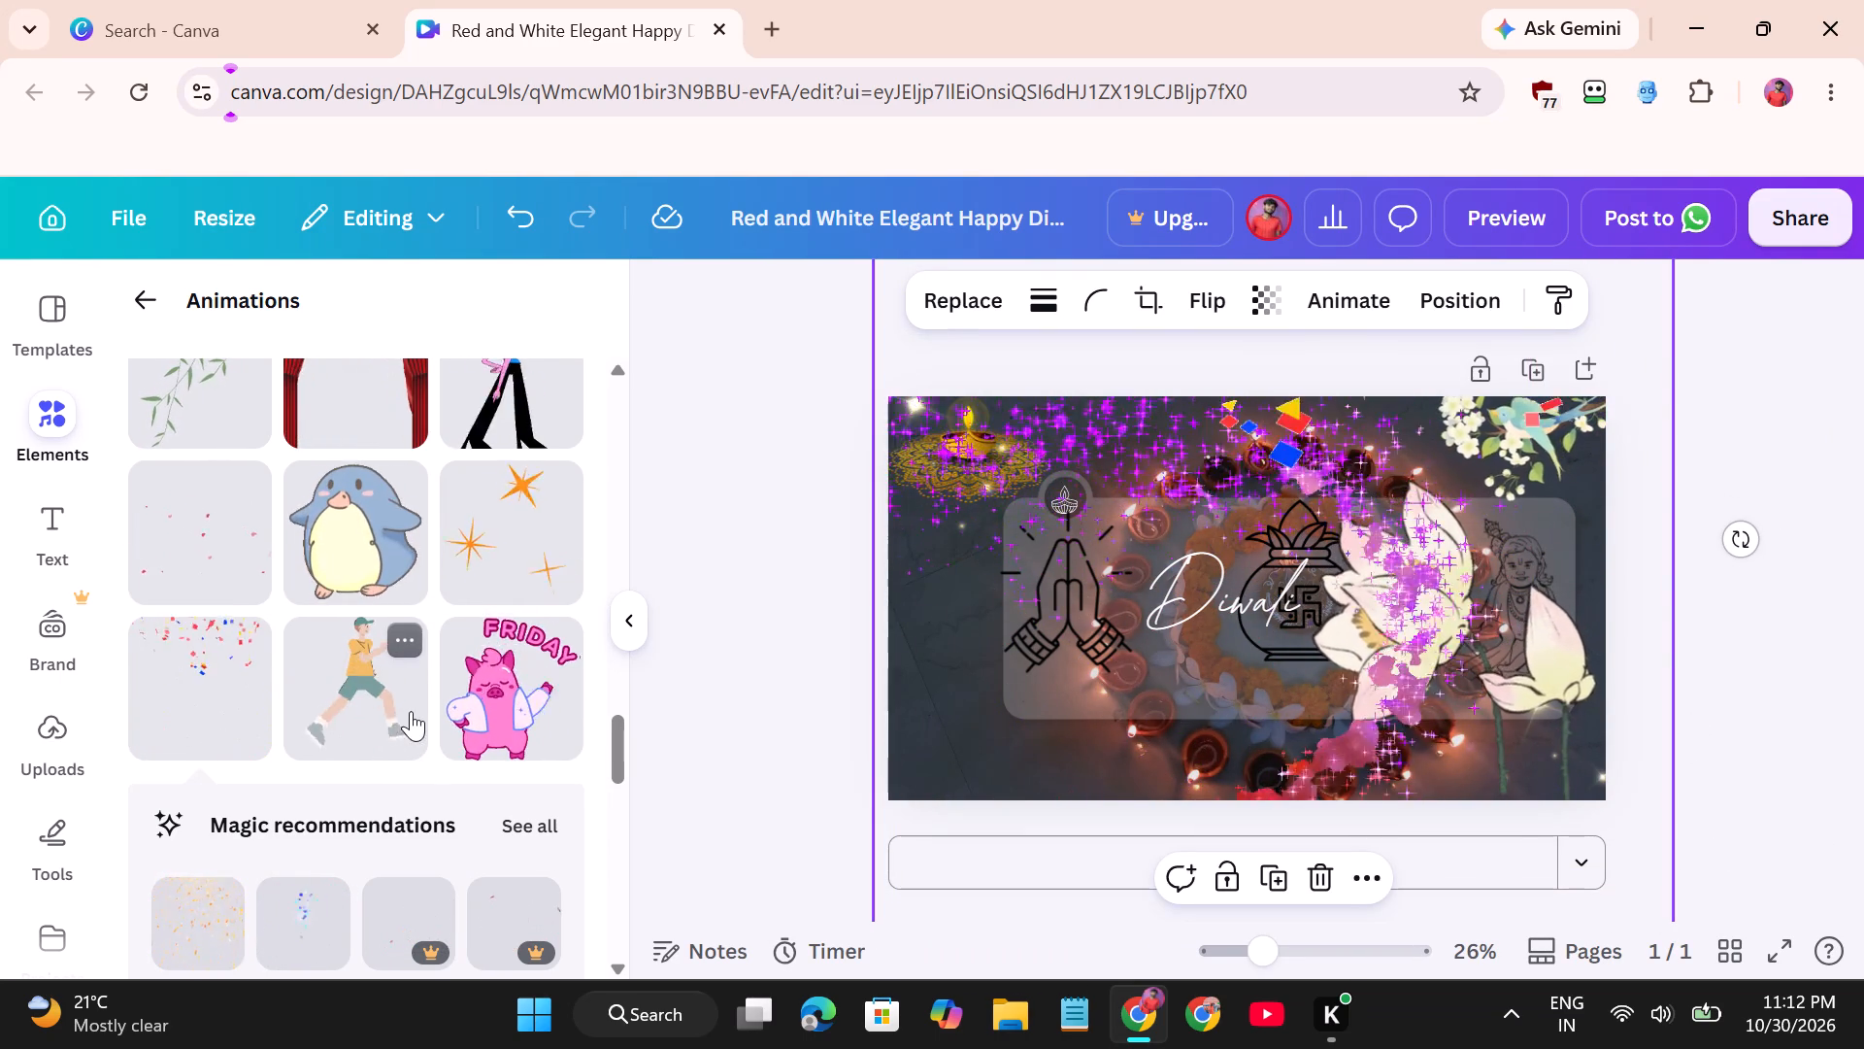
# Add the animated blue flower stem from the magic recommendations to the left part of the page, over the folded hands.
pyautogui.scroll(2, 386, 567)
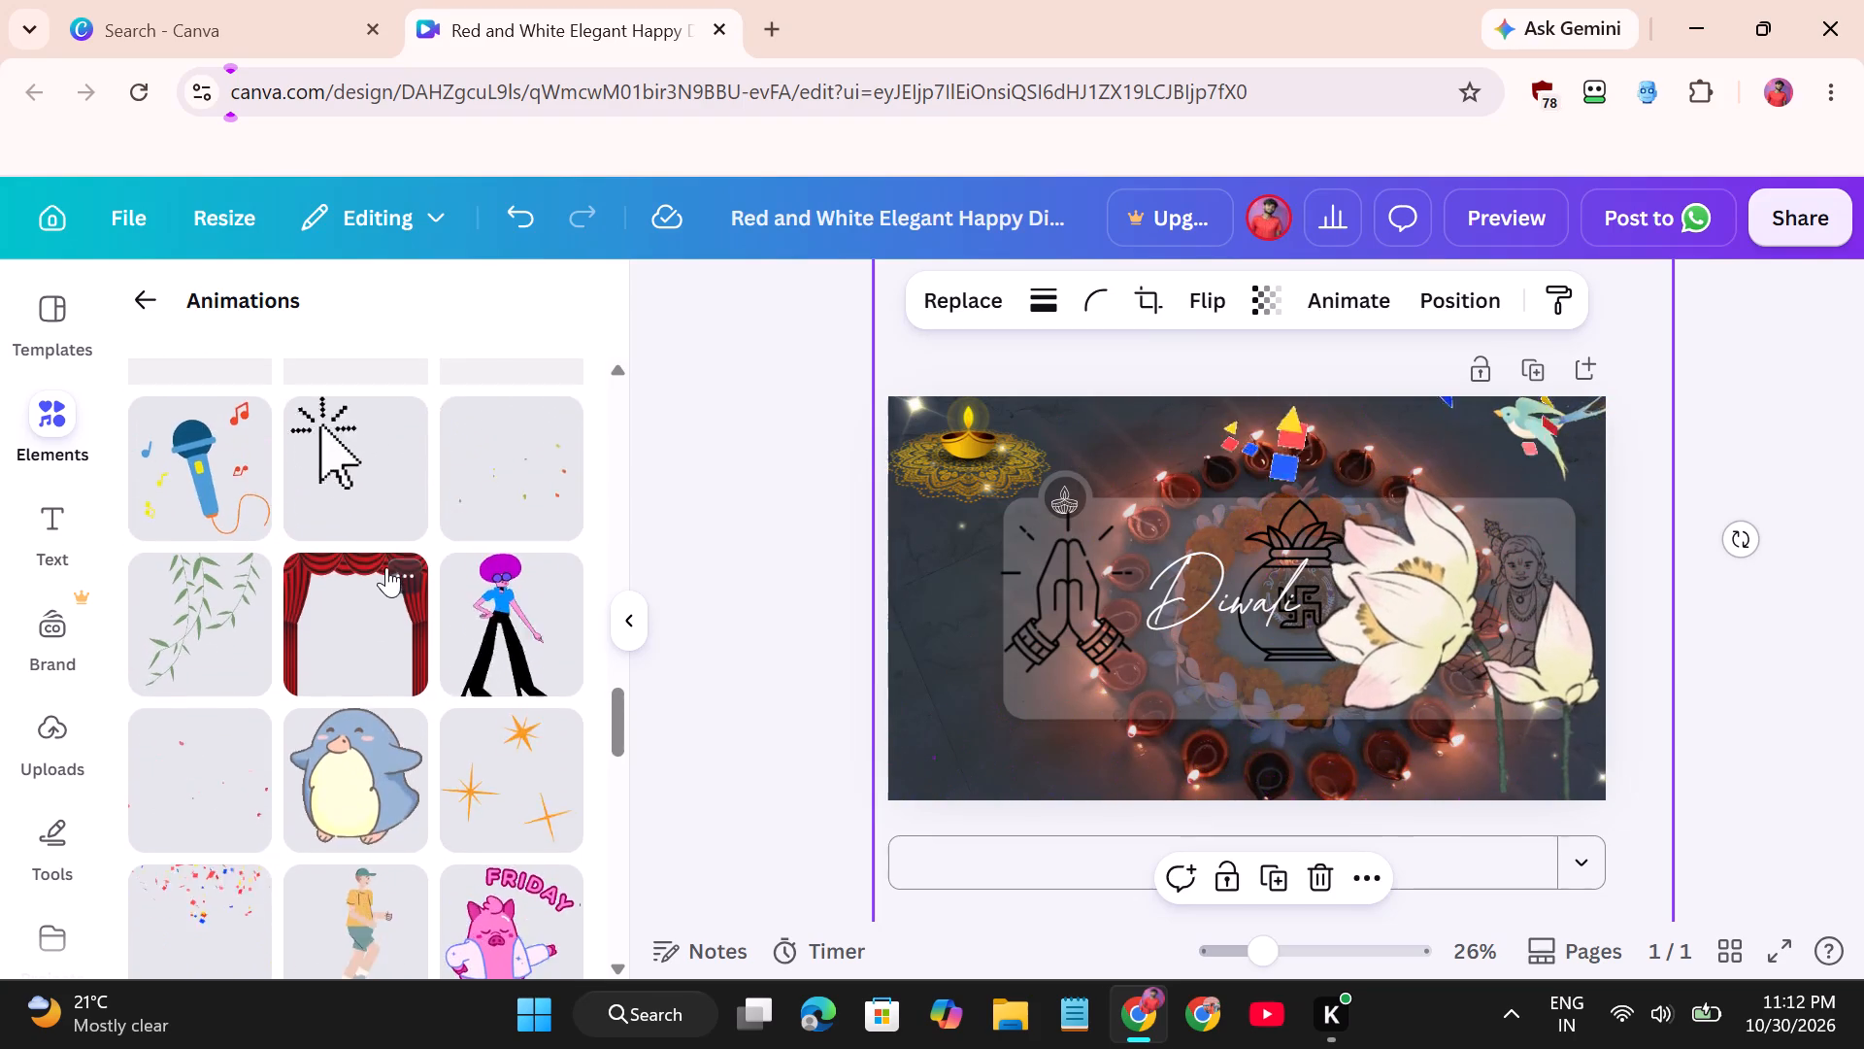
pyautogui.scroll(4, 386, 567)
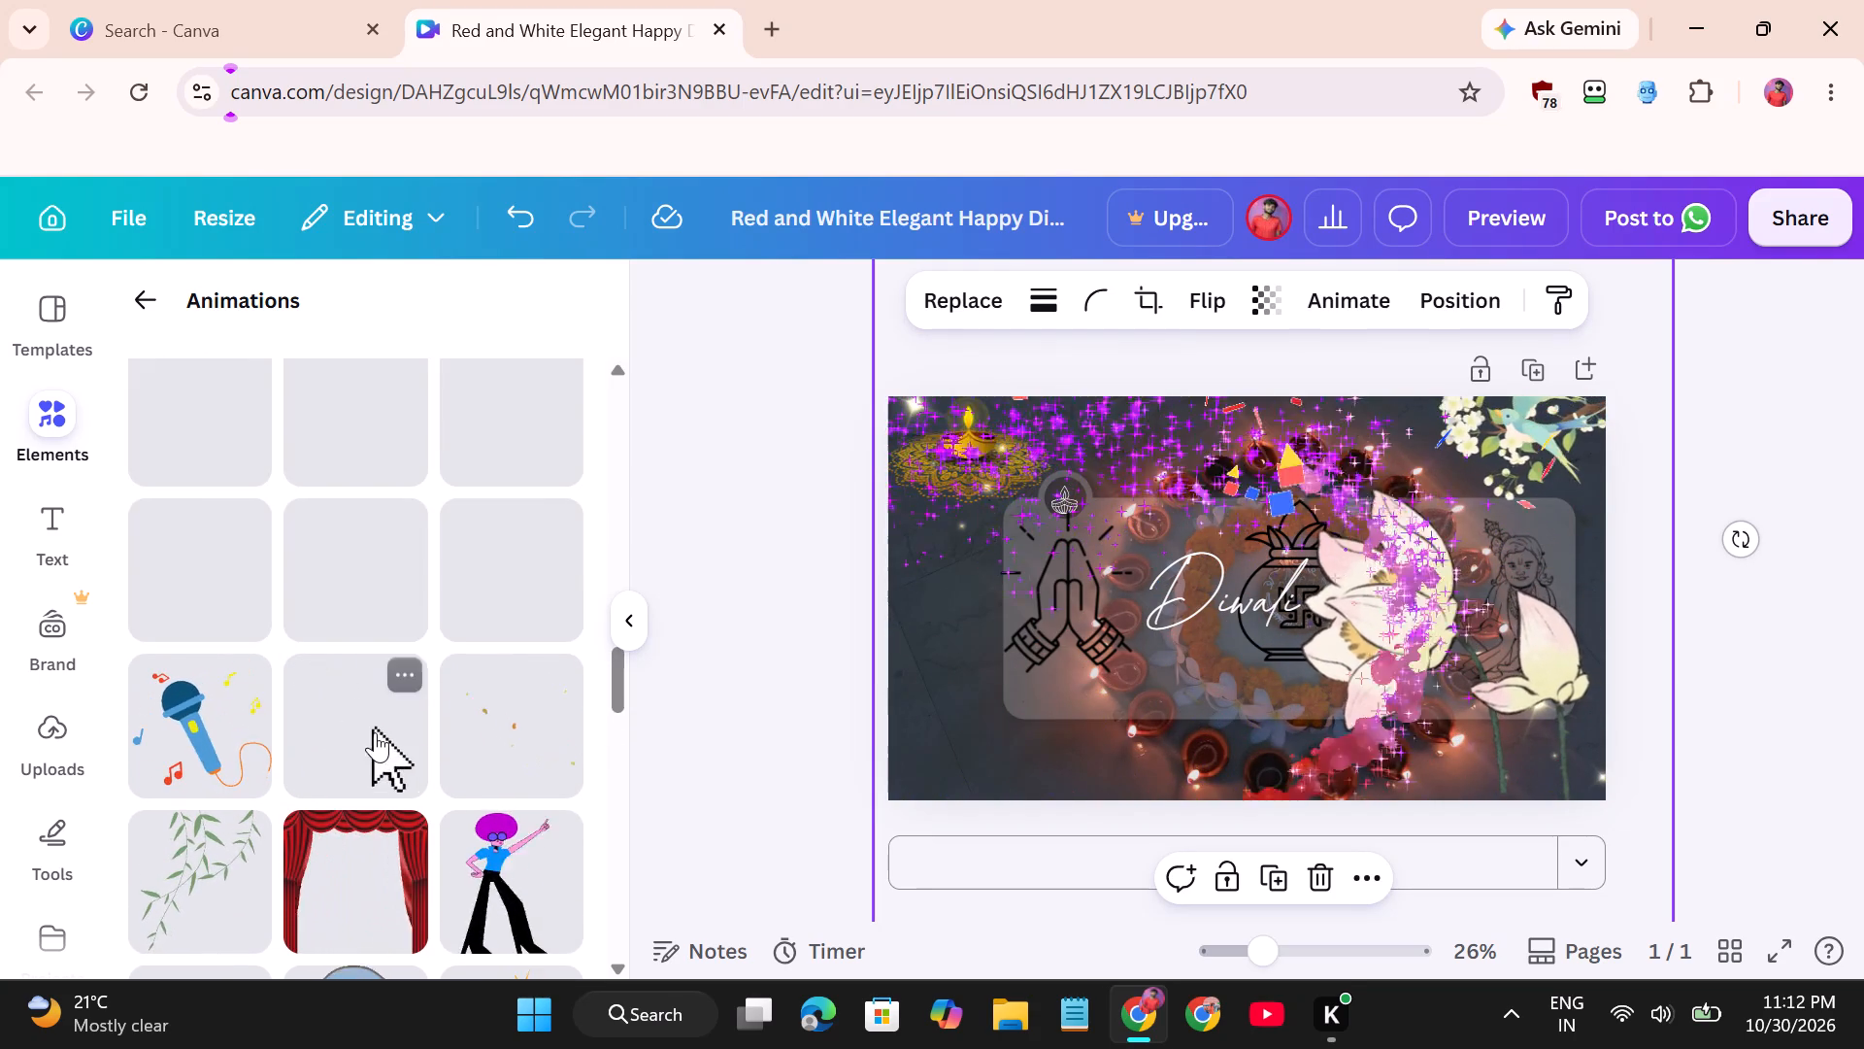
pyautogui.scroll(4, 375, 732)
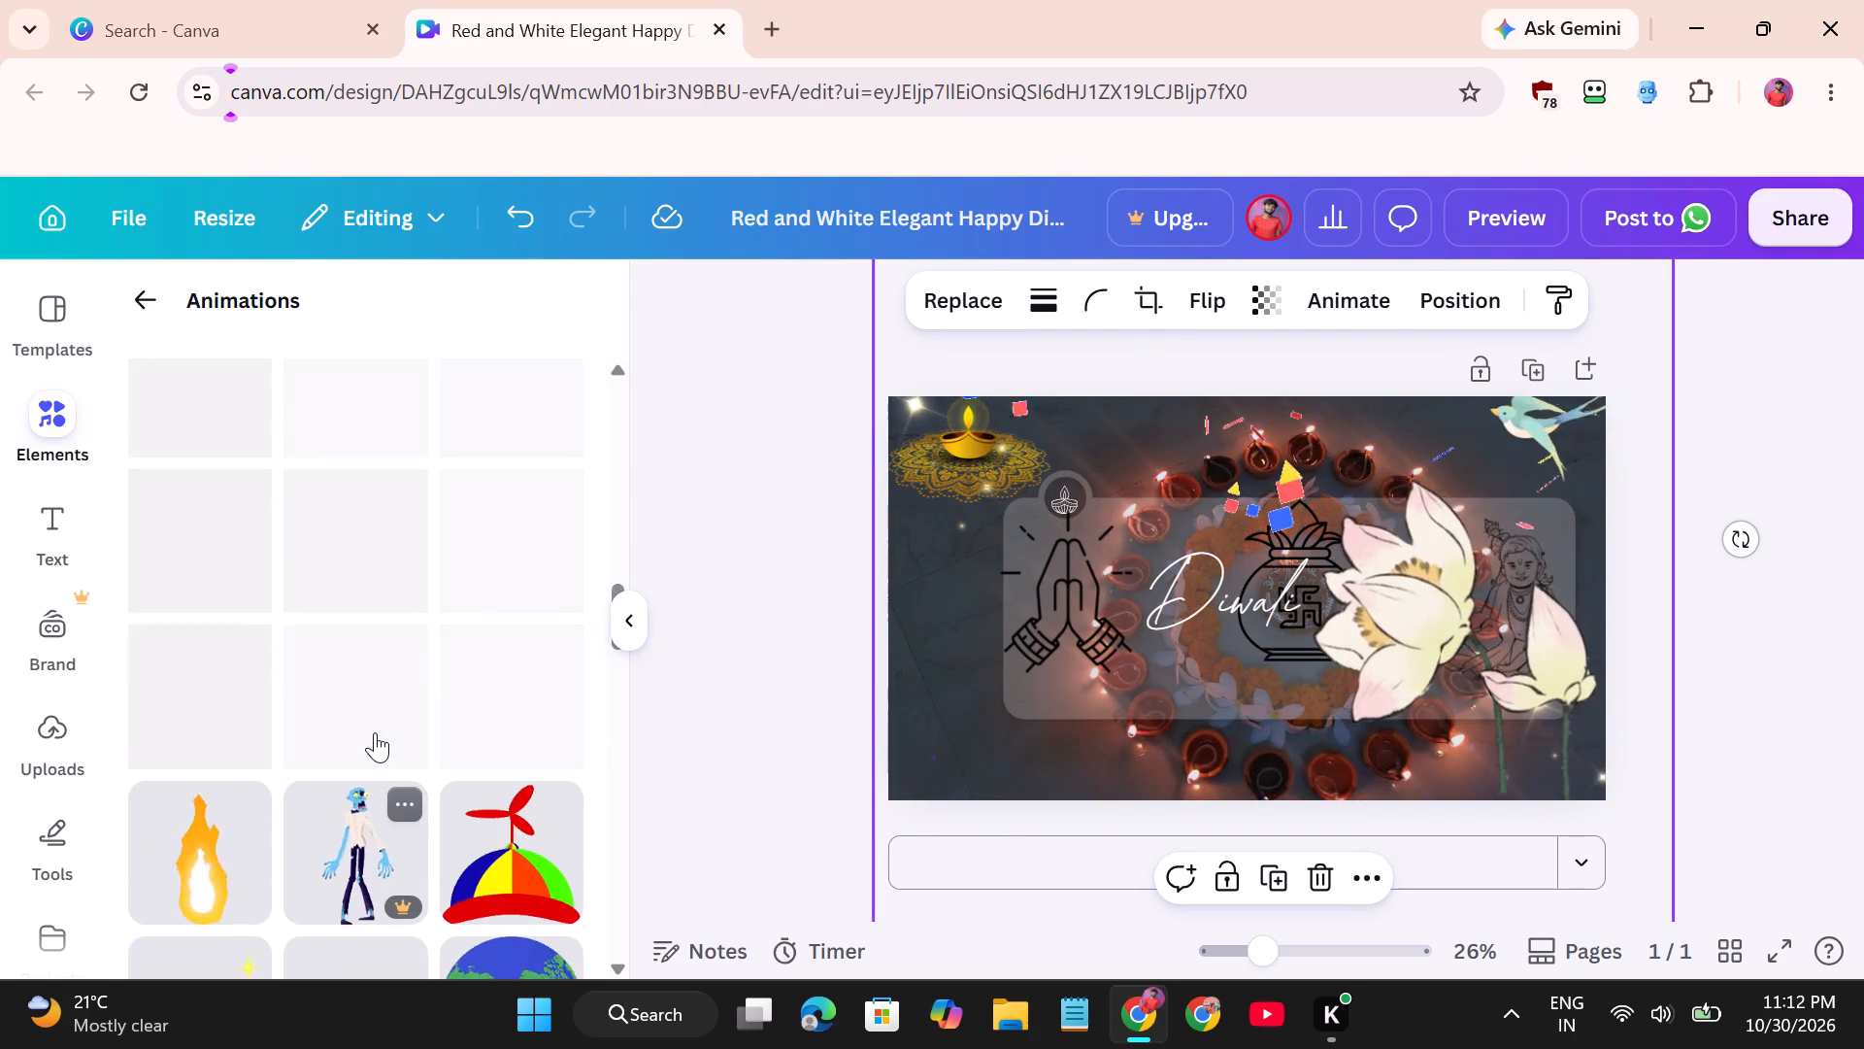
pyautogui.scroll(3, 375, 732)
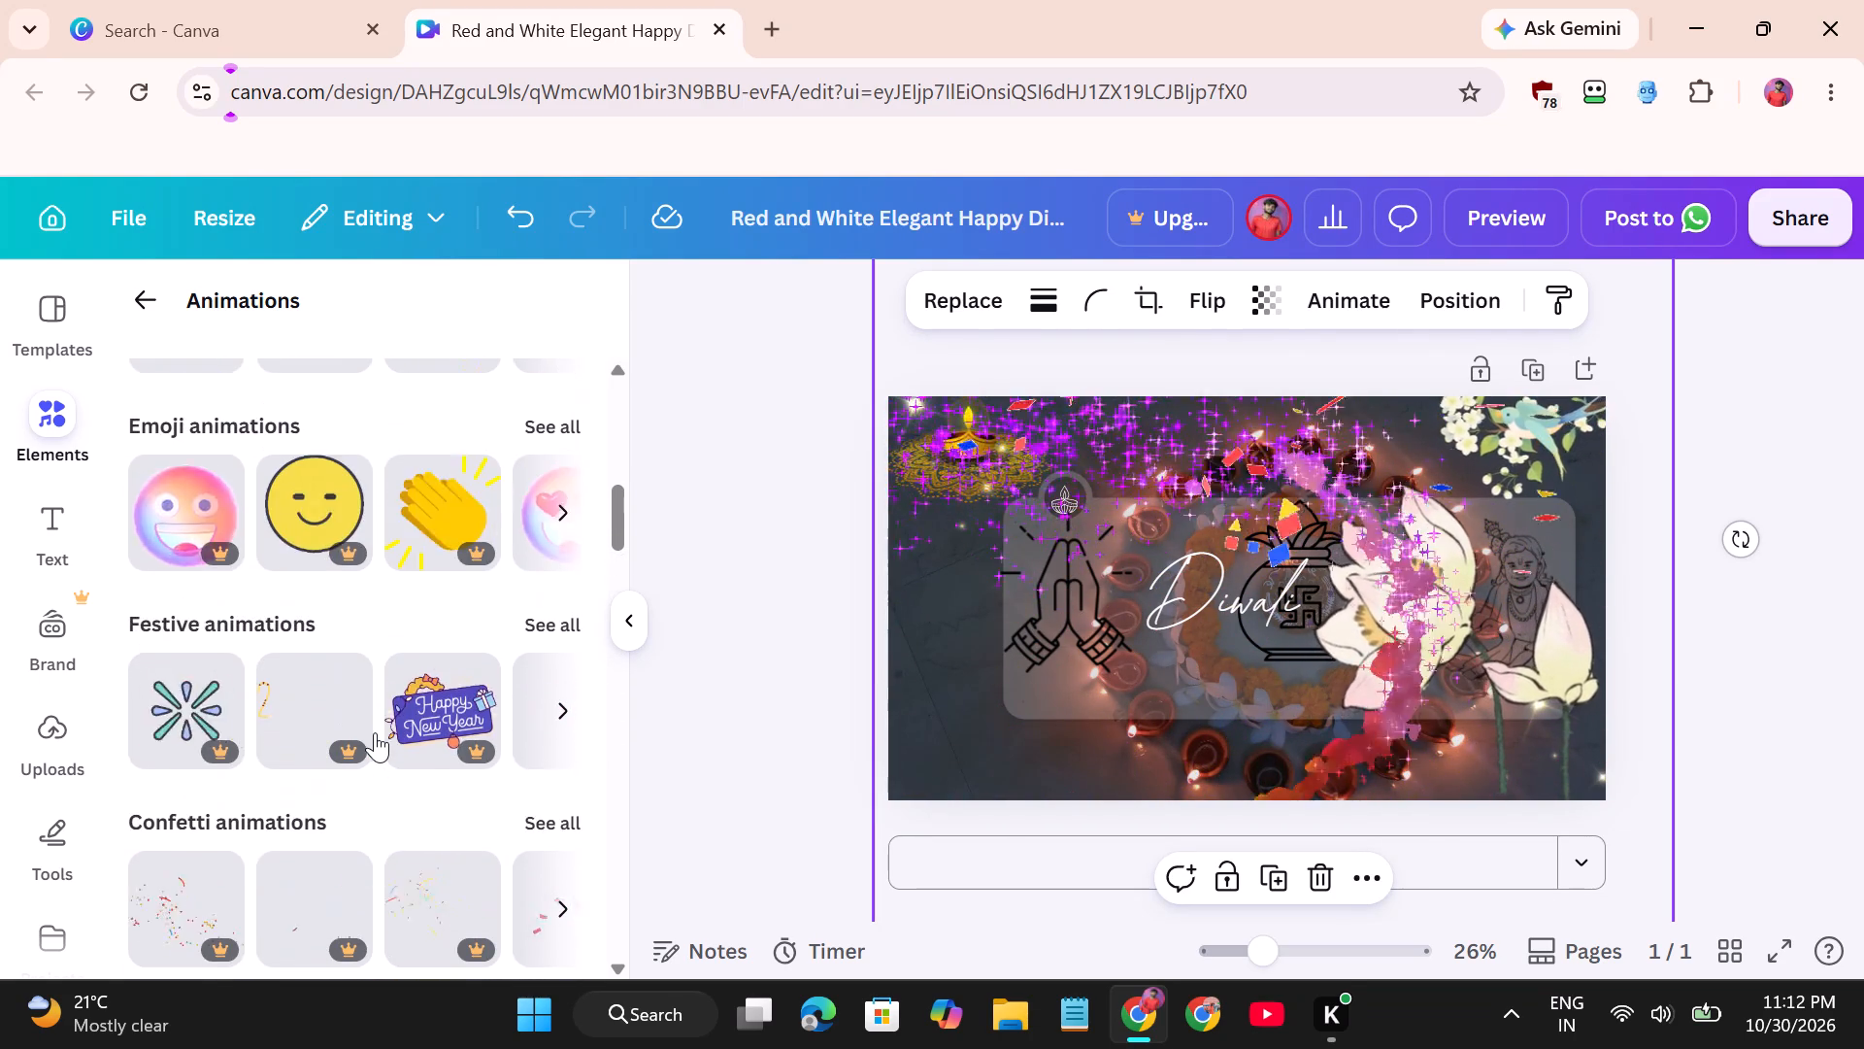
pyautogui.scroll(3, 375, 732)
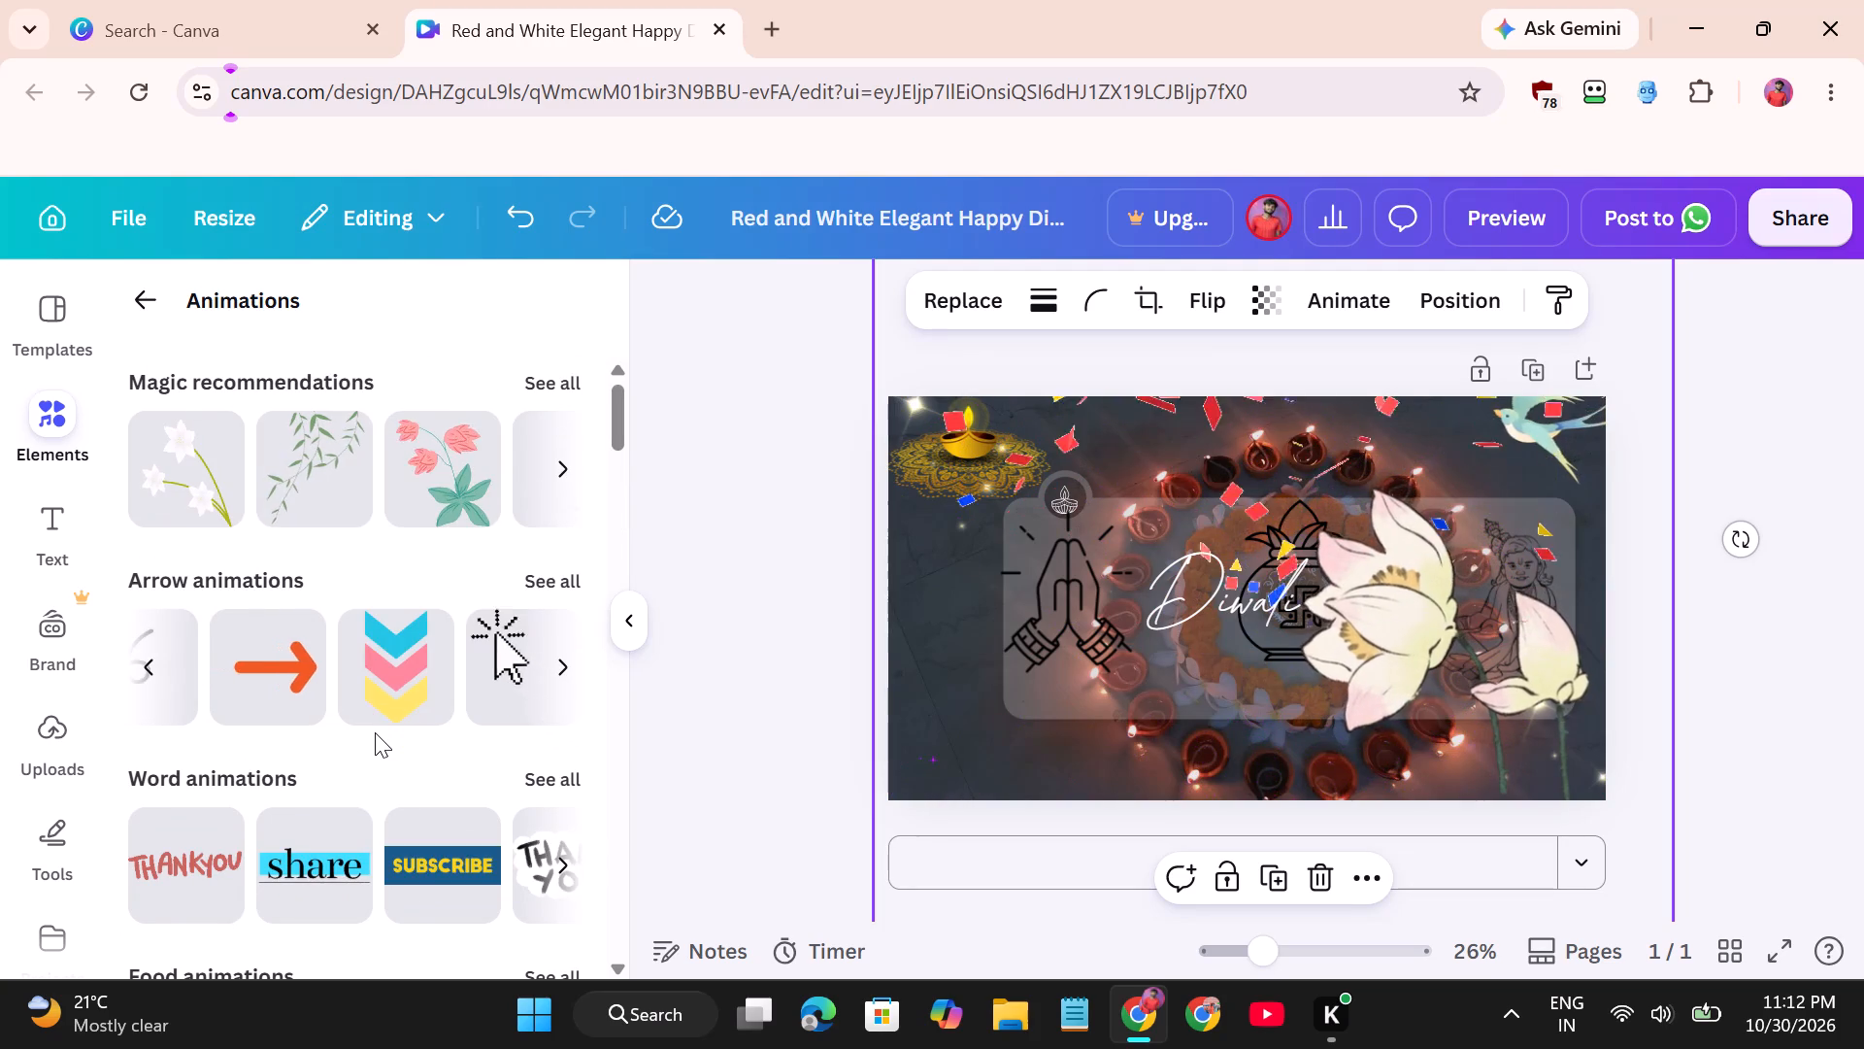
pyautogui.scroll(1, 375, 732)
pyautogui.hscroll(-4, 391, 491)
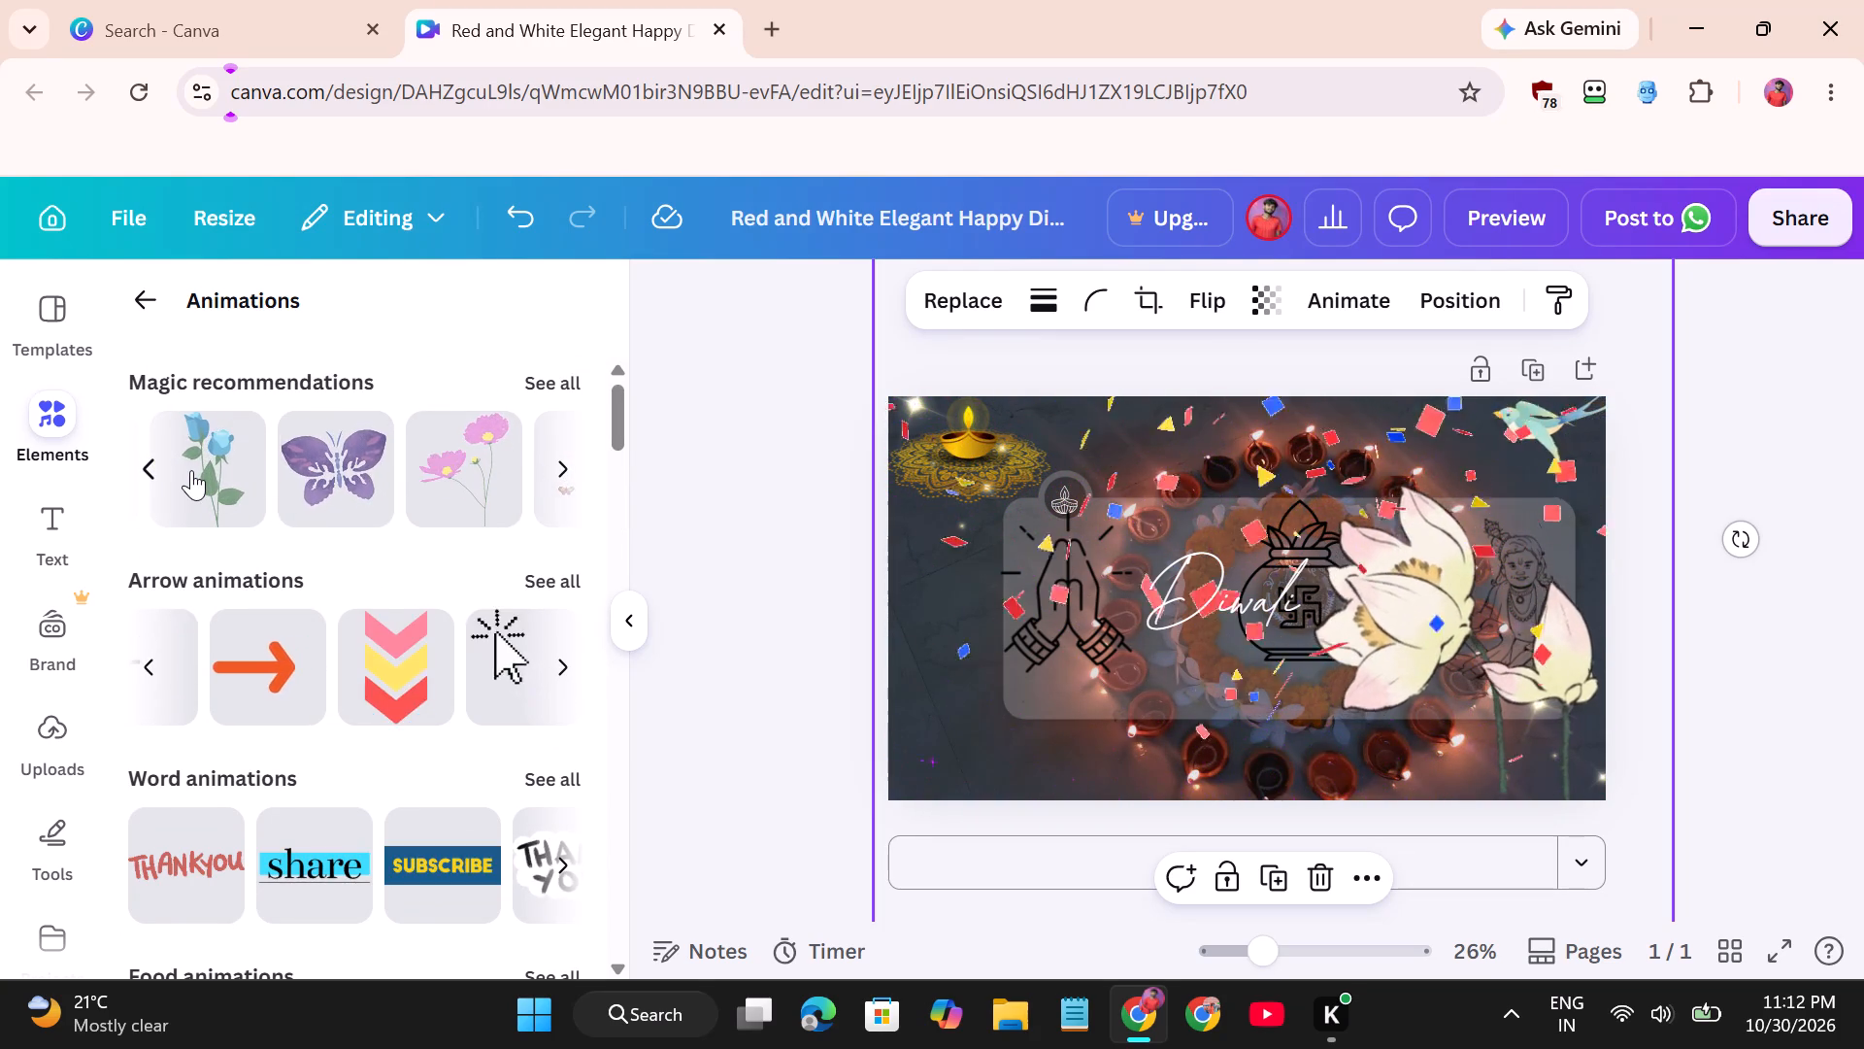
pyautogui.moveTo(191, 470); pyautogui.dragTo(1002, 645)
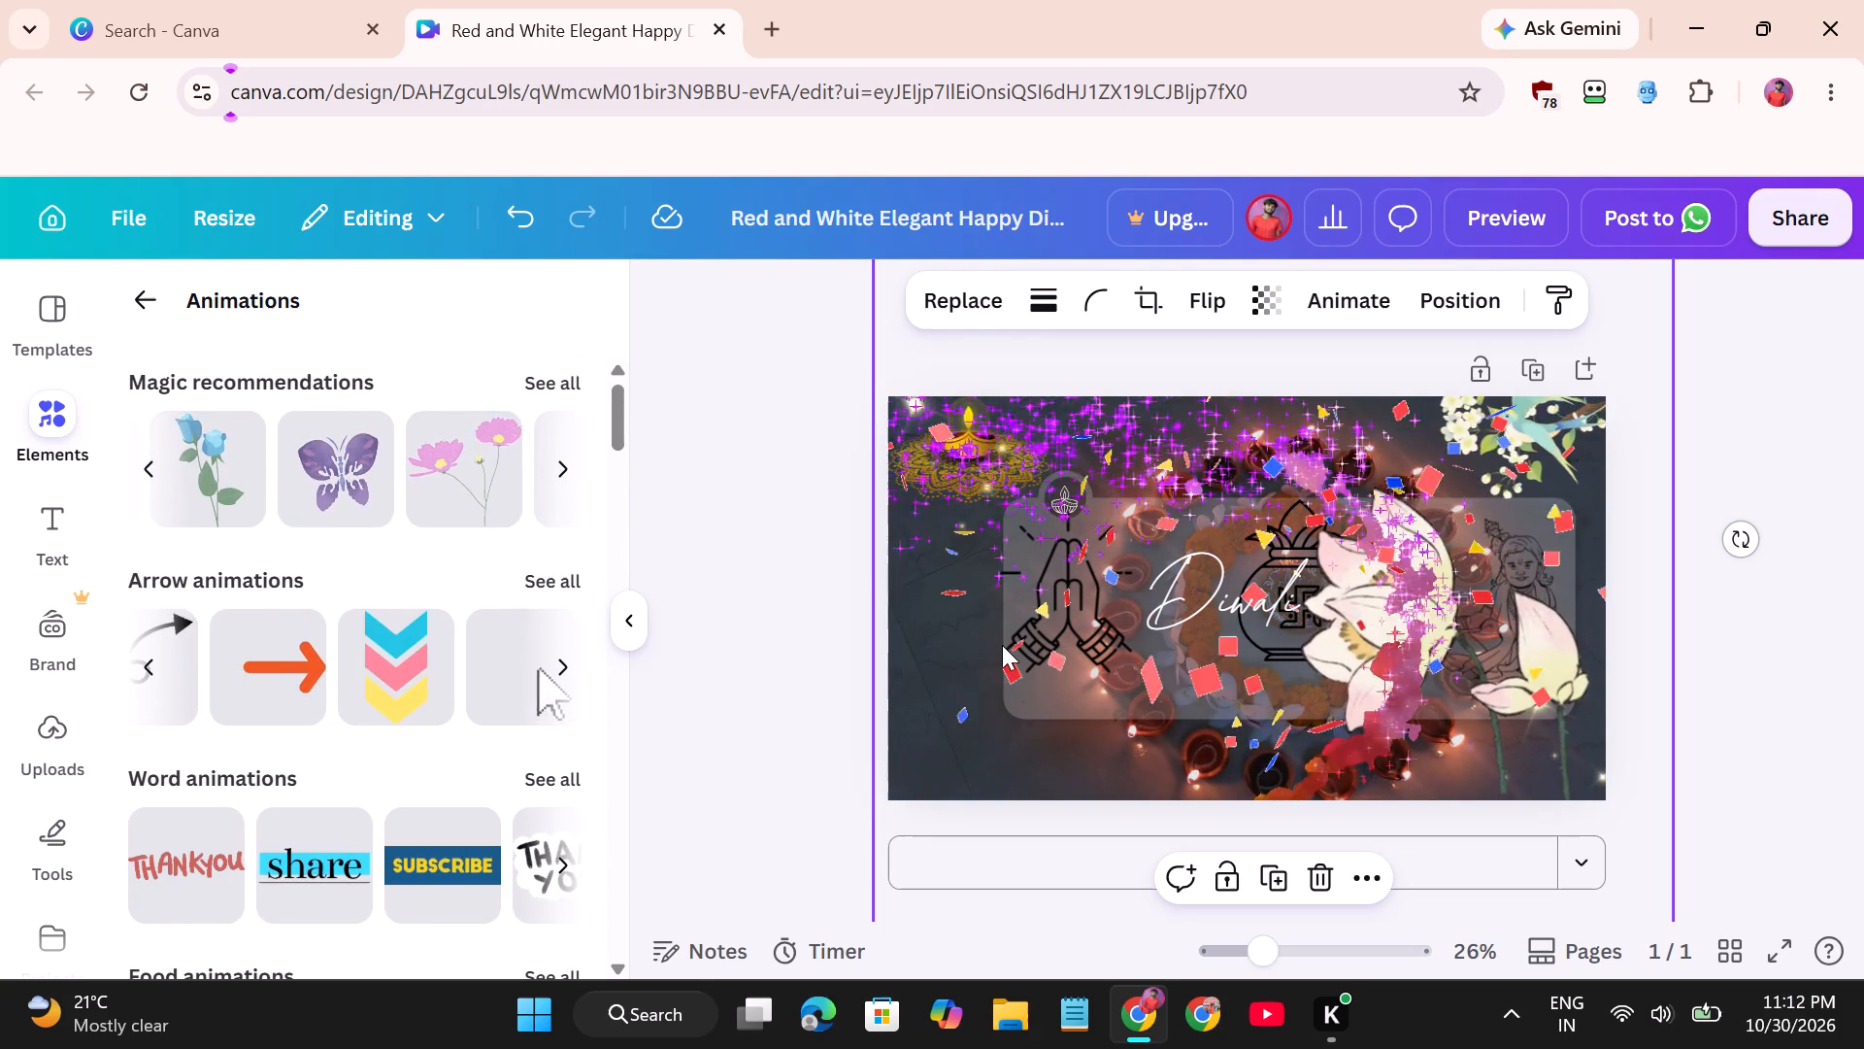
pyautogui.moveTo(1002, 645); pyautogui.dragTo(778, 520)
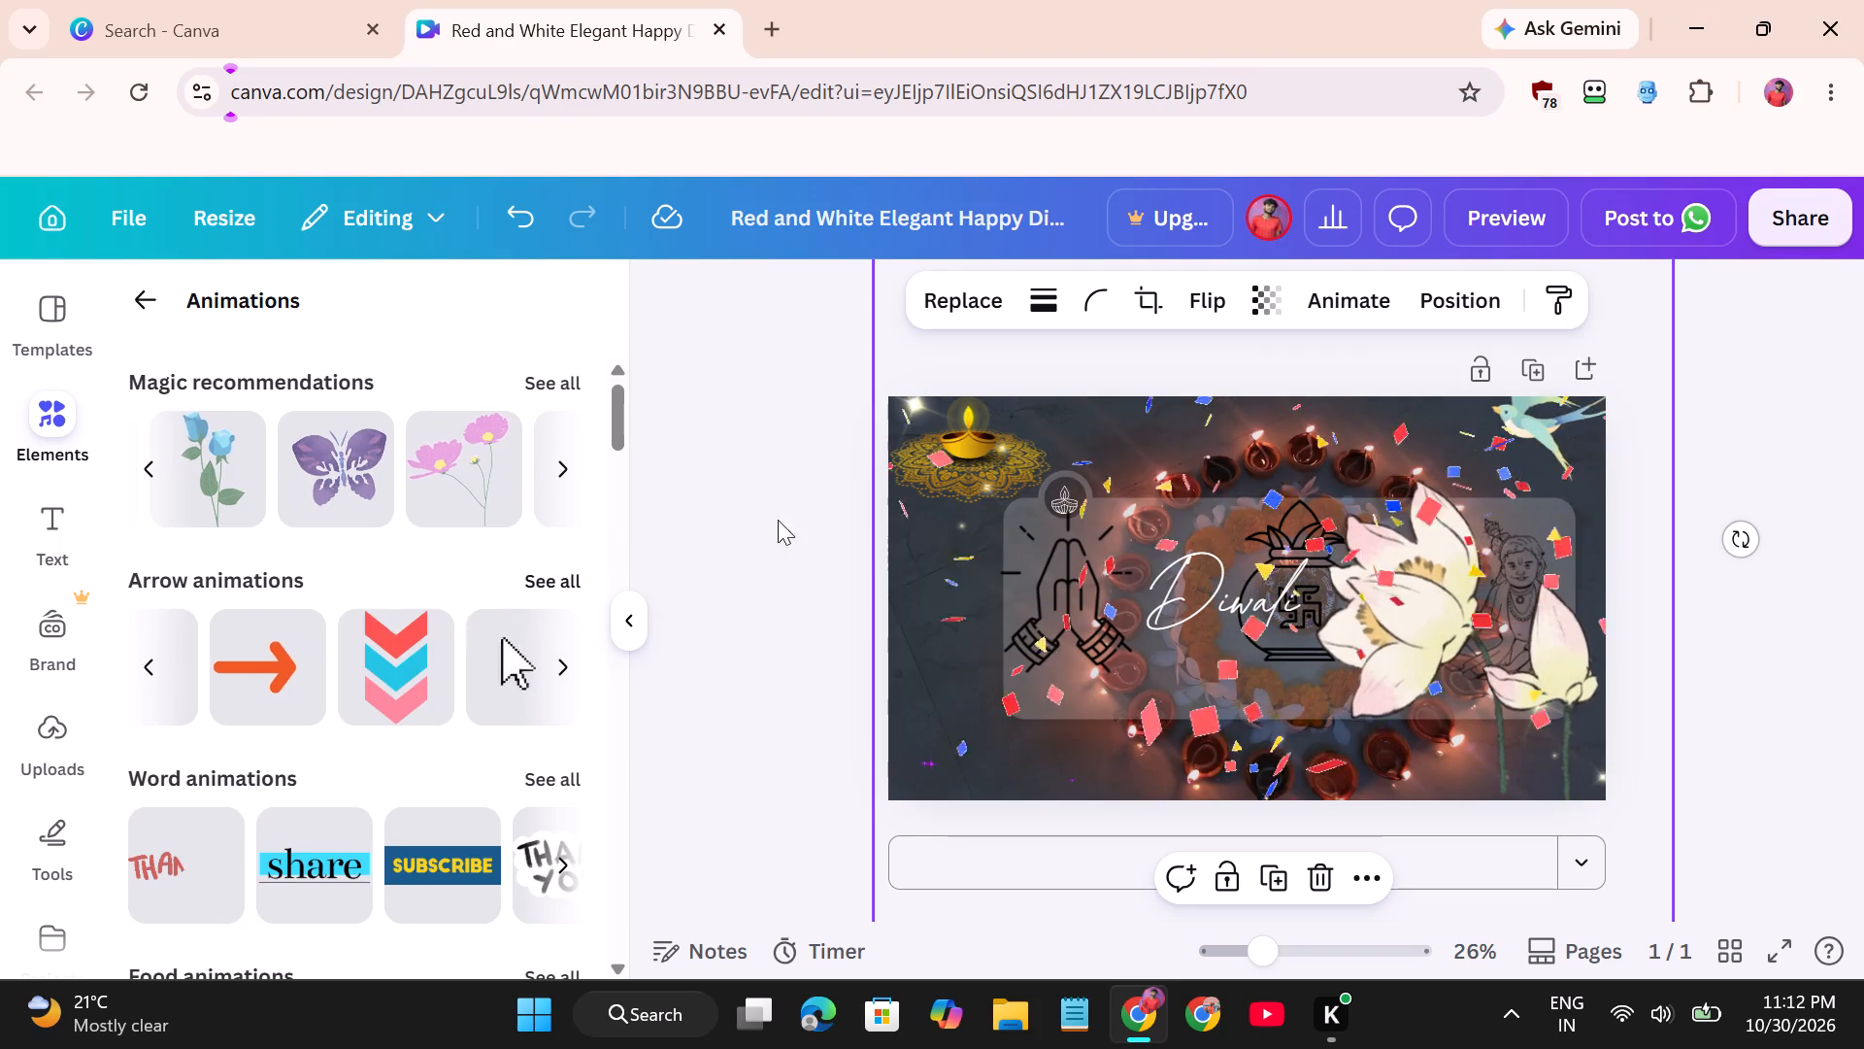
pyautogui.moveTo(778, 520); pyautogui.dragTo(1007, 610)
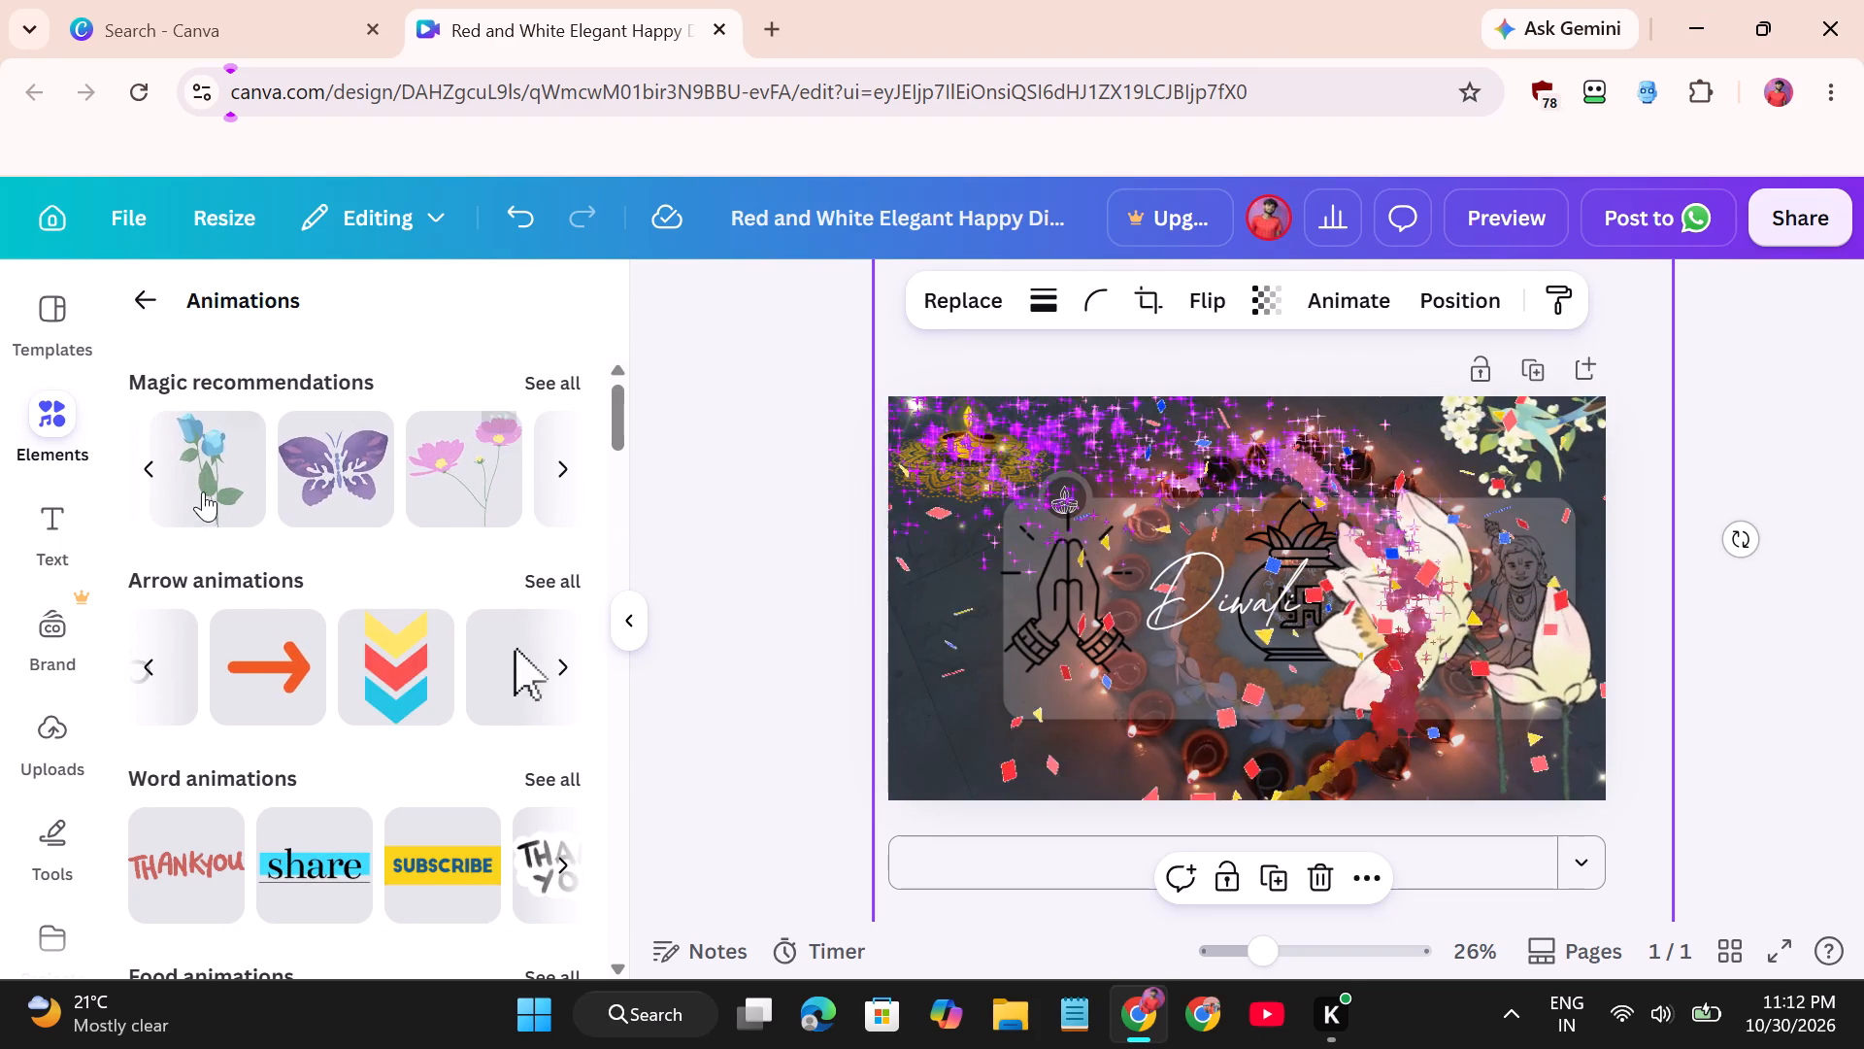
pyautogui.moveTo(220, 463); pyautogui.dragTo(981, 626)
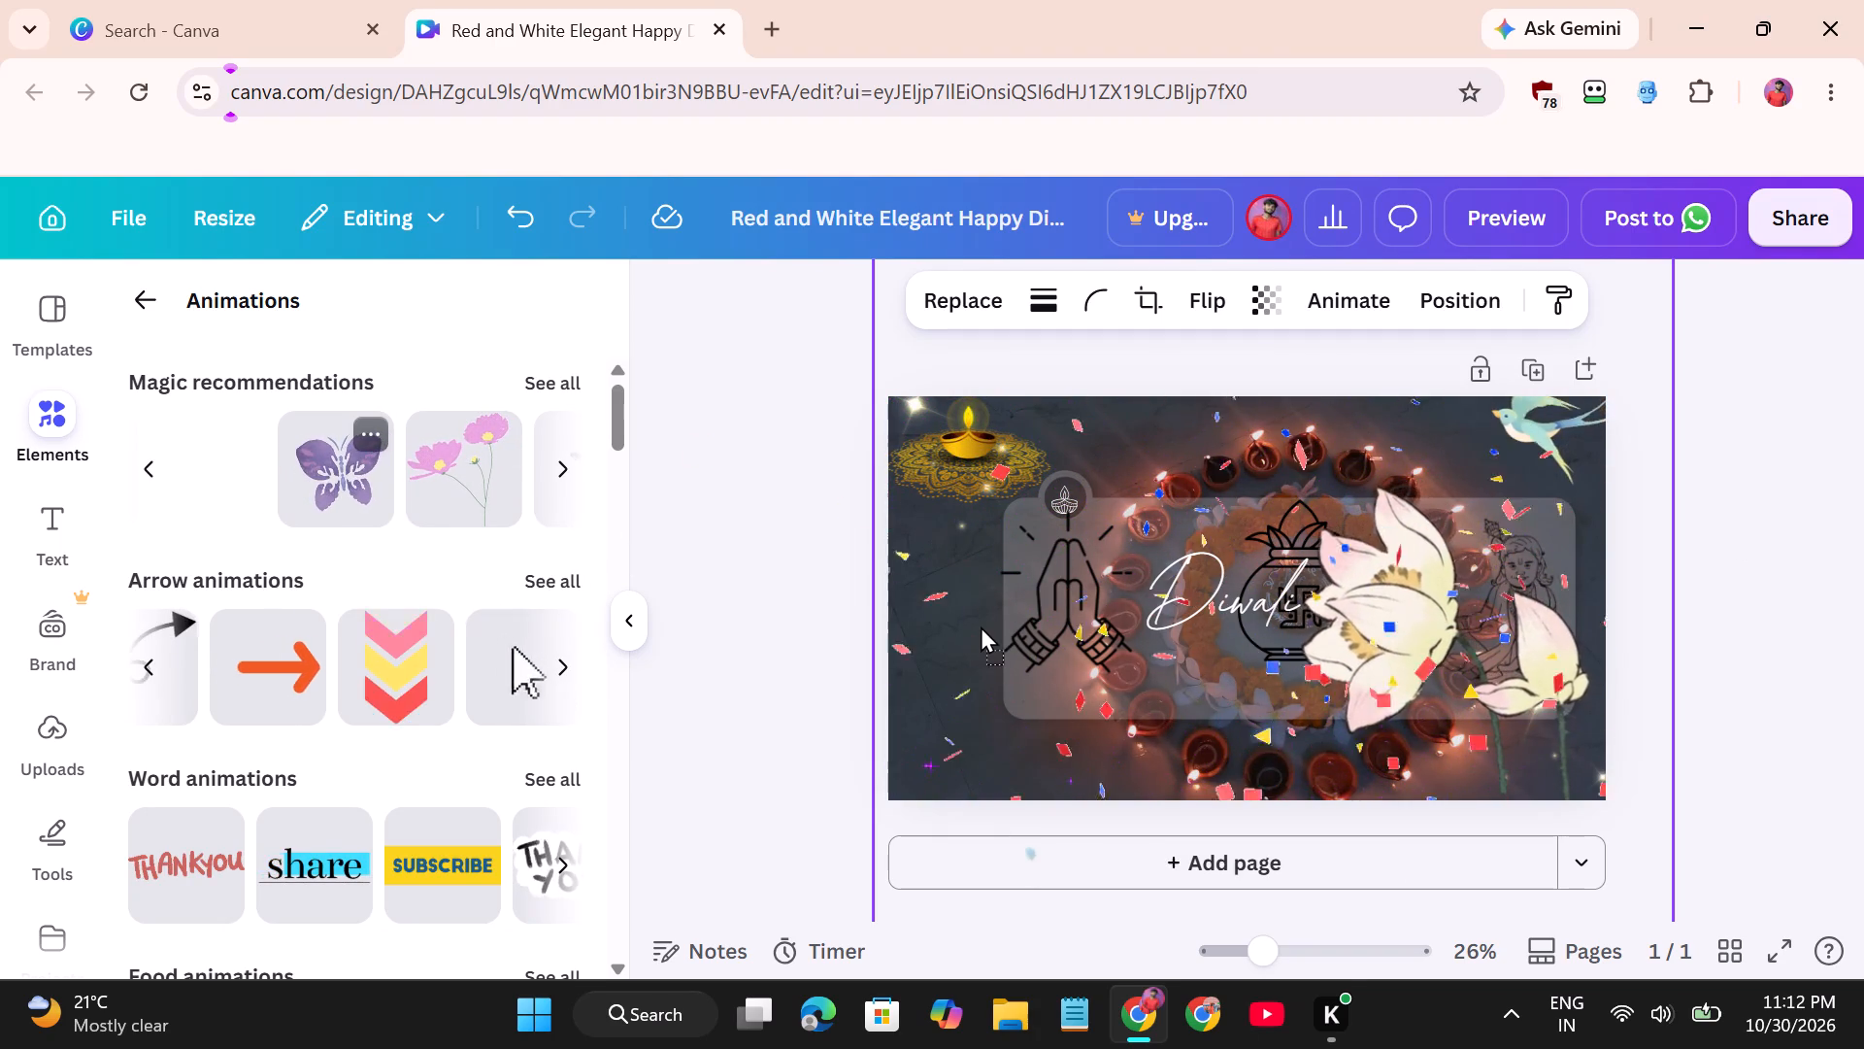
pyautogui.moveTo(981, 626); pyautogui.dragTo(1021, 564)
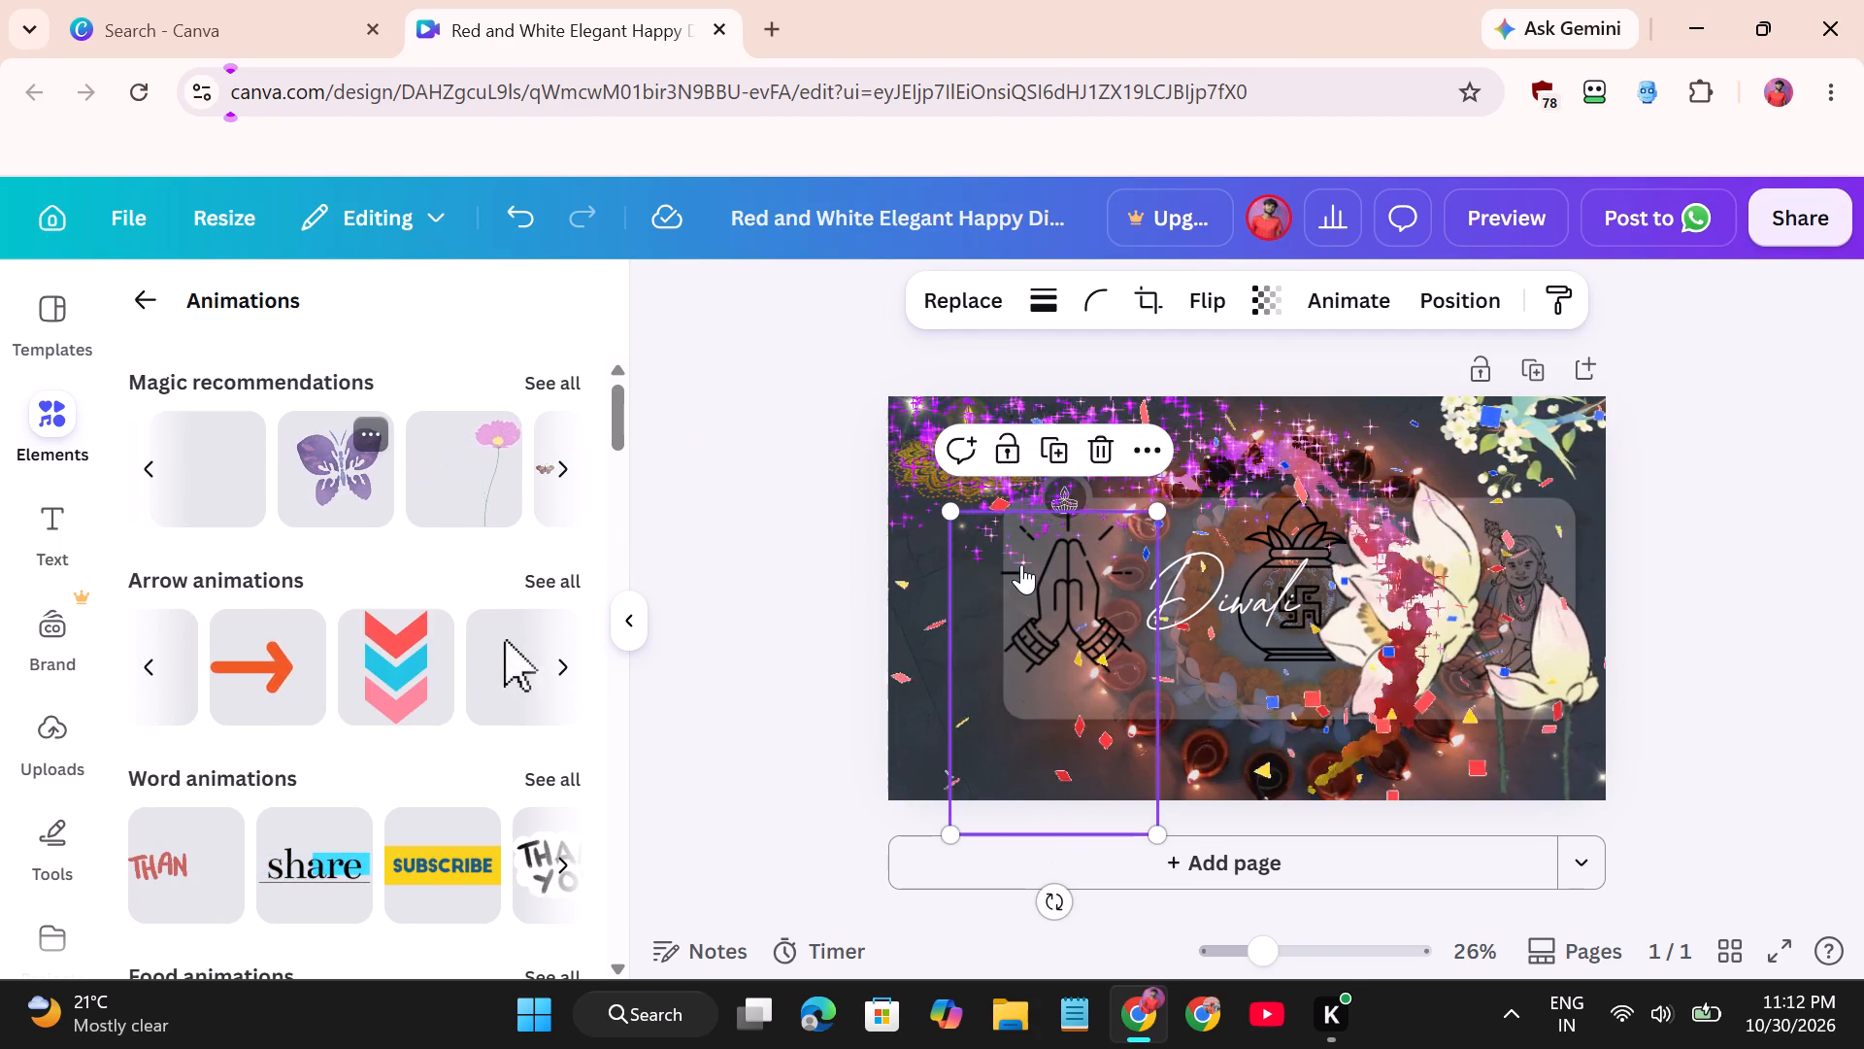
# Shrink the blue flower stem to about half its size and place it in the page's lower-left corner.
pyautogui.moveTo(1155, 505); pyautogui.dragTo(1081, 686)
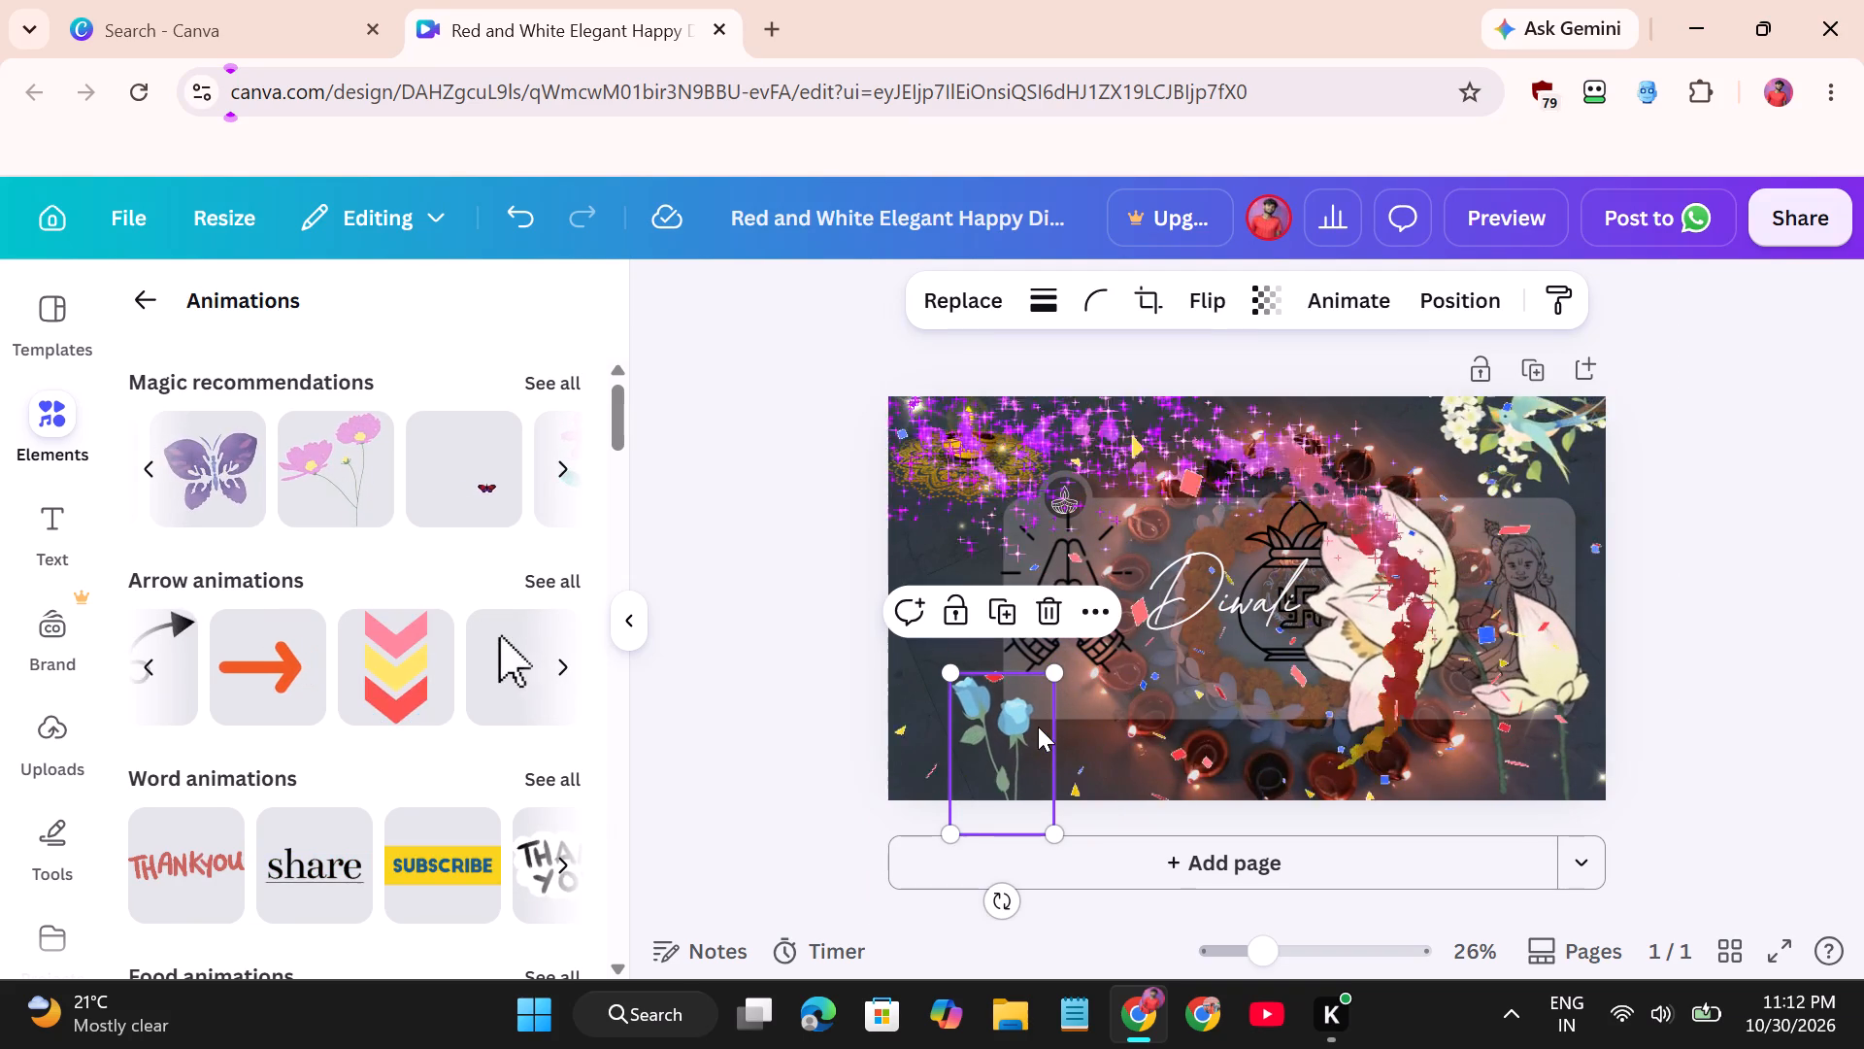
pyautogui.moveTo(1038, 727); pyautogui.dragTo(995, 709)
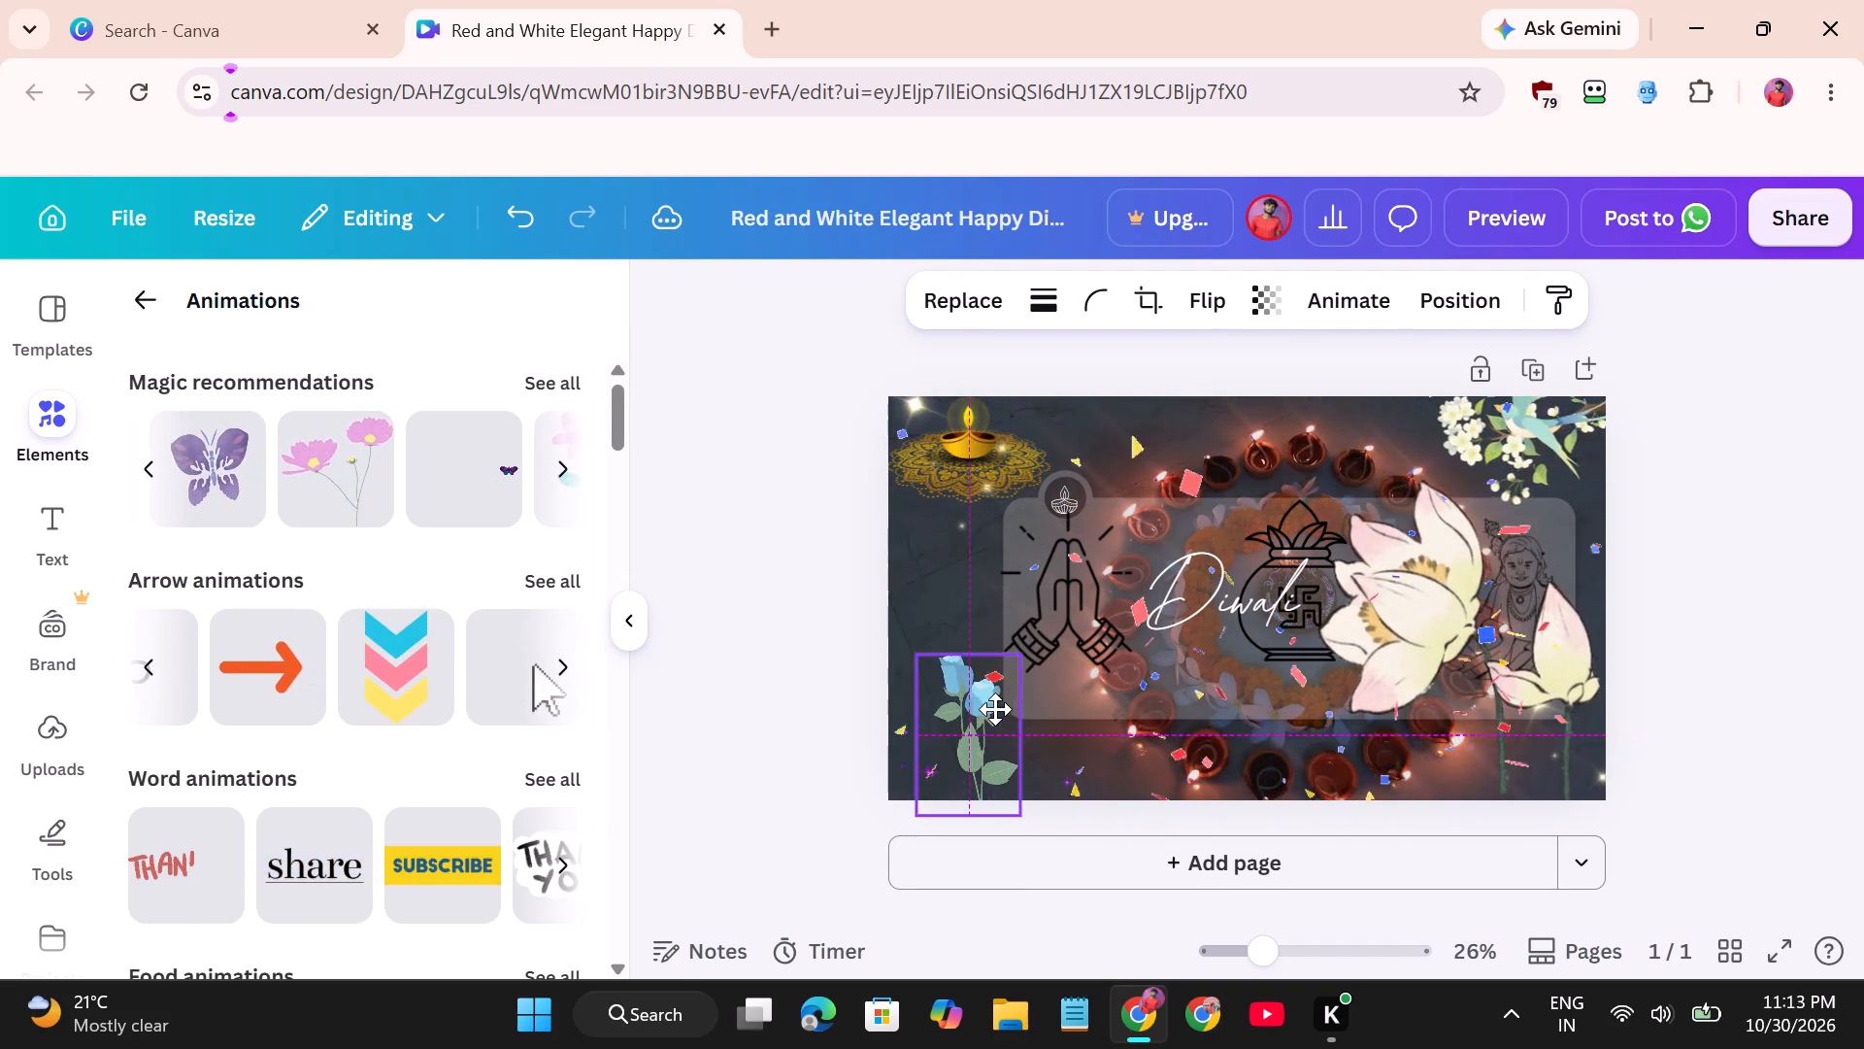
pyautogui.moveTo(995, 709); pyautogui.dragTo(980, 711)
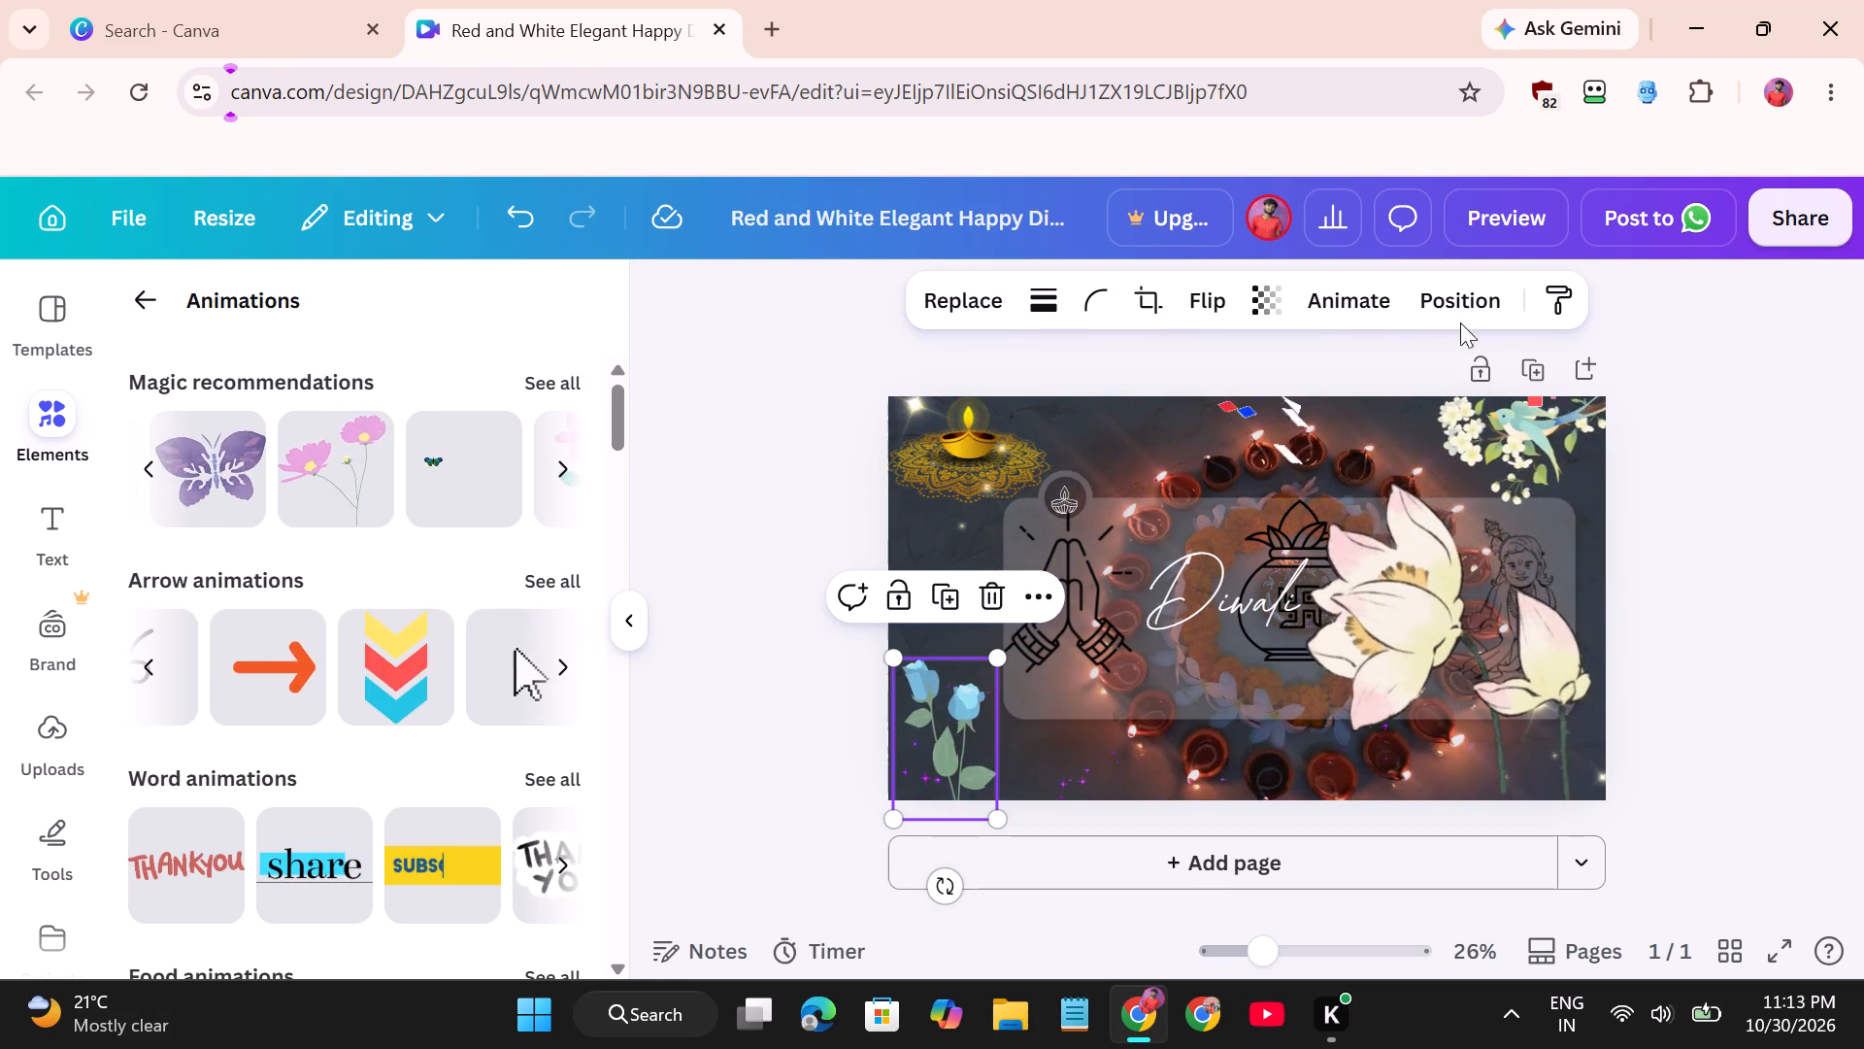
# Add the animated pink roses from the magic recommendations, shrink them to about 422 × 359, and place them at the page's left edge above the blue flowers.
pyautogui.hscroll(-2, 447, 483)
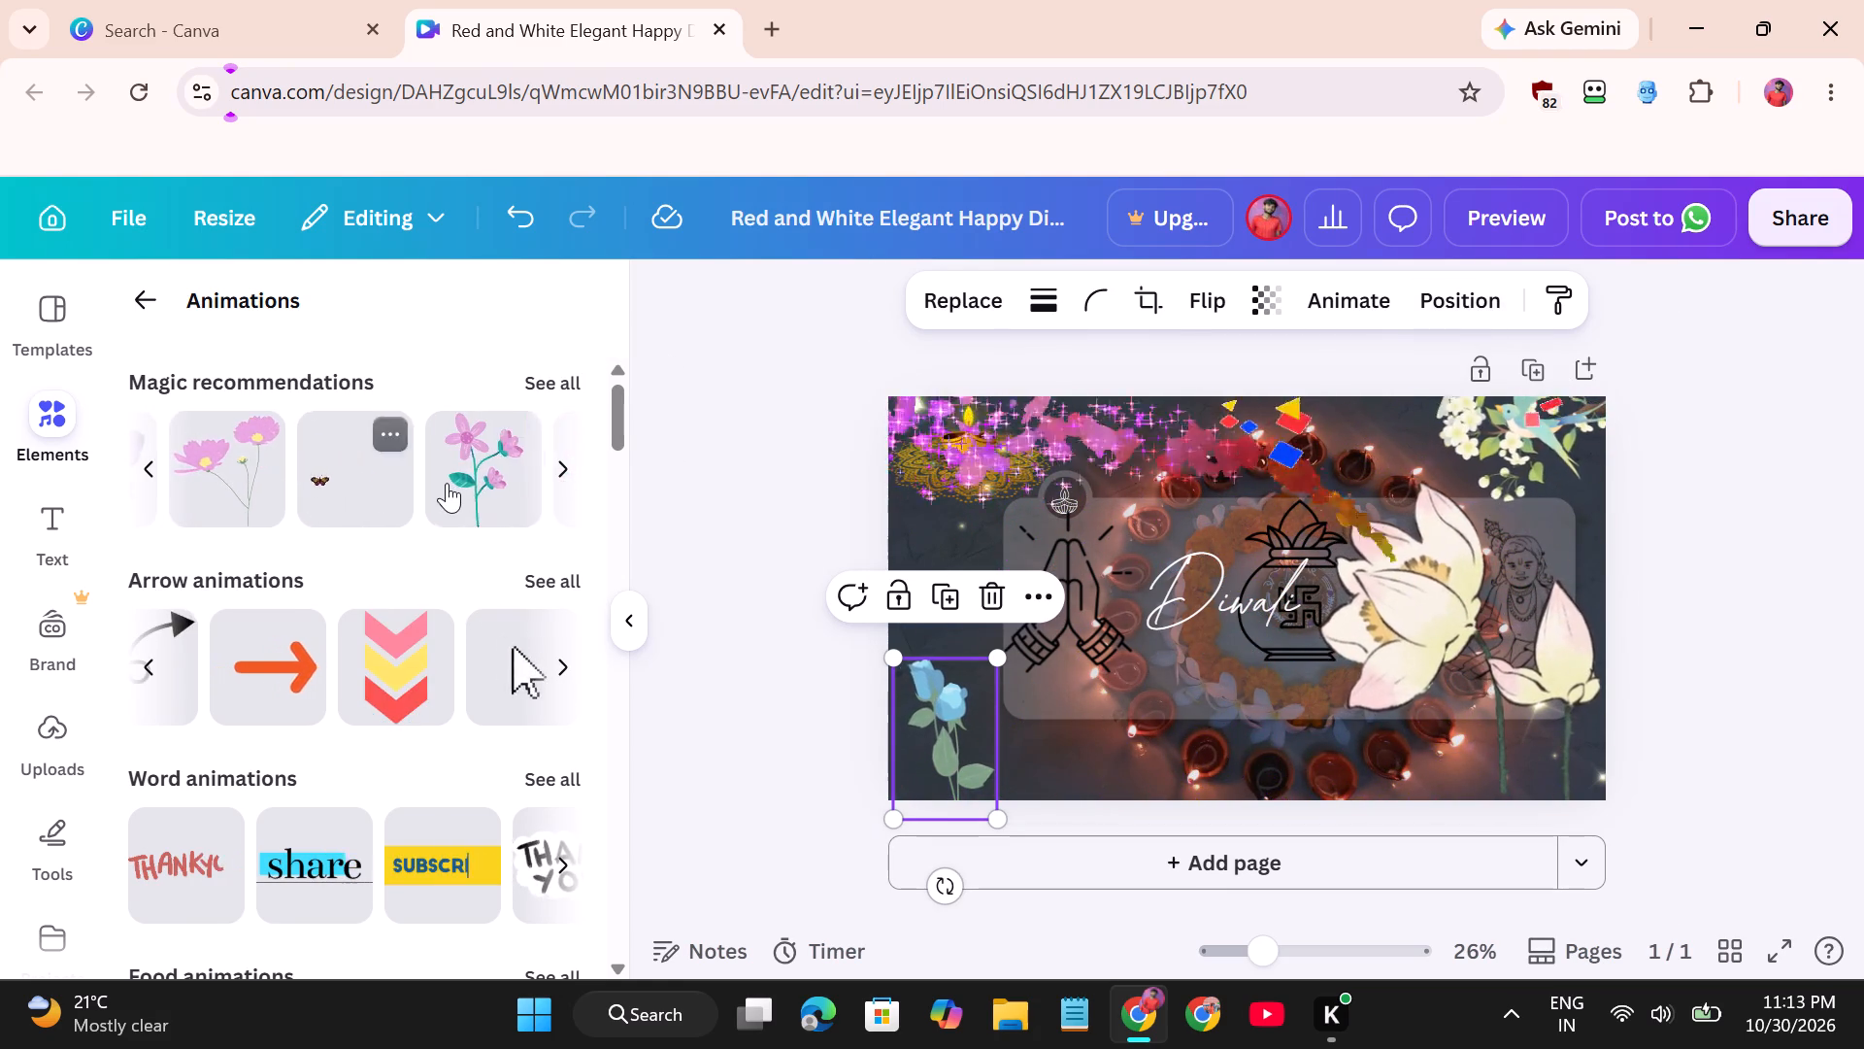
pyautogui.hscroll(-5, 447, 483)
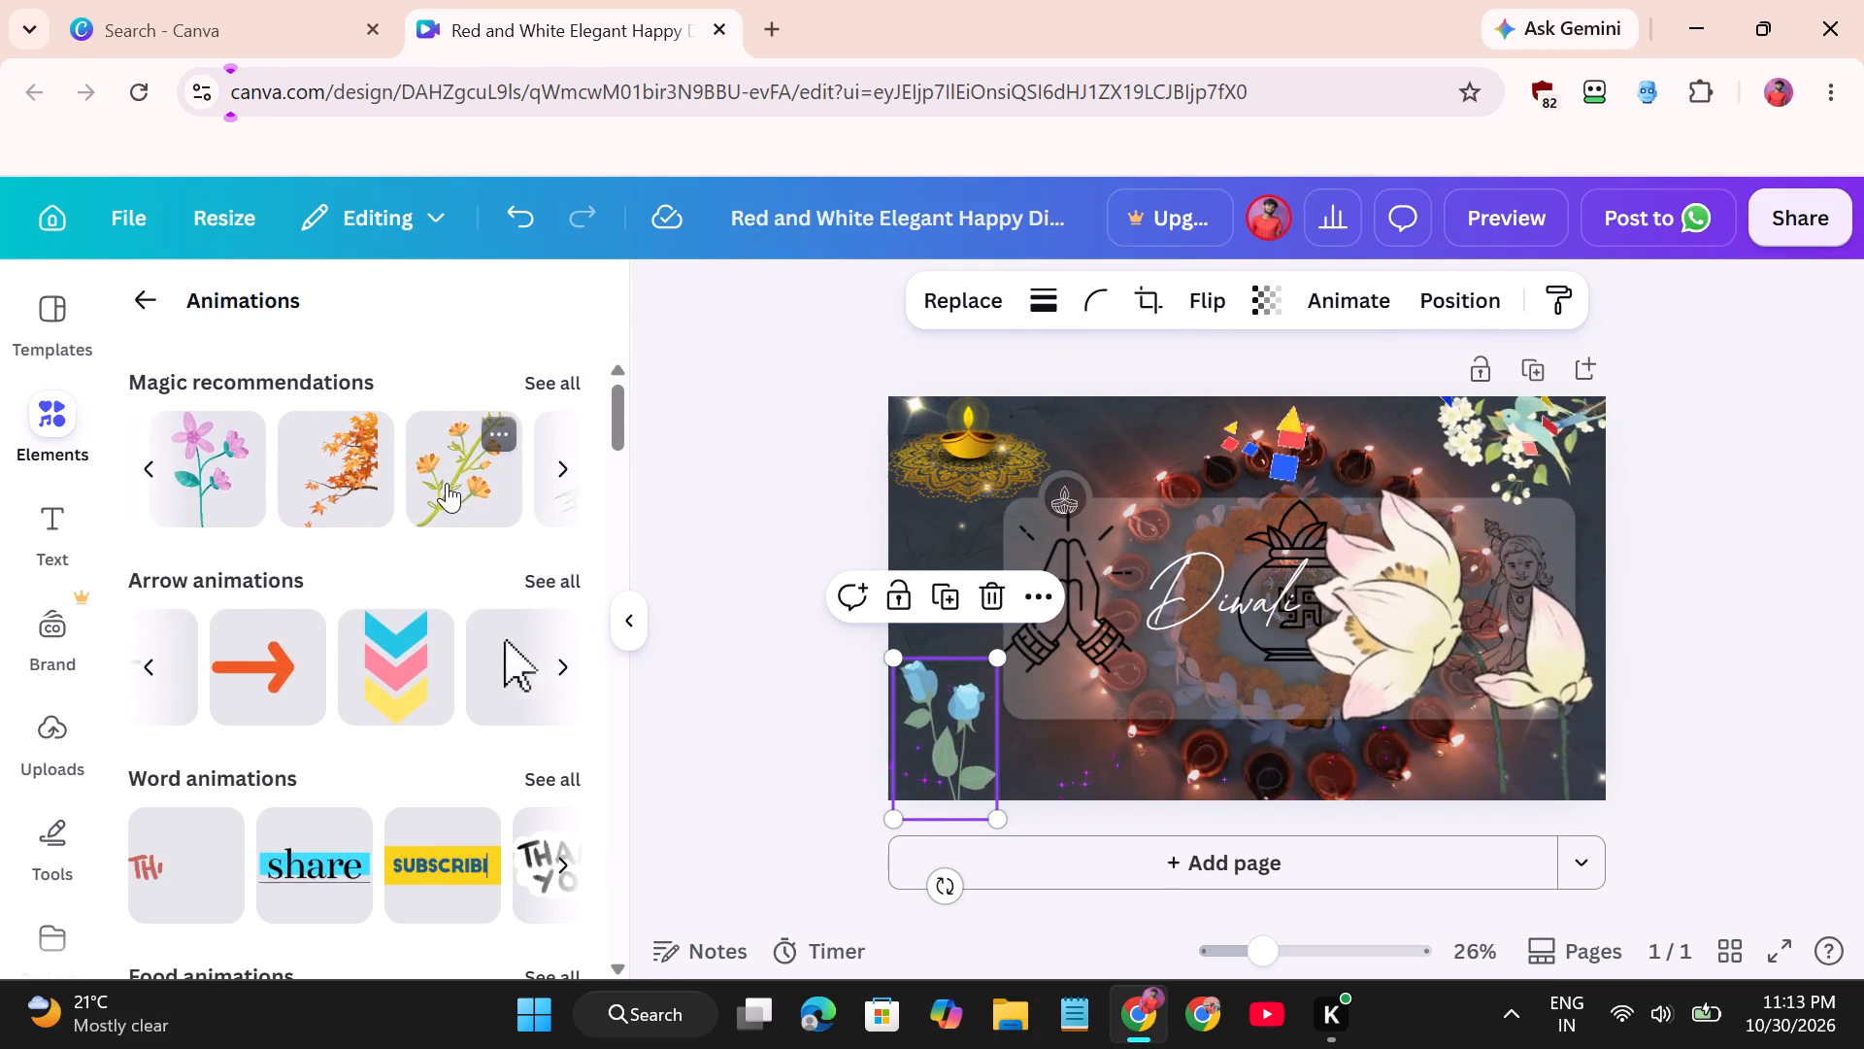
pyautogui.hscroll(-3, 447, 483)
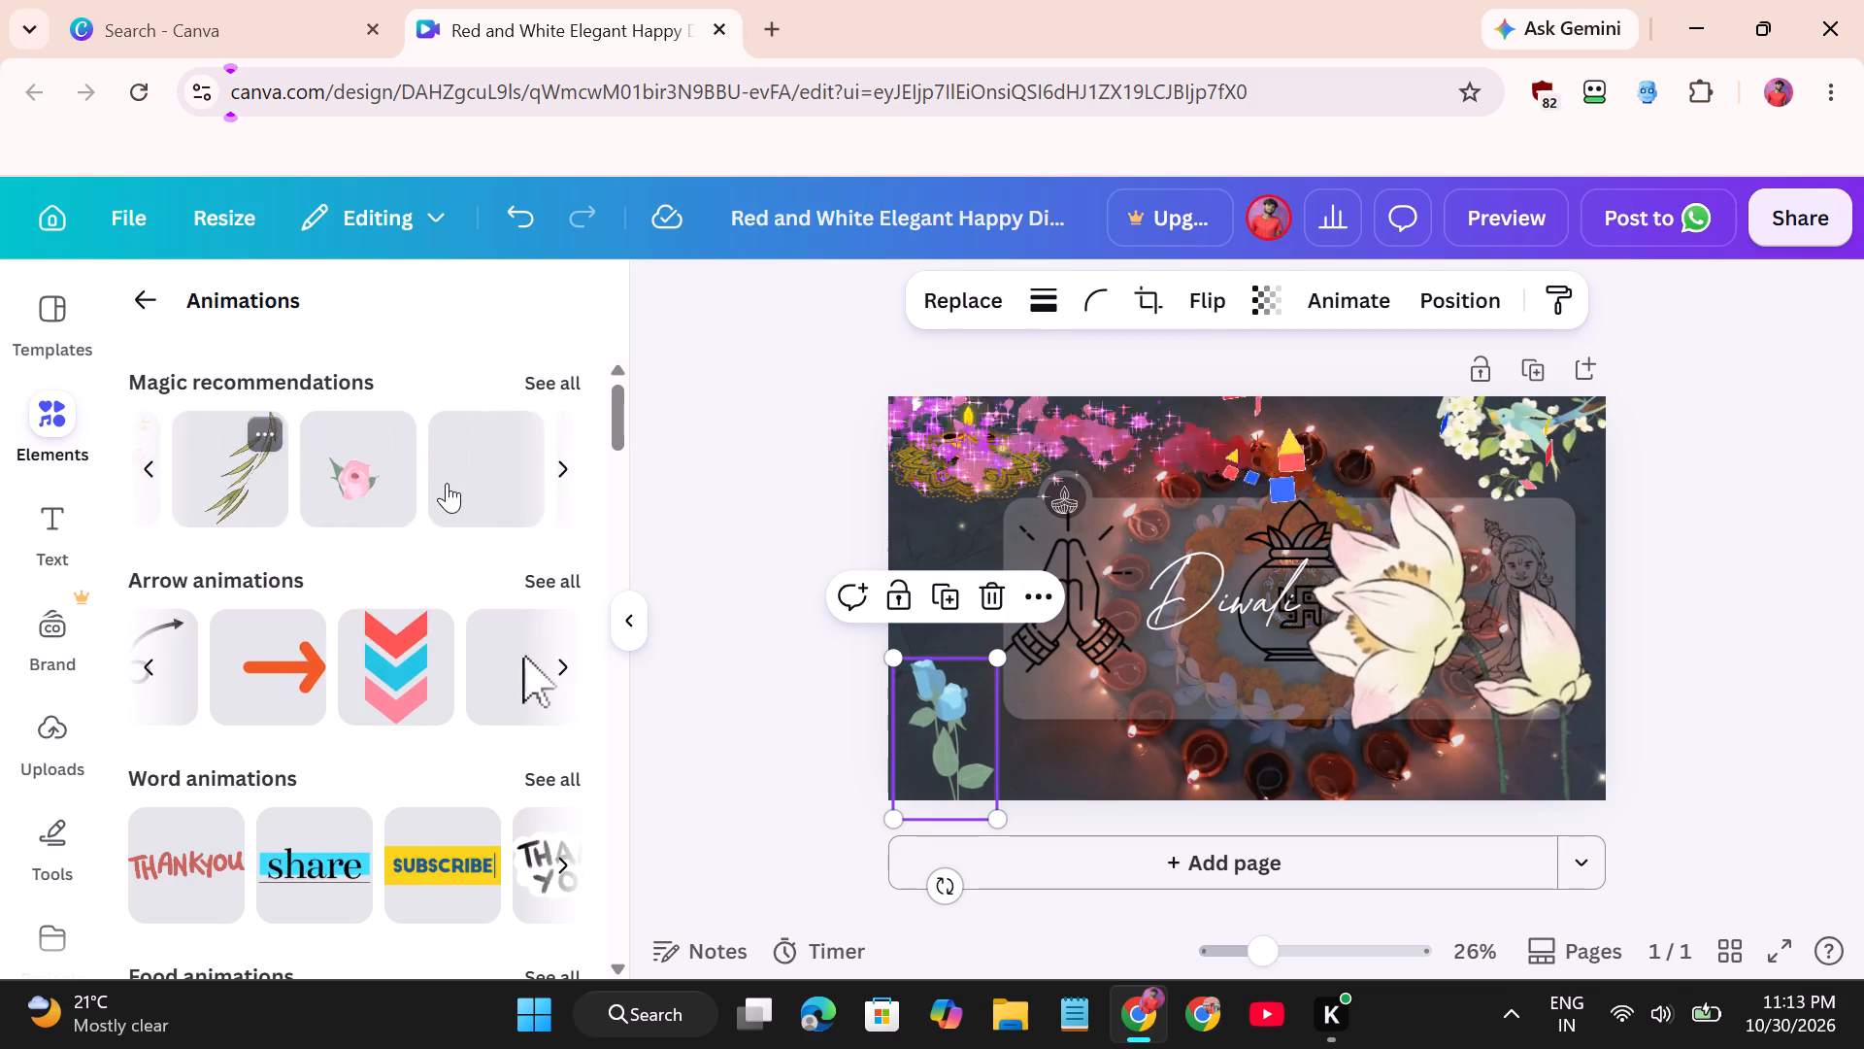
pyautogui.hscroll(-1, 447, 483)
pyautogui.moveTo(302, 482); pyautogui.dragTo(1074, 496)
pyautogui.hscroll(1, 976, 517)
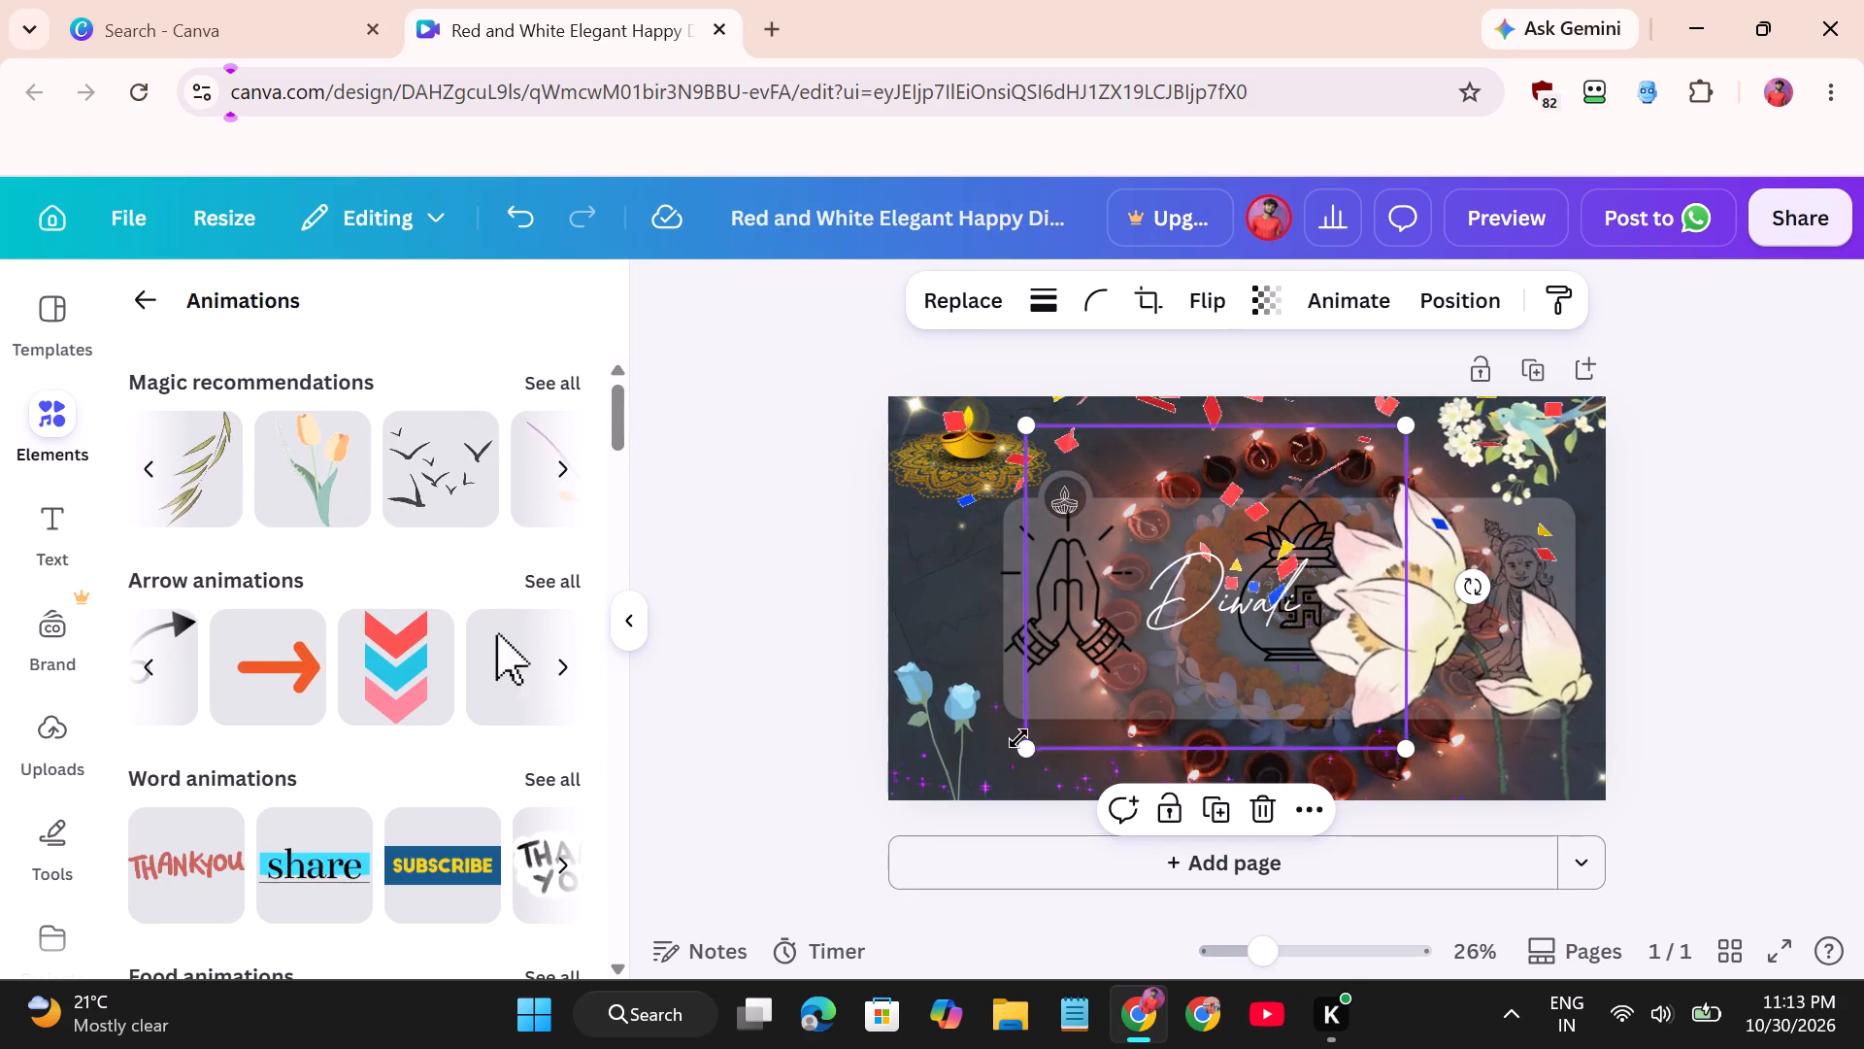
pyautogui.moveTo(1015, 739); pyautogui.dragTo(1237, 552)
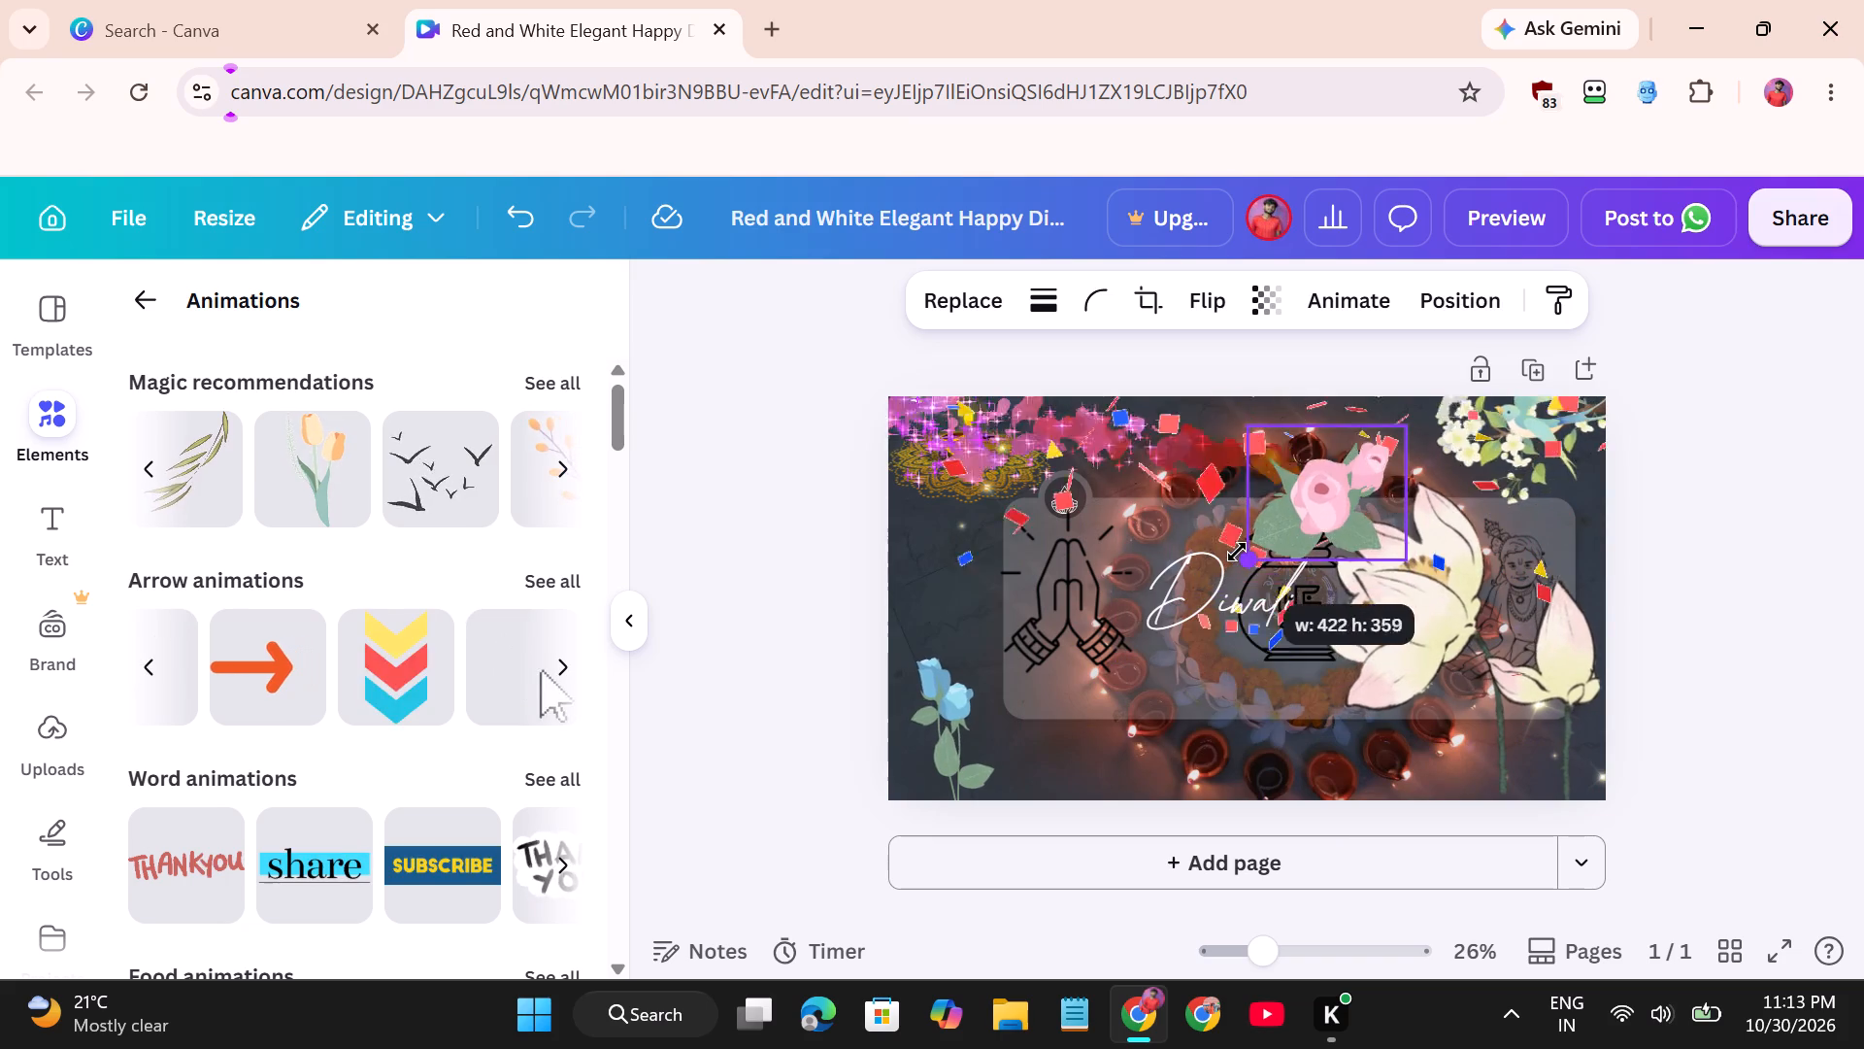
pyautogui.moveTo(1322, 491); pyautogui.dragTo(927, 583)
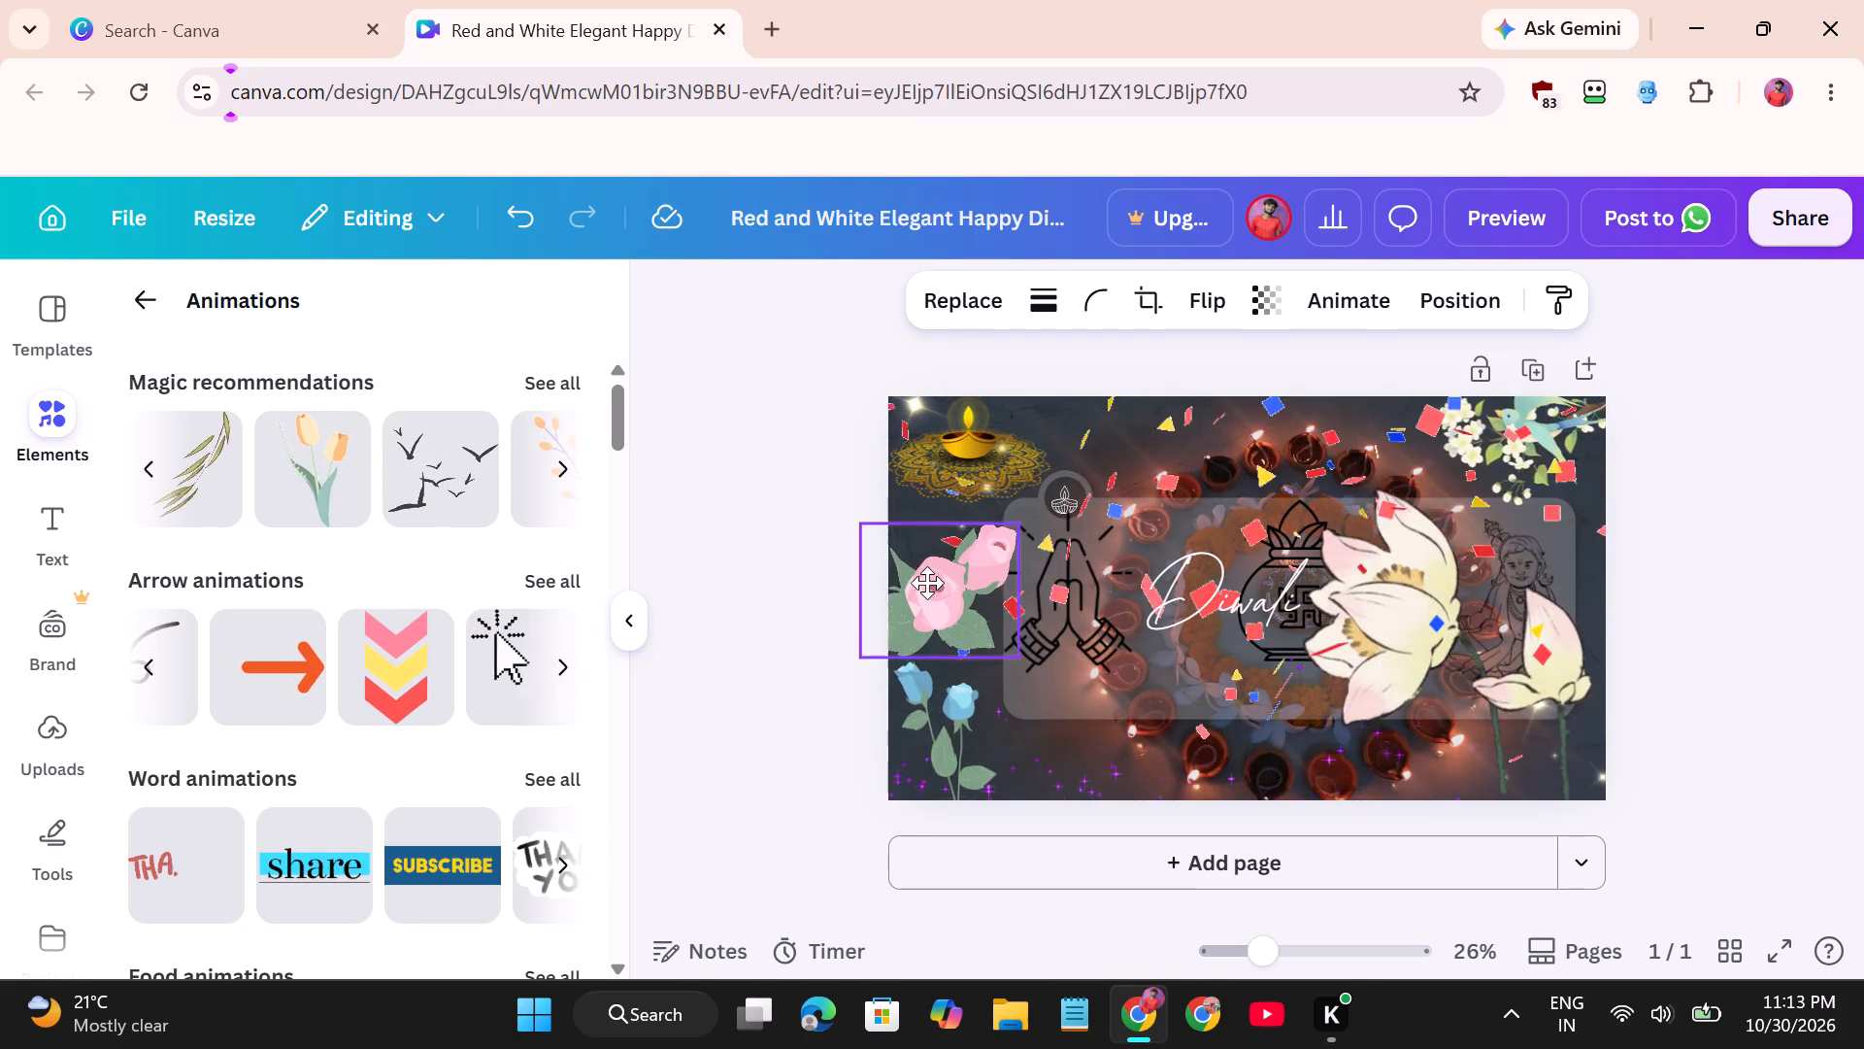
pyautogui.moveTo(927, 583); pyautogui.dragTo(915, 579)
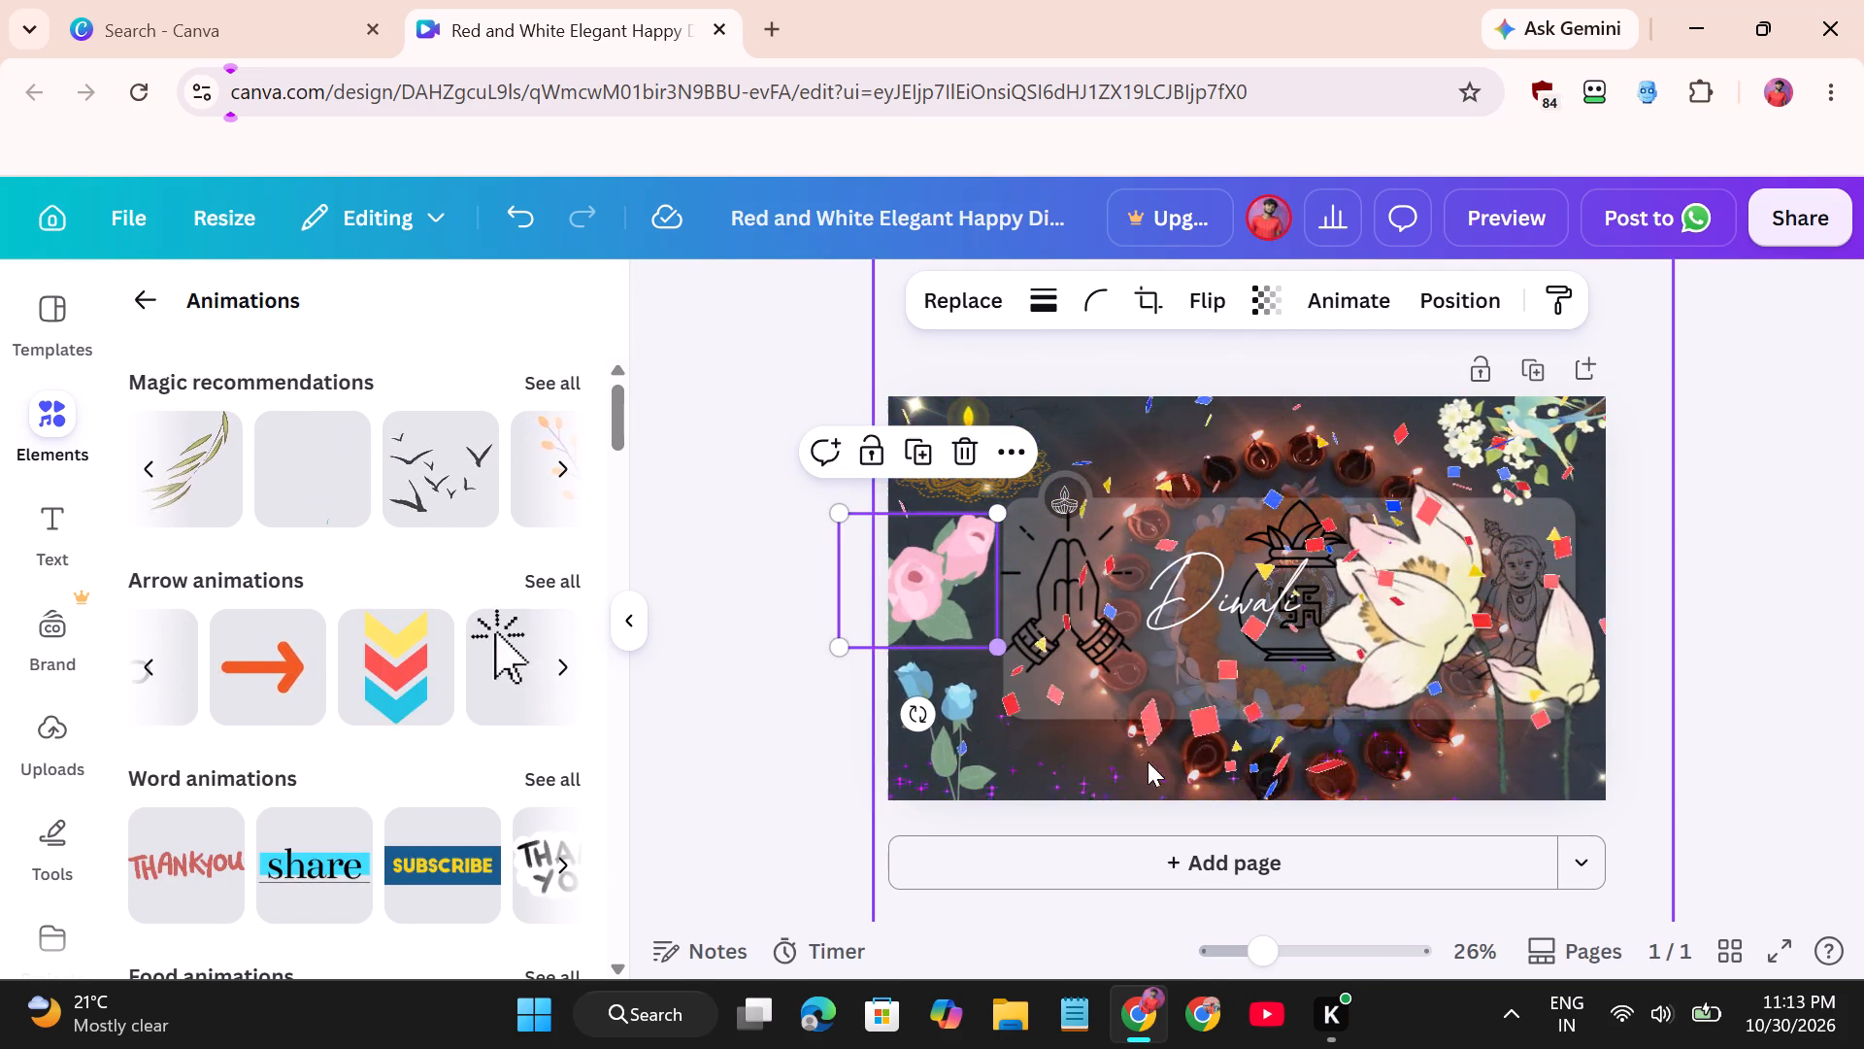
pyautogui.click(1714, 529)
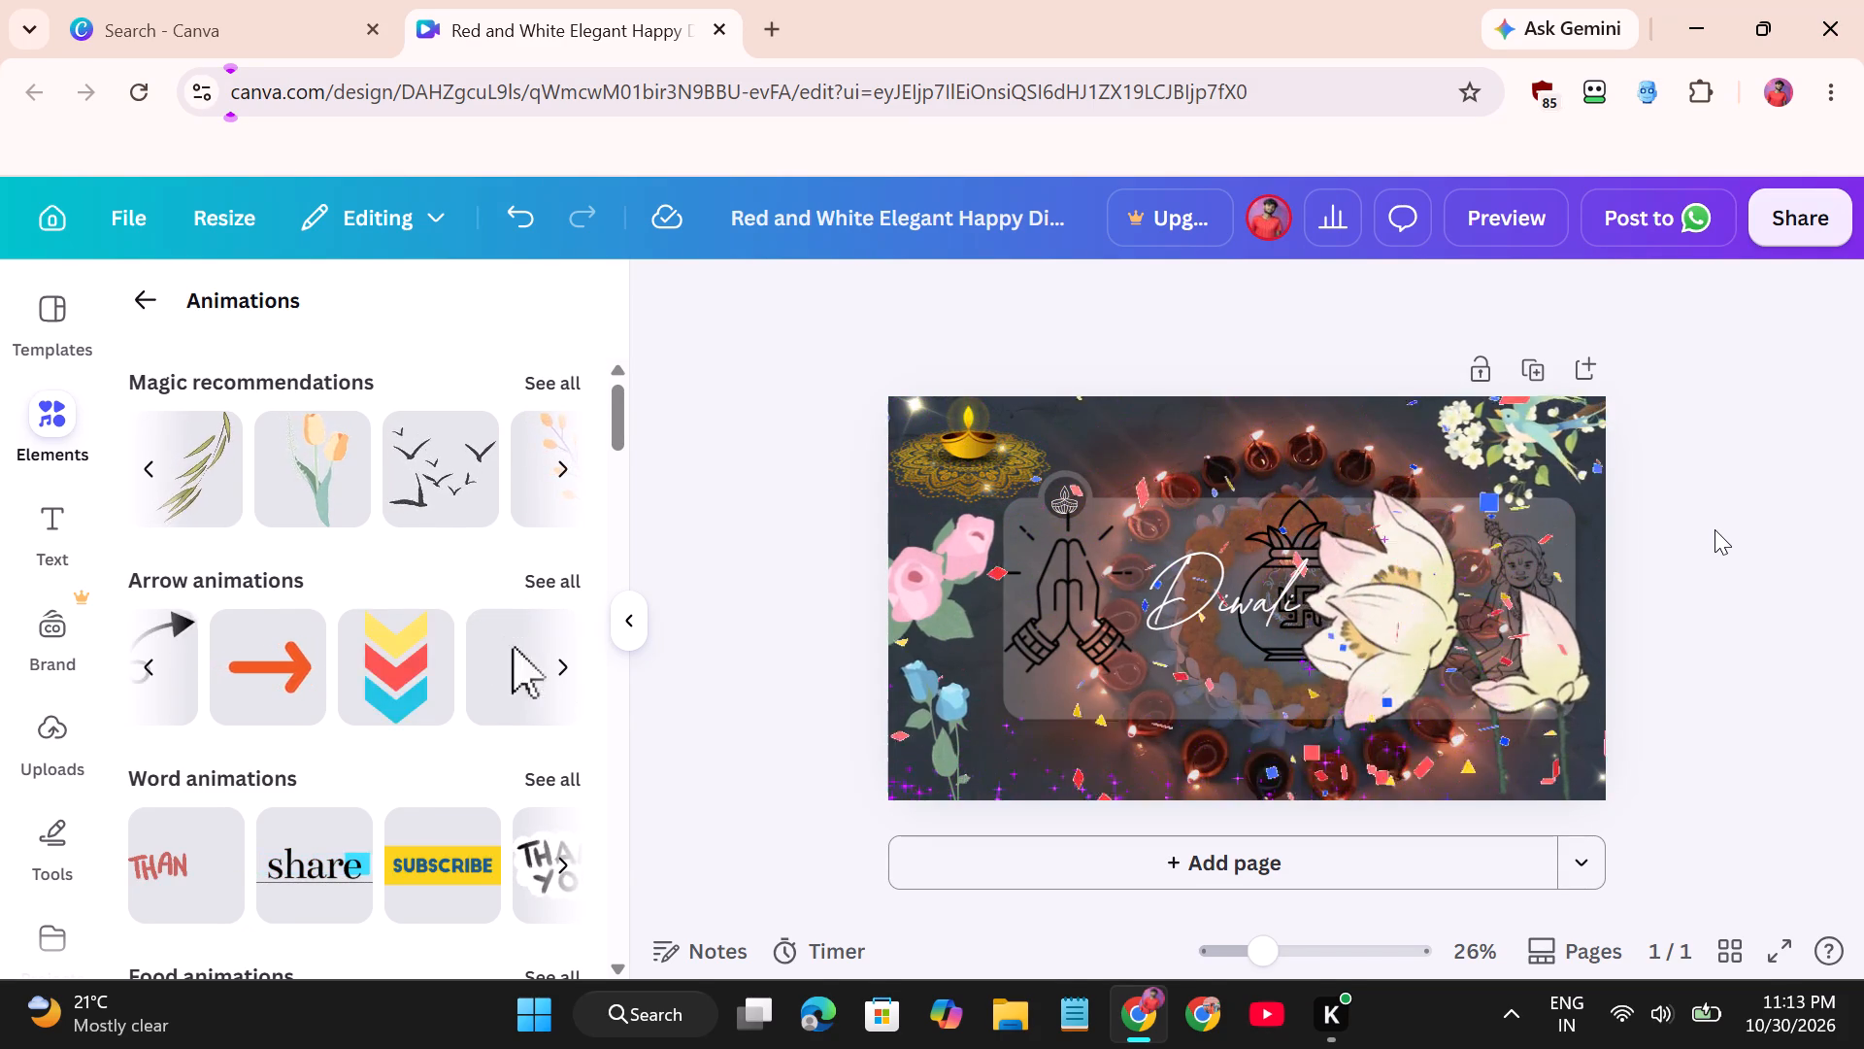
# Add the red goddess-eyes graphic from the recommended elements to the top centre of the page, above the Diwali title.
pyautogui.click(135, 311)
pyautogui.scroll(6, 338, 558)
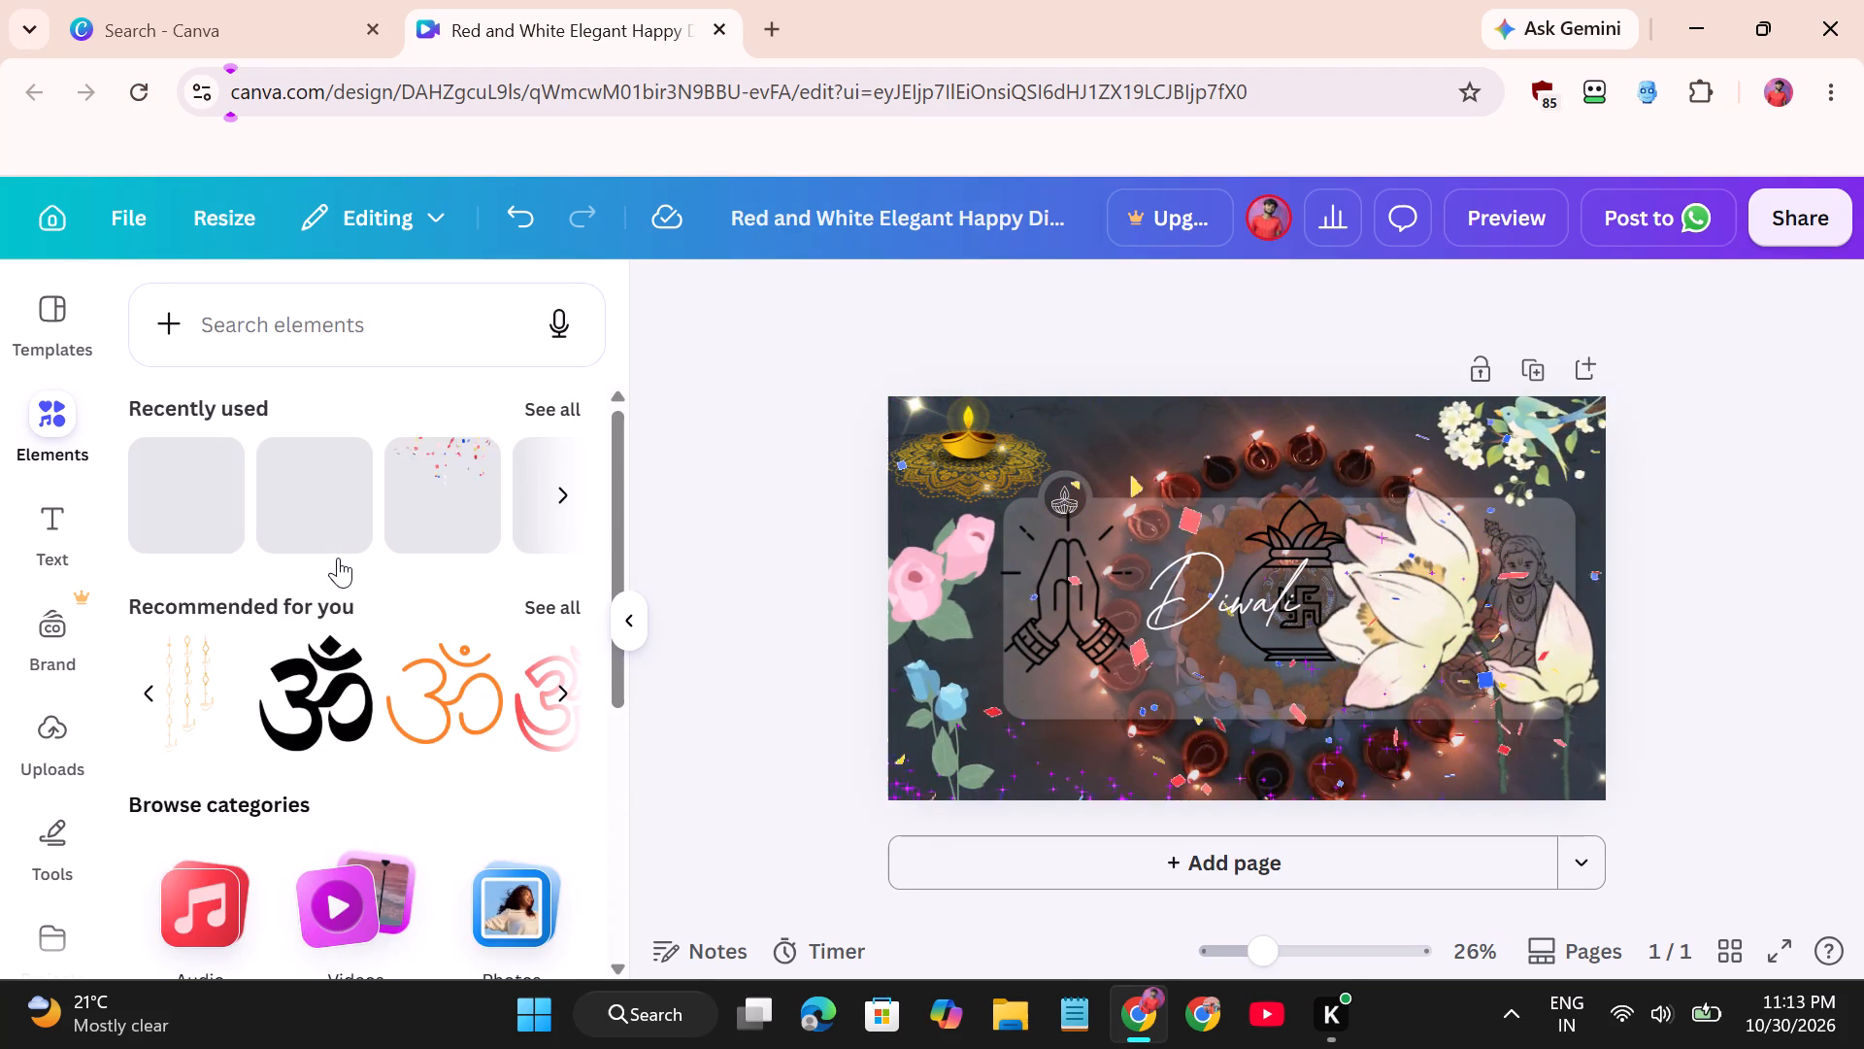
pyautogui.hscroll(5, 394, 688)
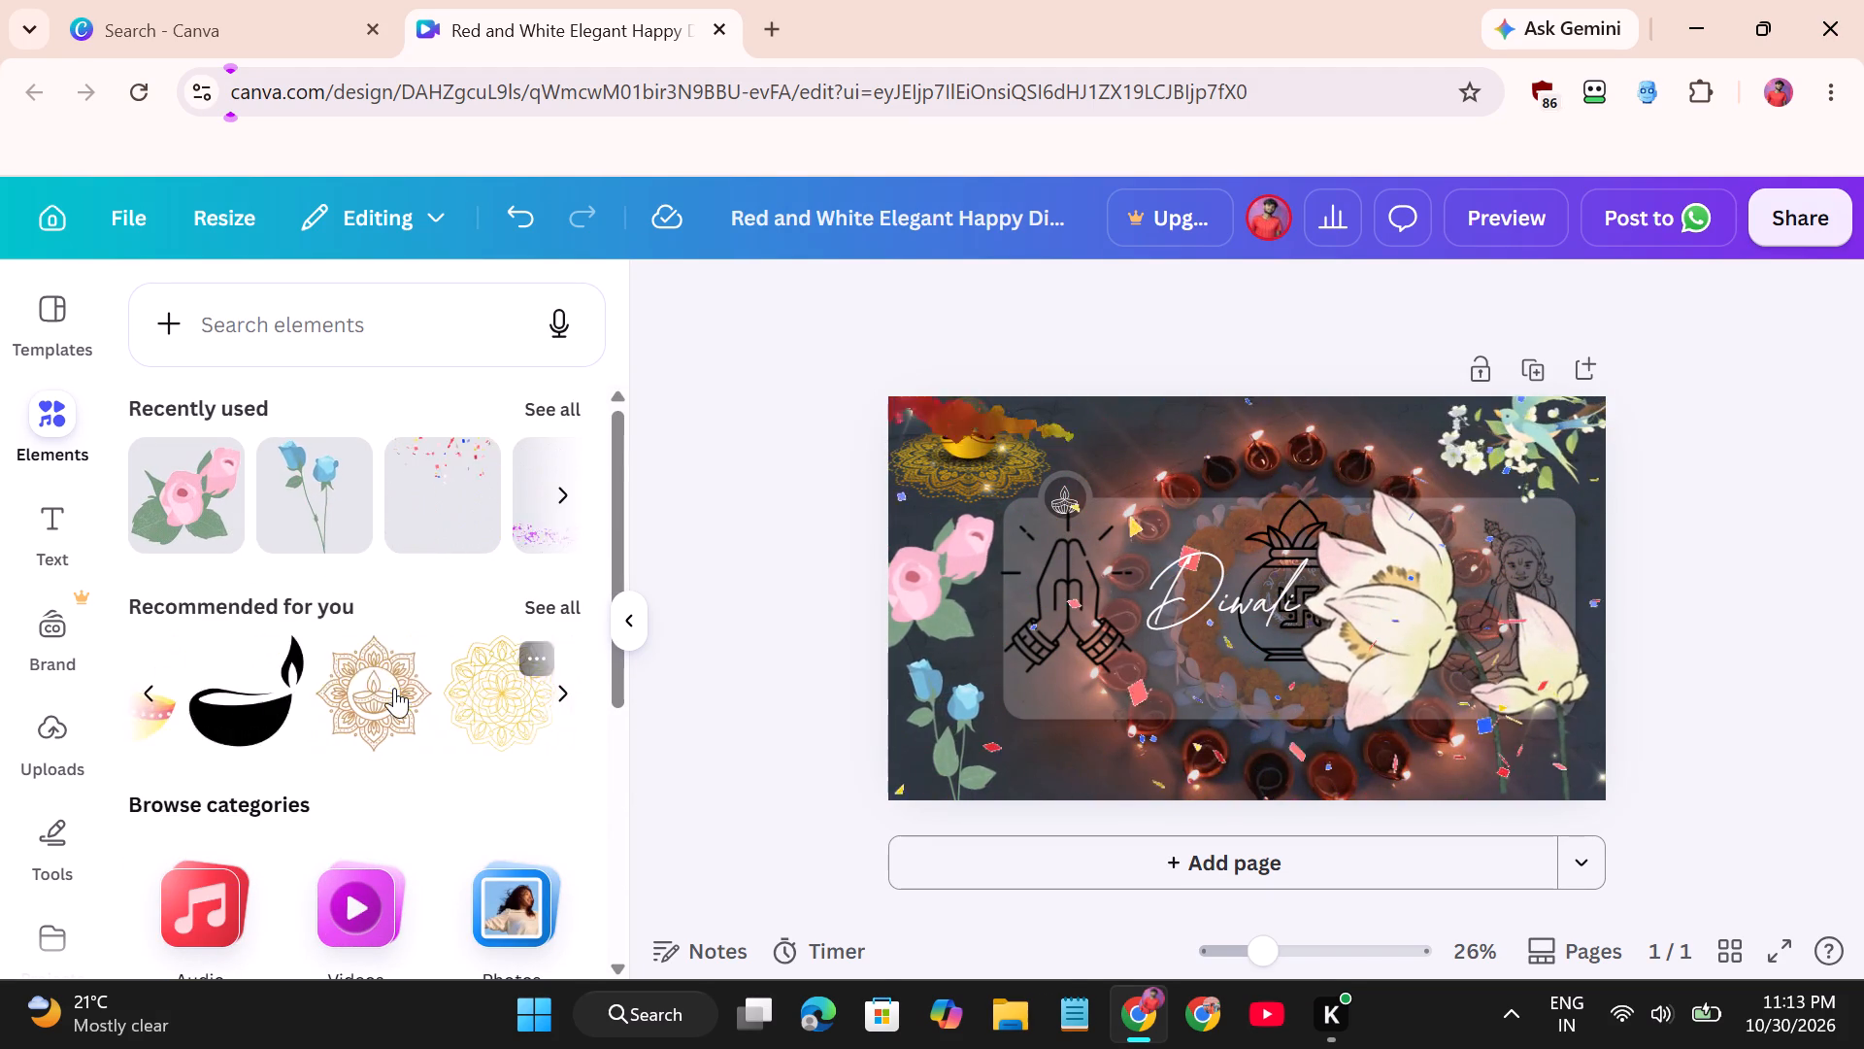
pyautogui.hscroll(2, 394, 688)
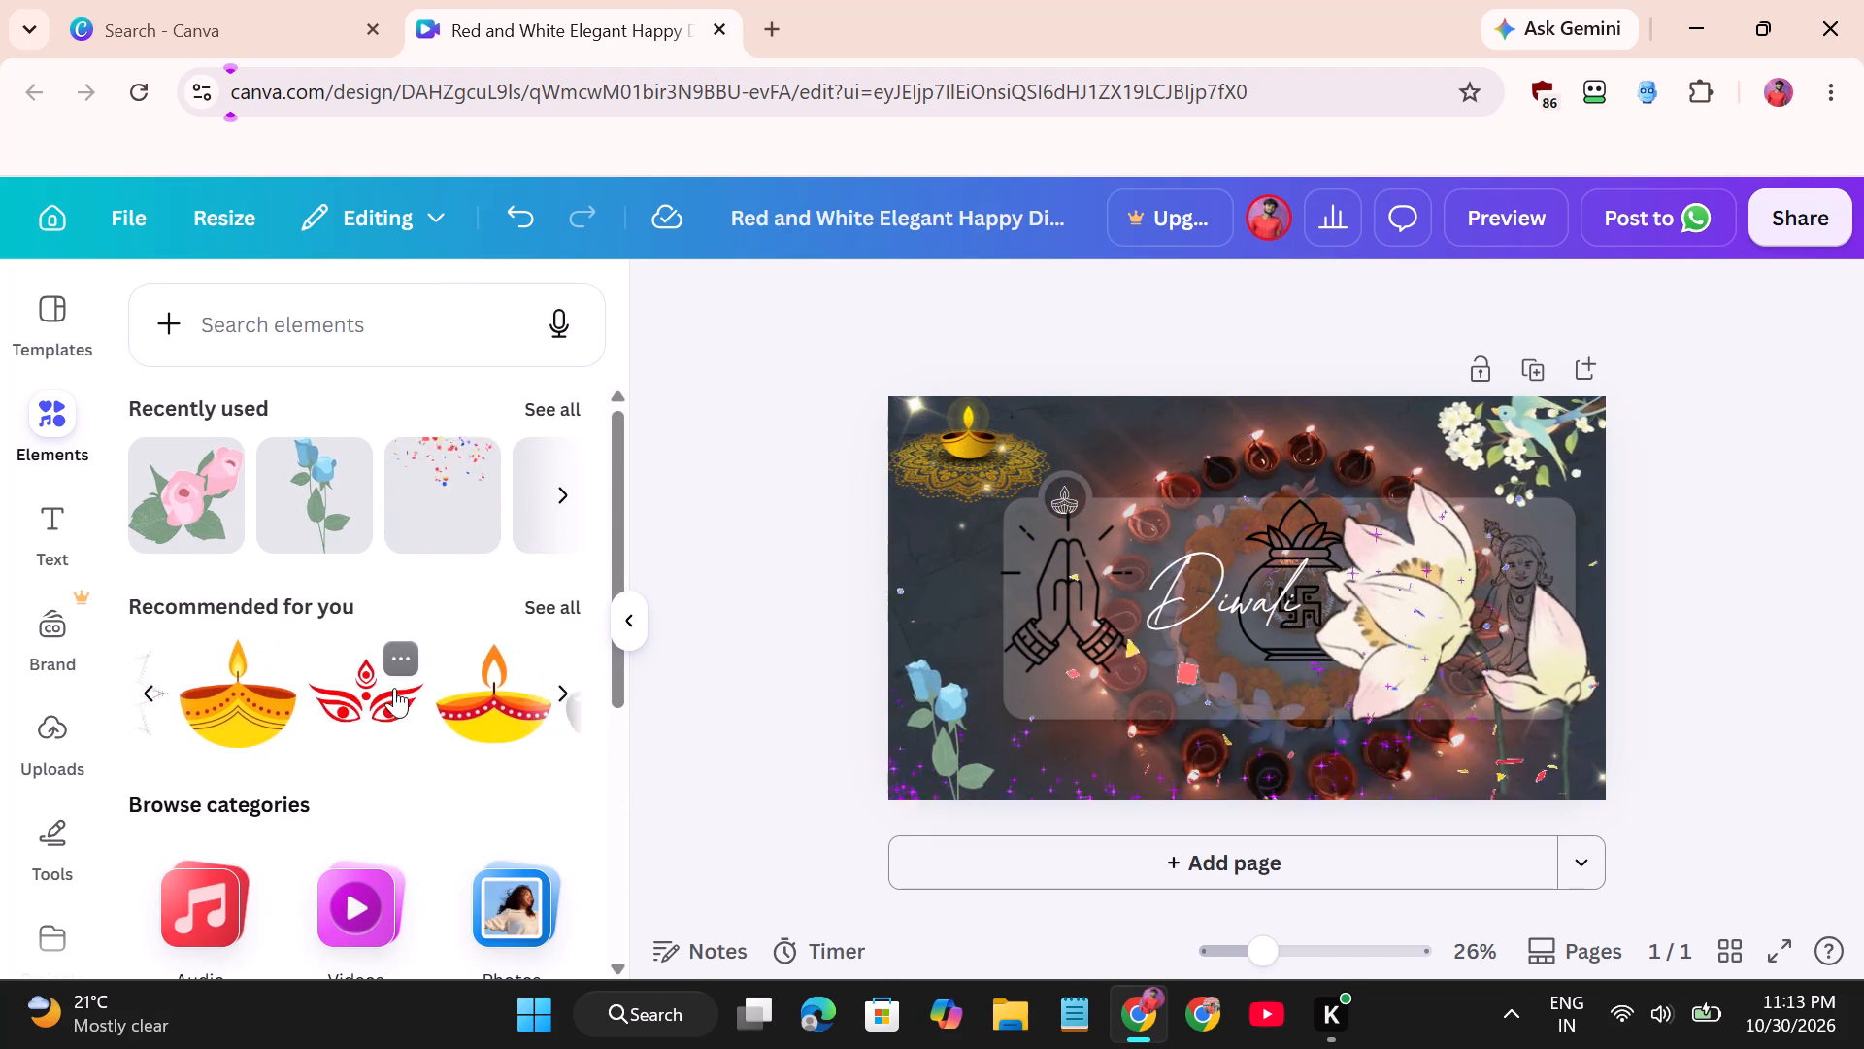
pyautogui.moveTo(333, 702); pyautogui.dragTo(584, 681)
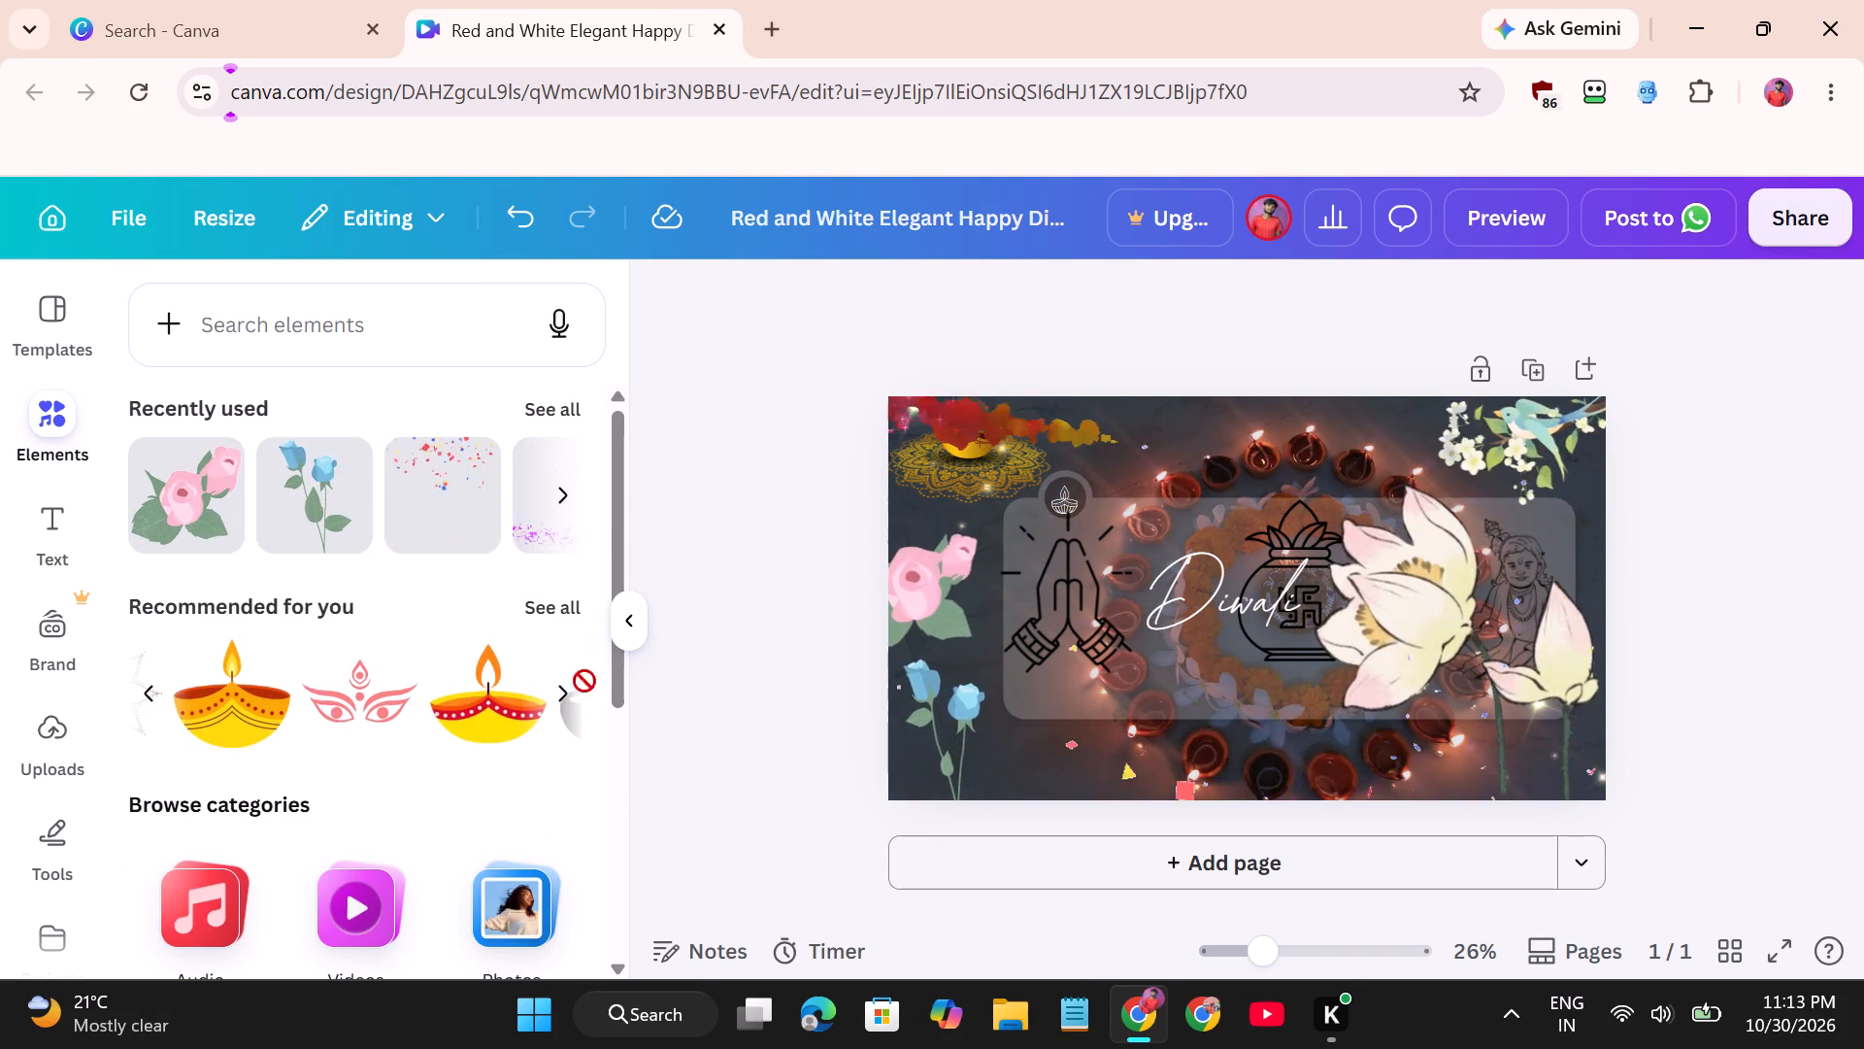
pyautogui.moveTo(584, 681); pyautogui.dragTo(1166, 533)
pyautogui.hscroll(1, 1041, 606)
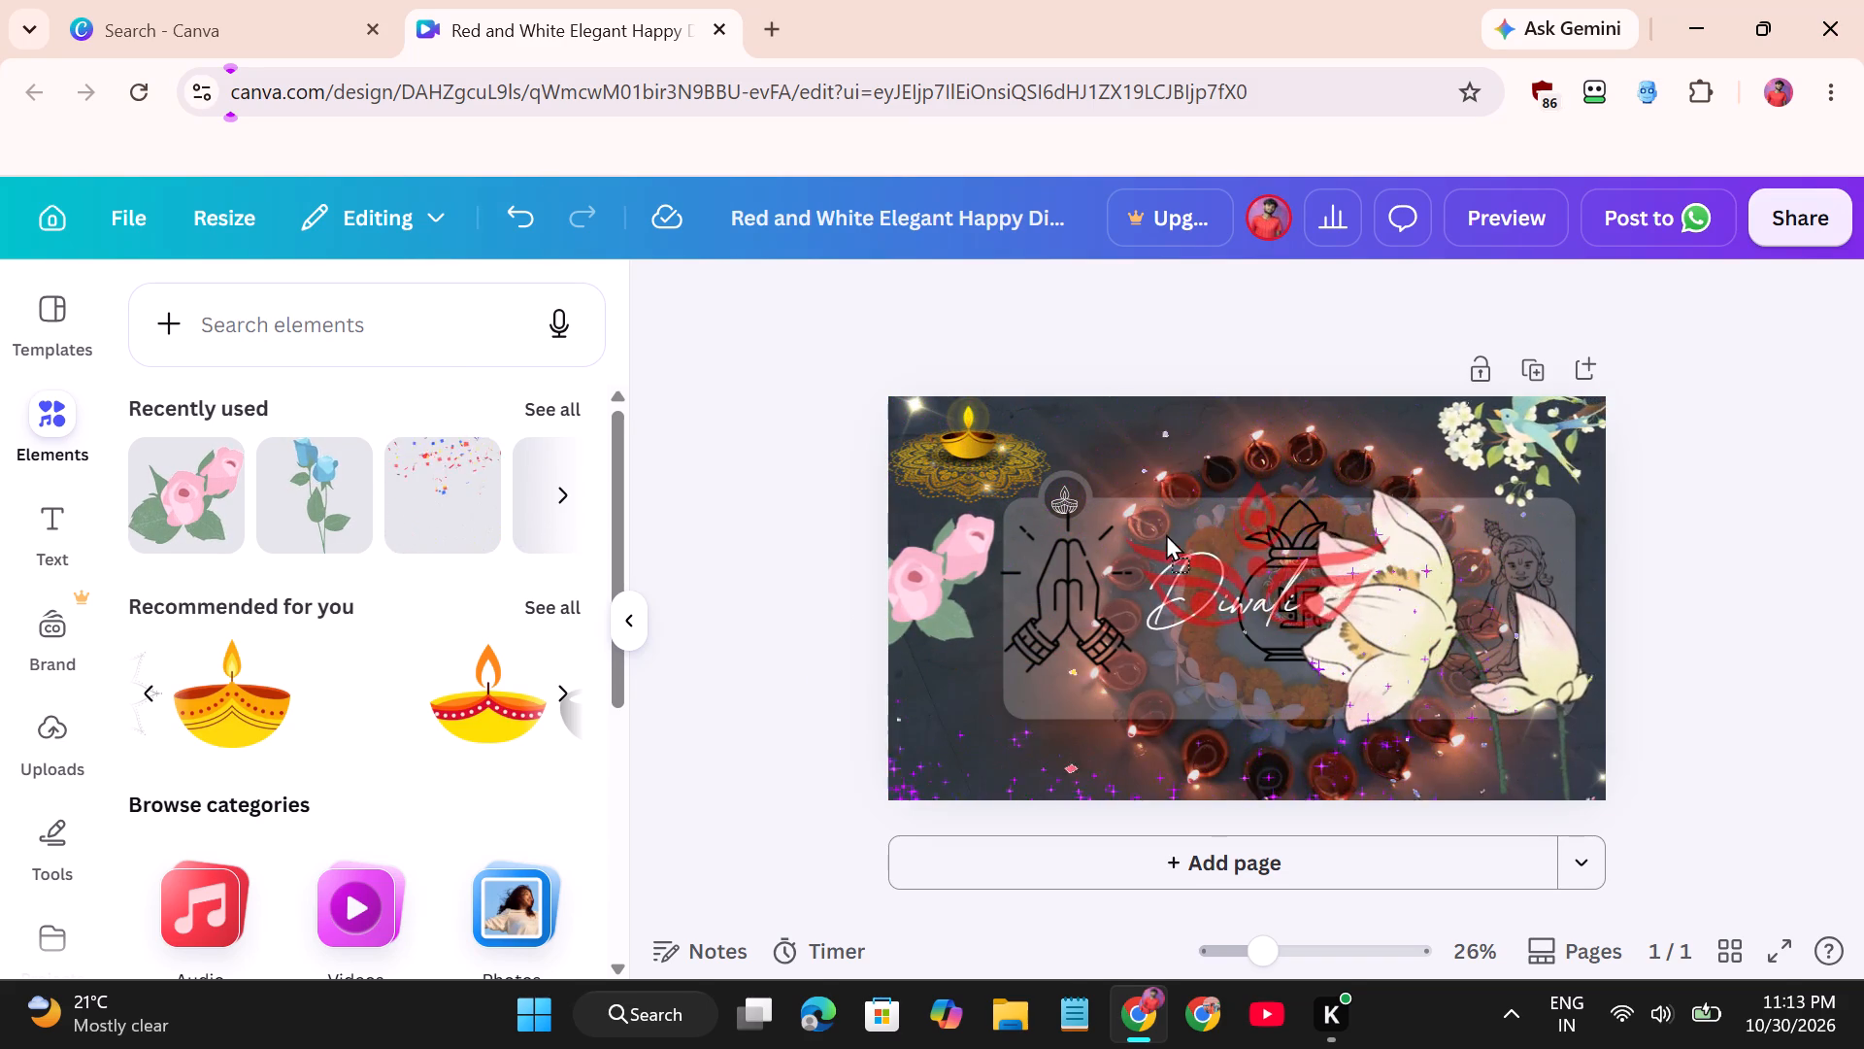
pyautogui.moveTo(1166, 533); pyautogui.dragTo(1217, 527)
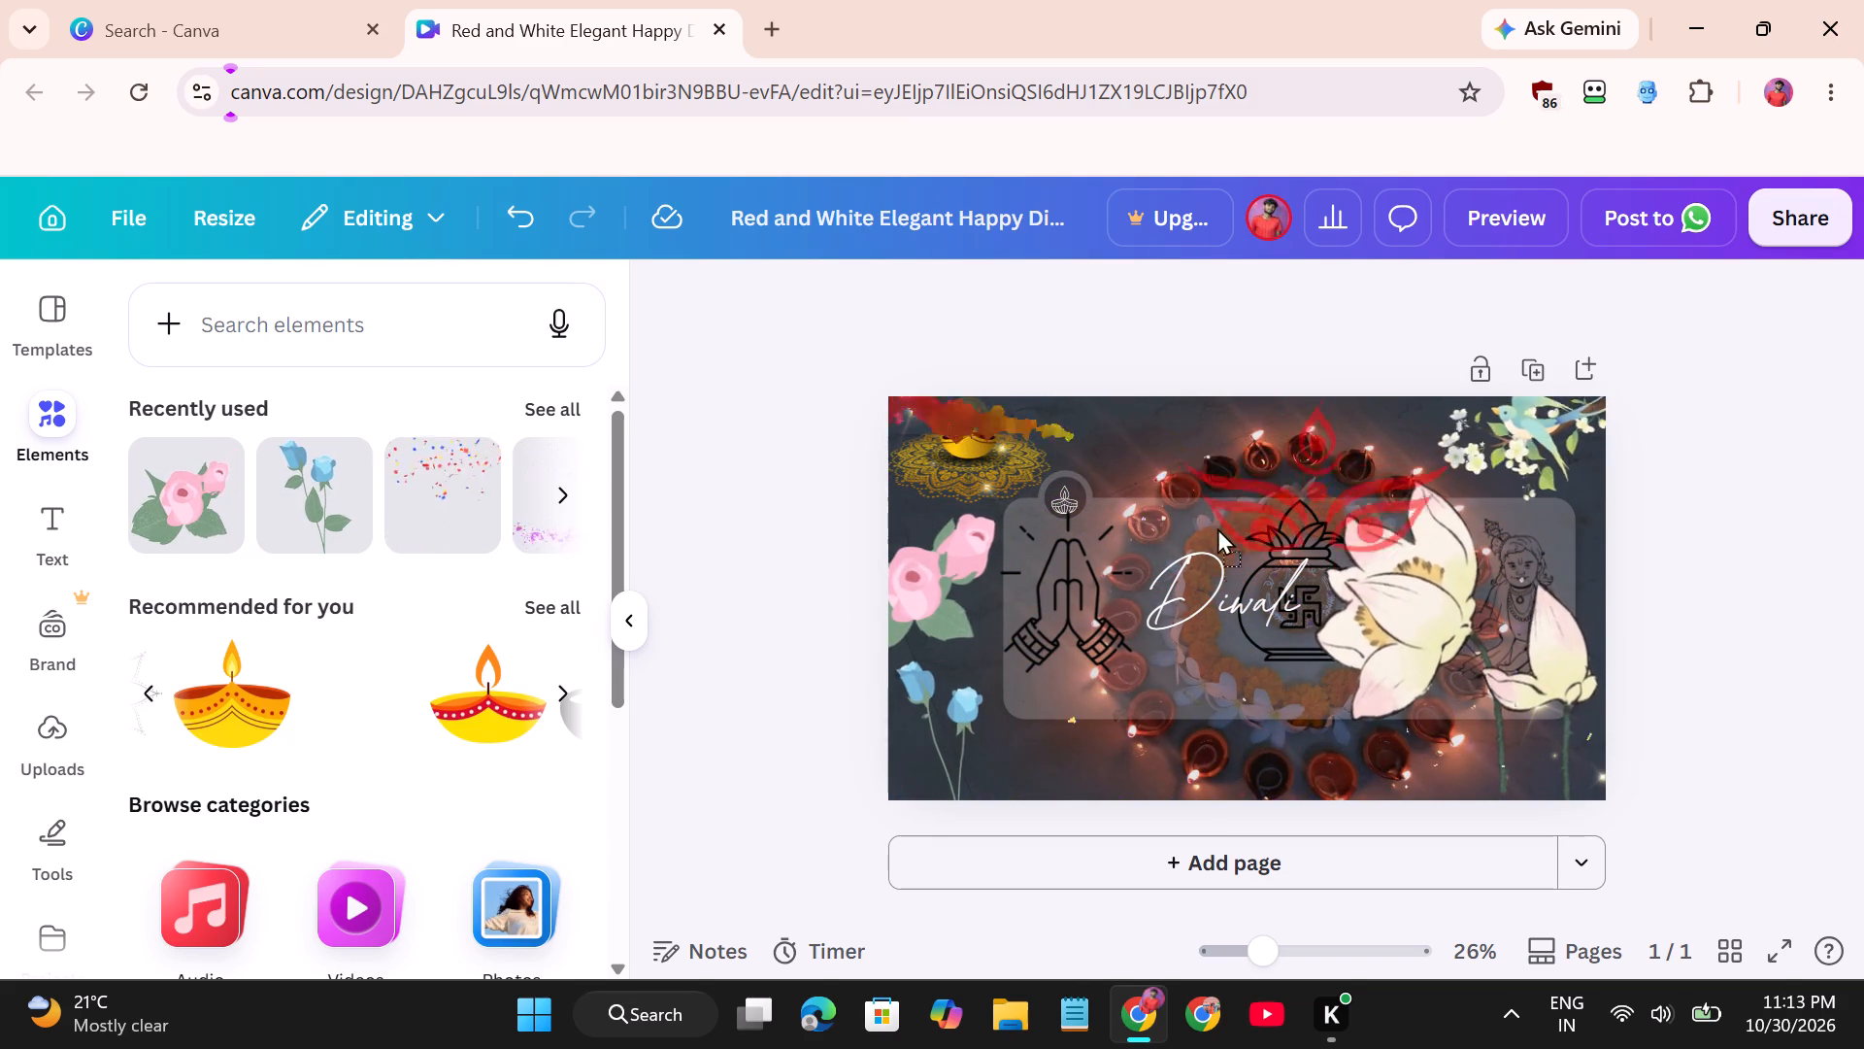
pyautogui.moveTo(1217, 527); pyautogui.dragTo(1177, 470)
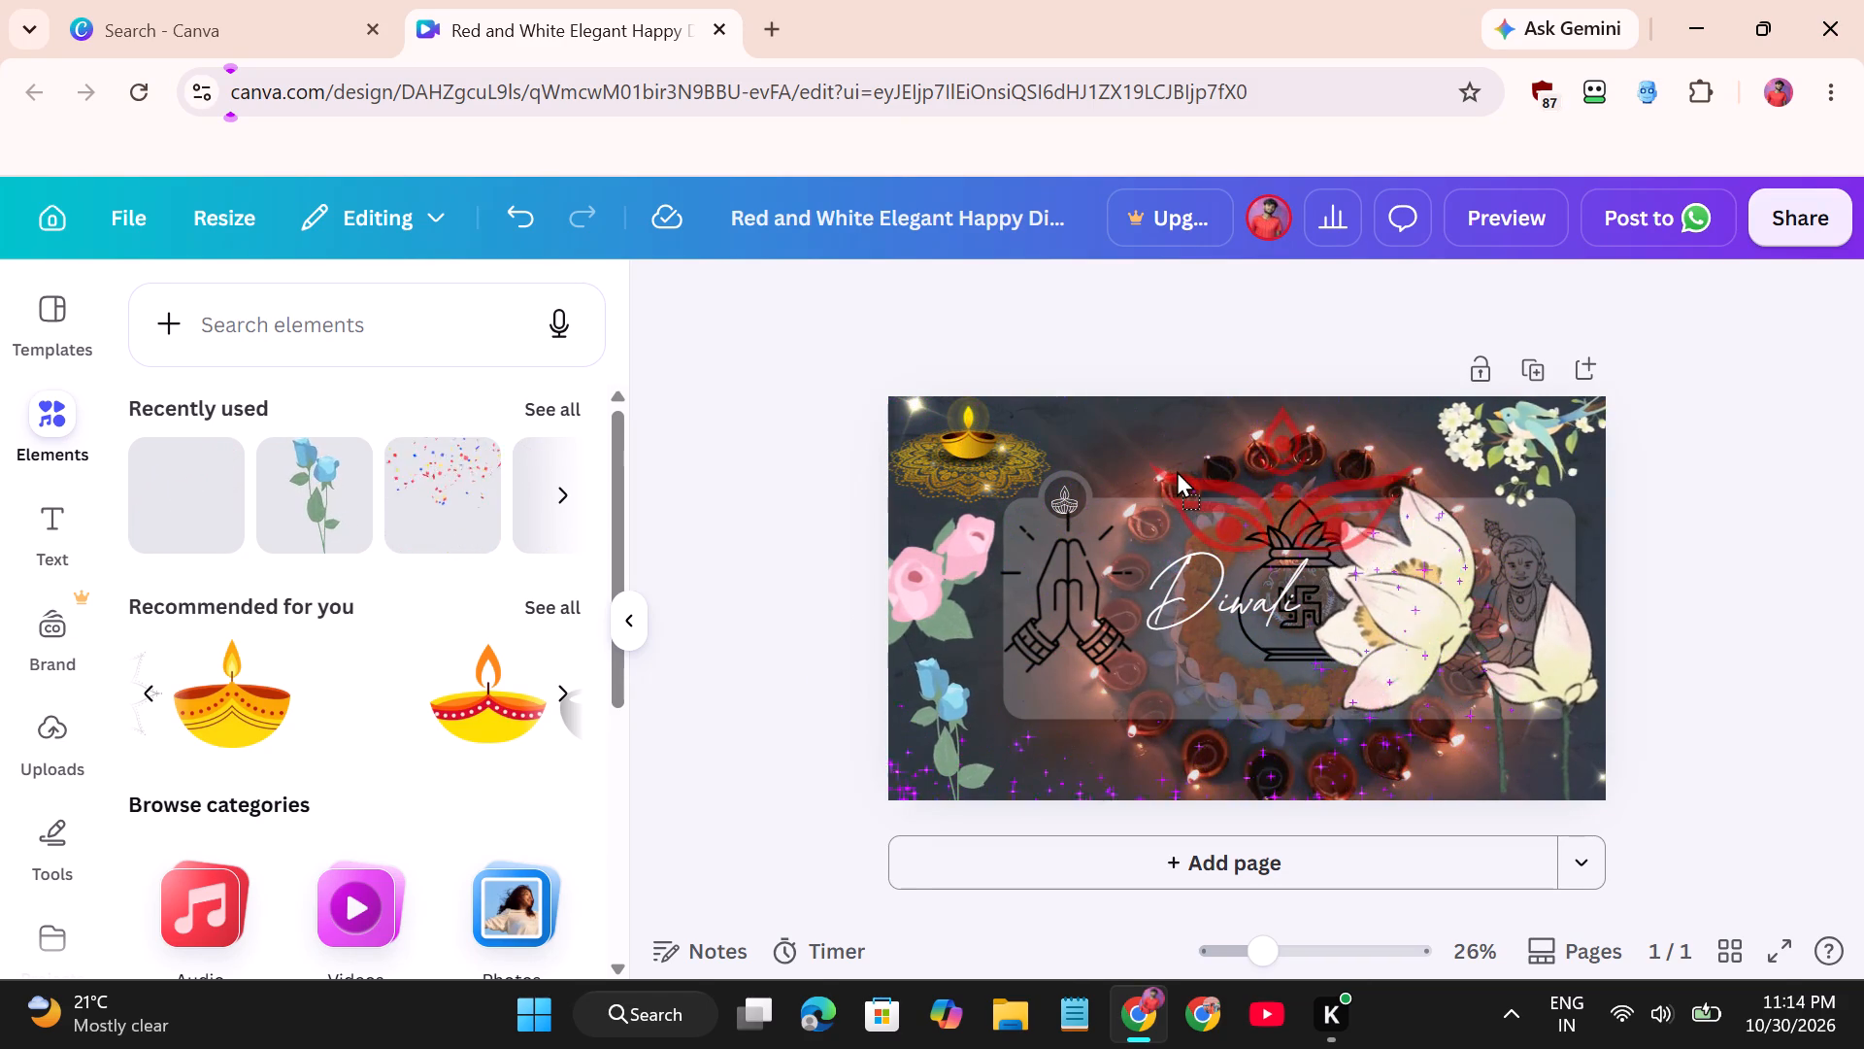
pyautogui.moveTo(1177, 470); pyautogui.dragTo(1174, 468)
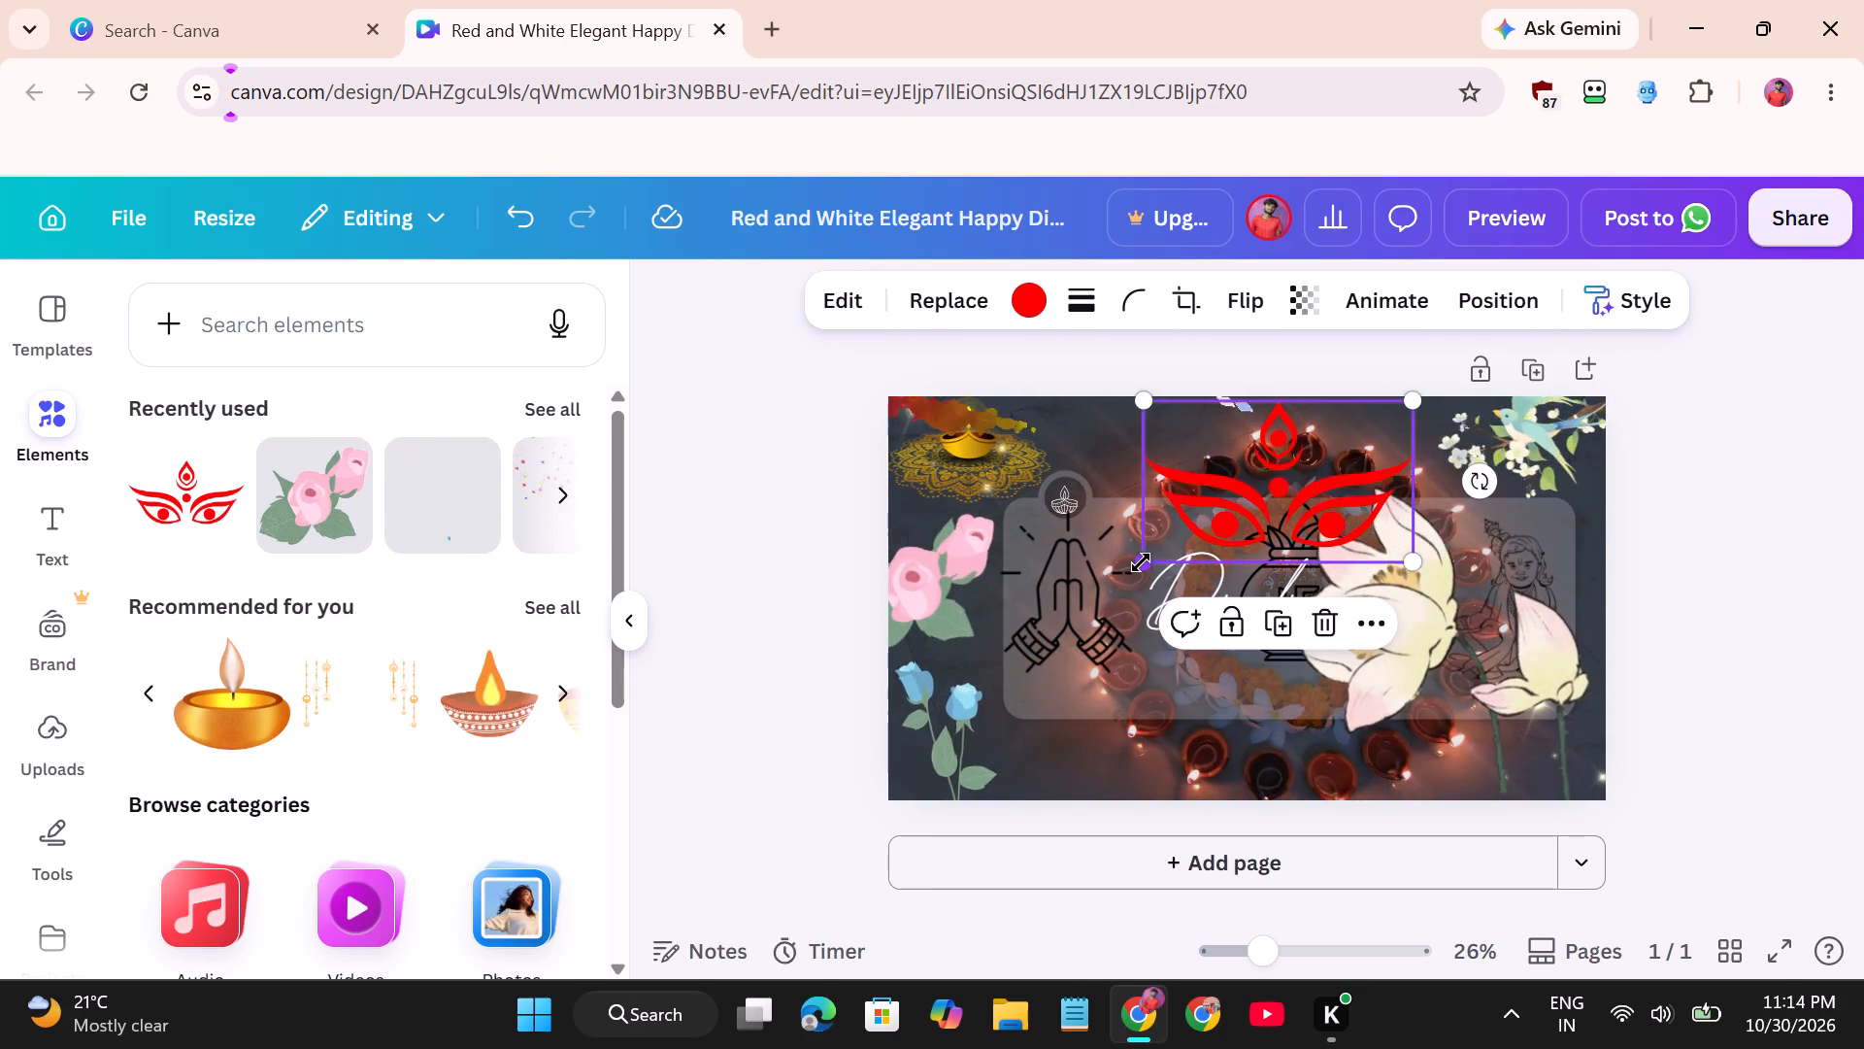
# Shrink the red goddess-eyes graphic to about a quarter of its size and place it on the large lotus flower.
pyautogui.moveTo(1141, 562); pyautogui.dragTo(1307, 479)
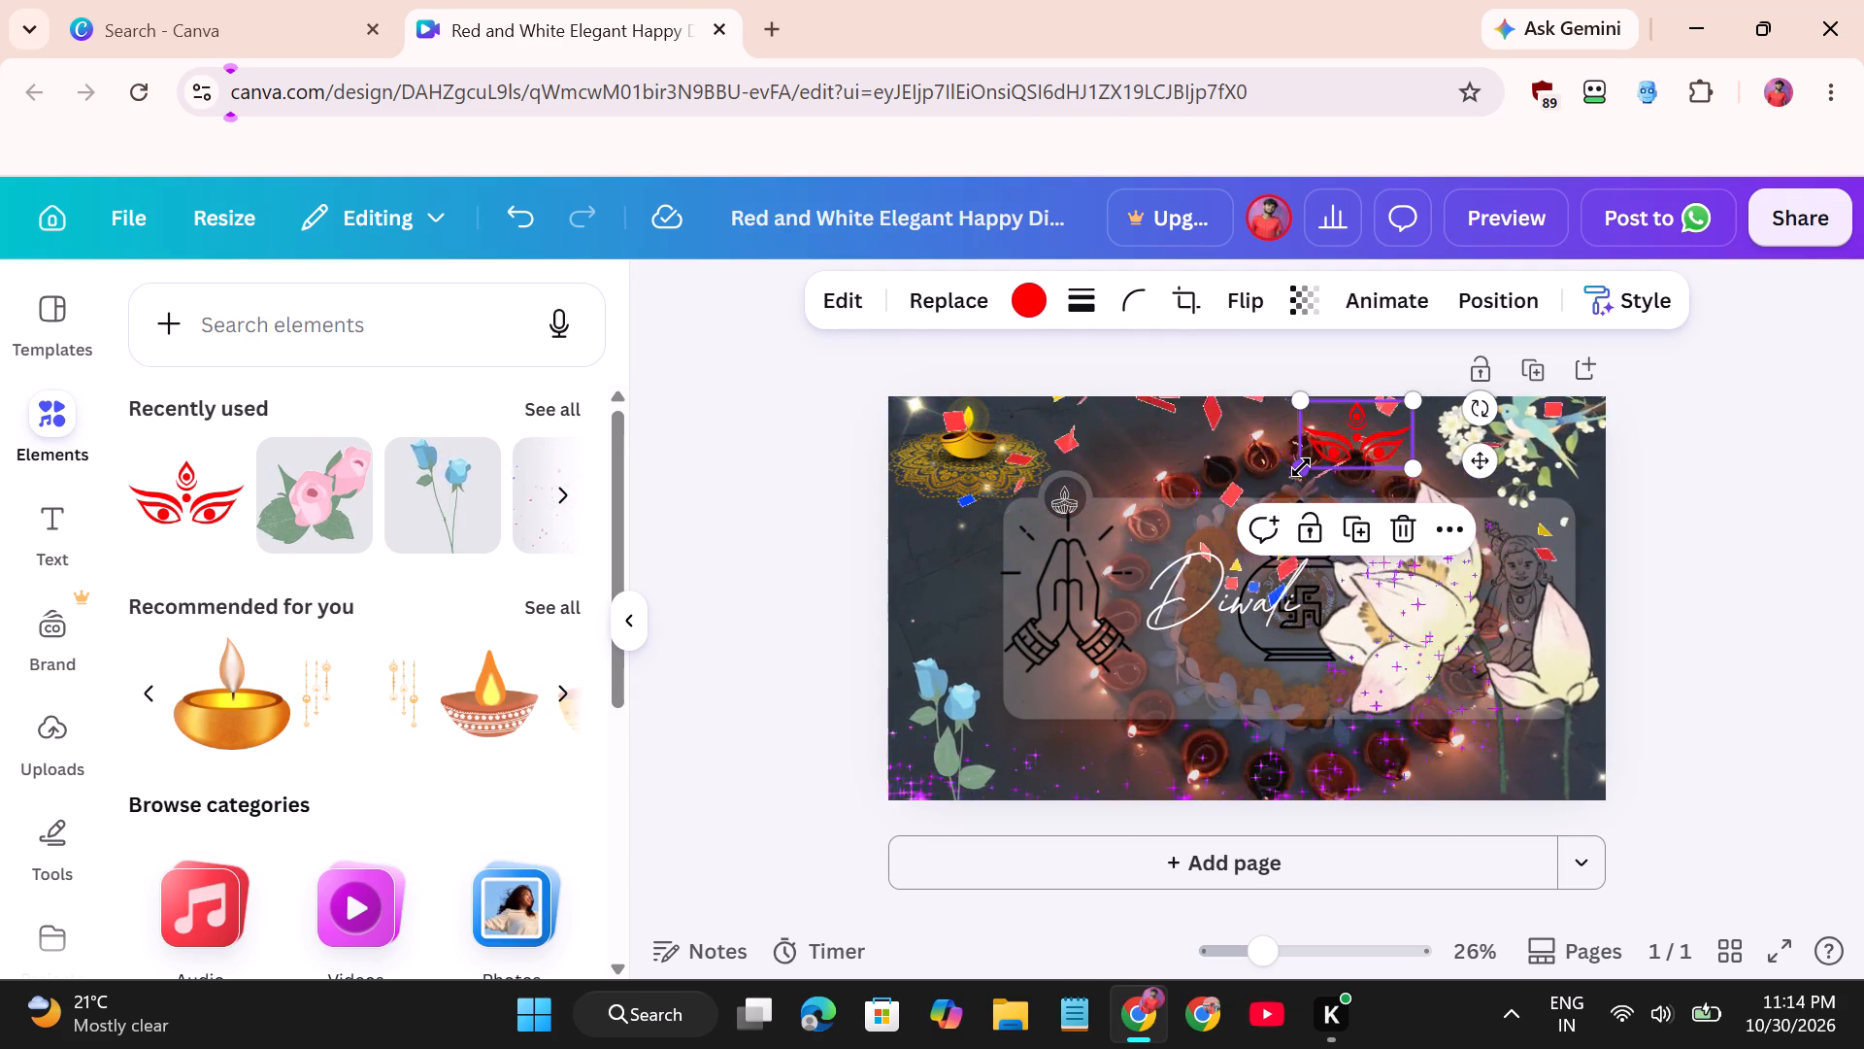
pyautogui.moveTo(1301, 467); pyautogui.dragTo(1350, 453)
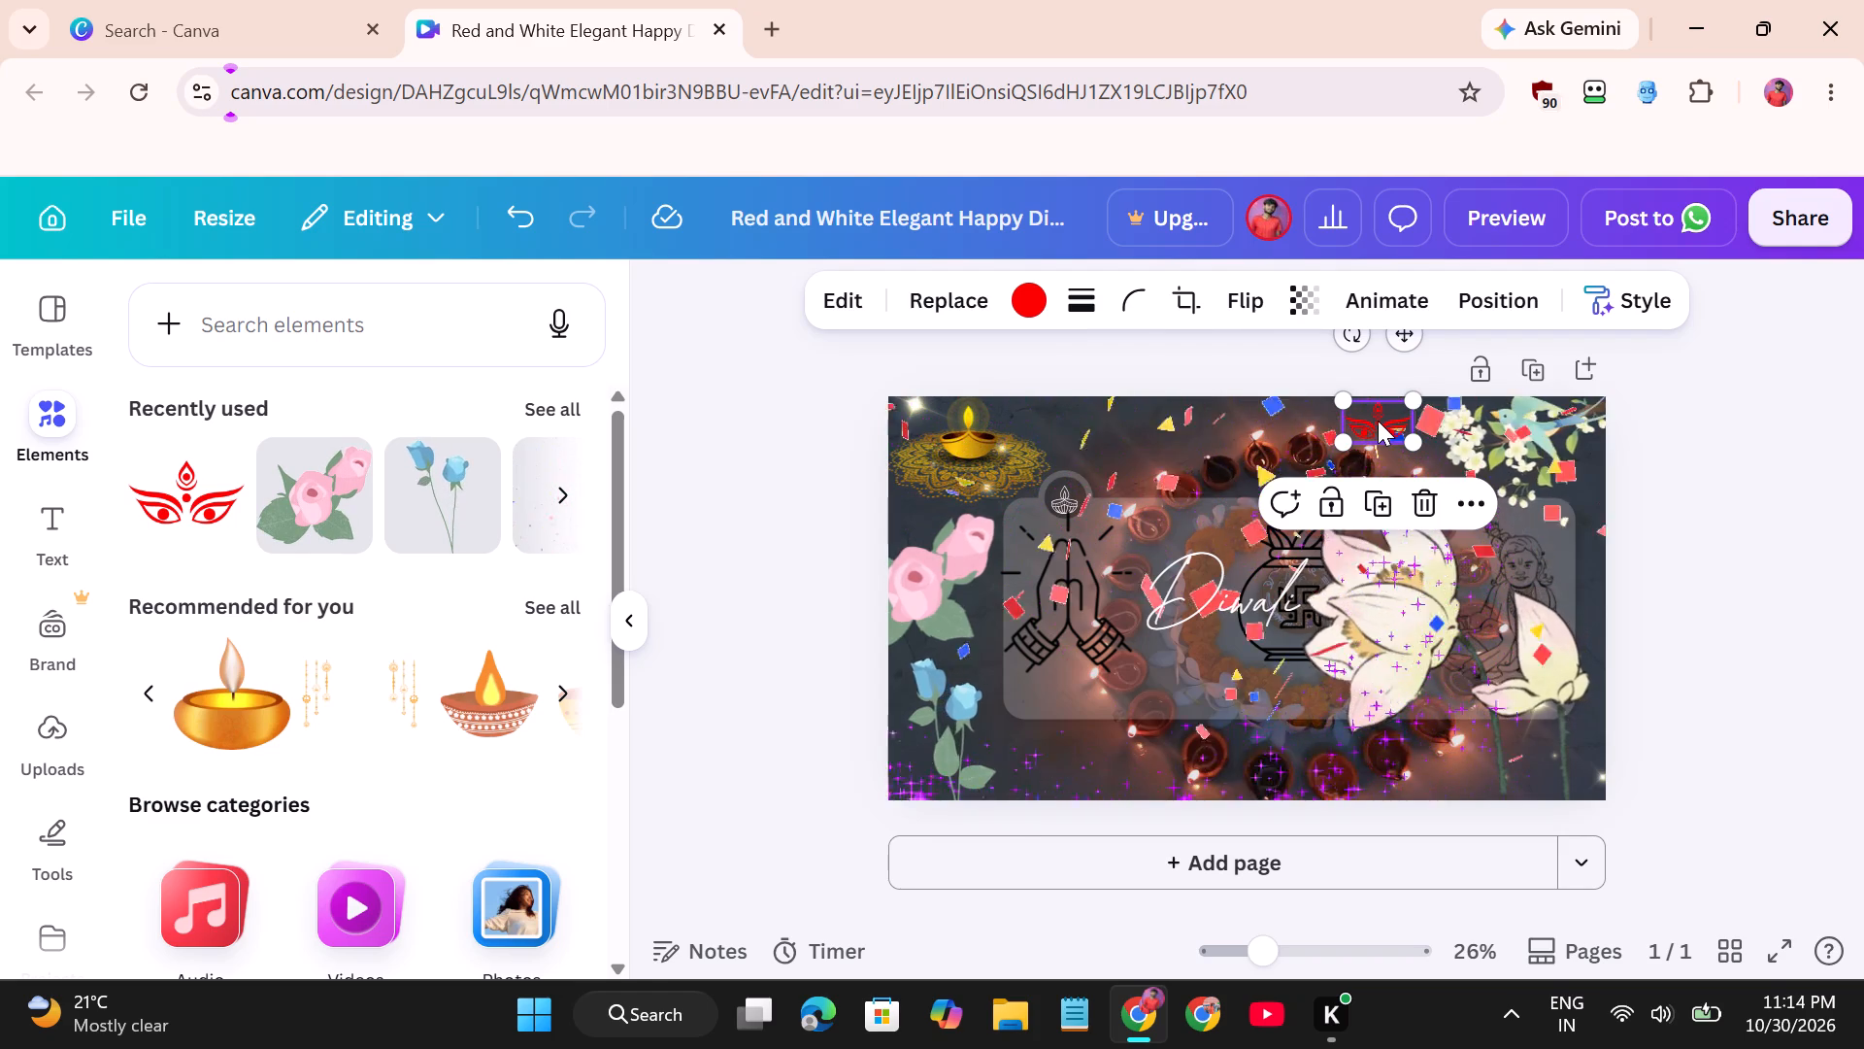
pyautogui.moveTo(1378, 421); pyautogui.dragTo(1430, 609)
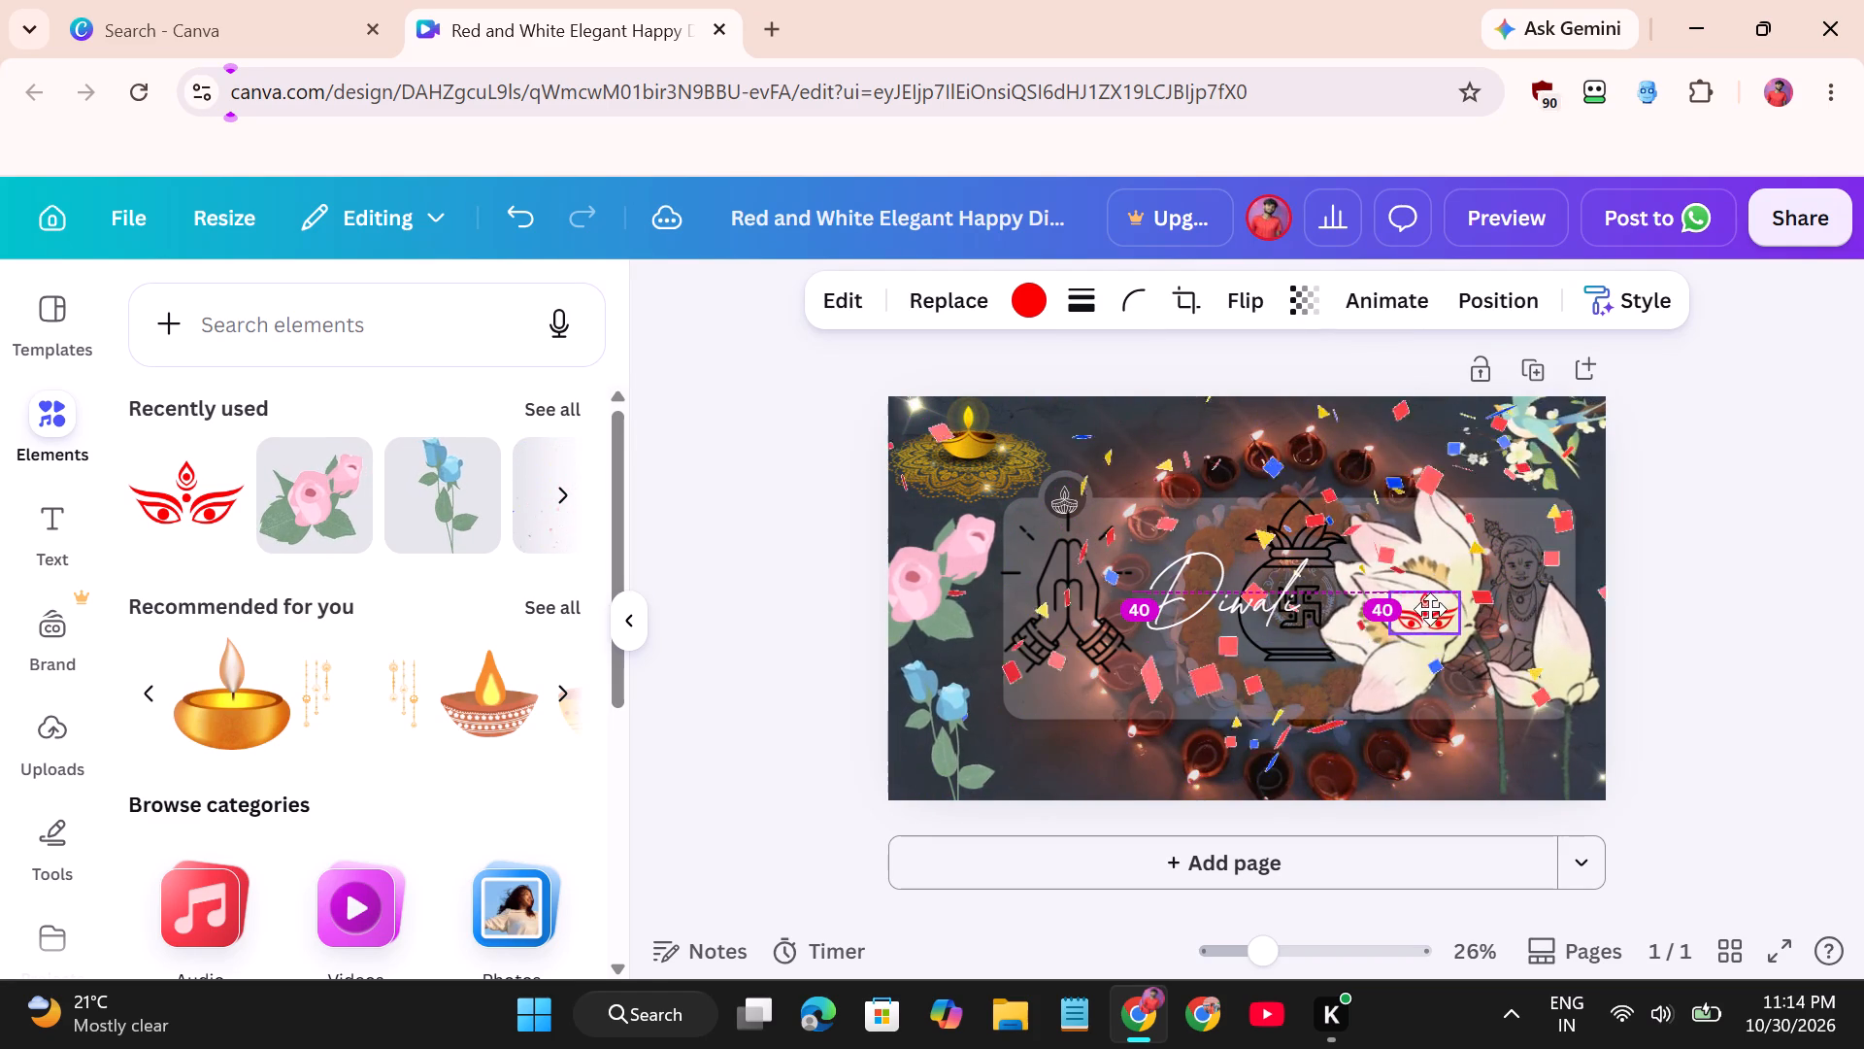
pyautogui.moveTo(1430, 609); pyautogui.dragTo(1430, 606)
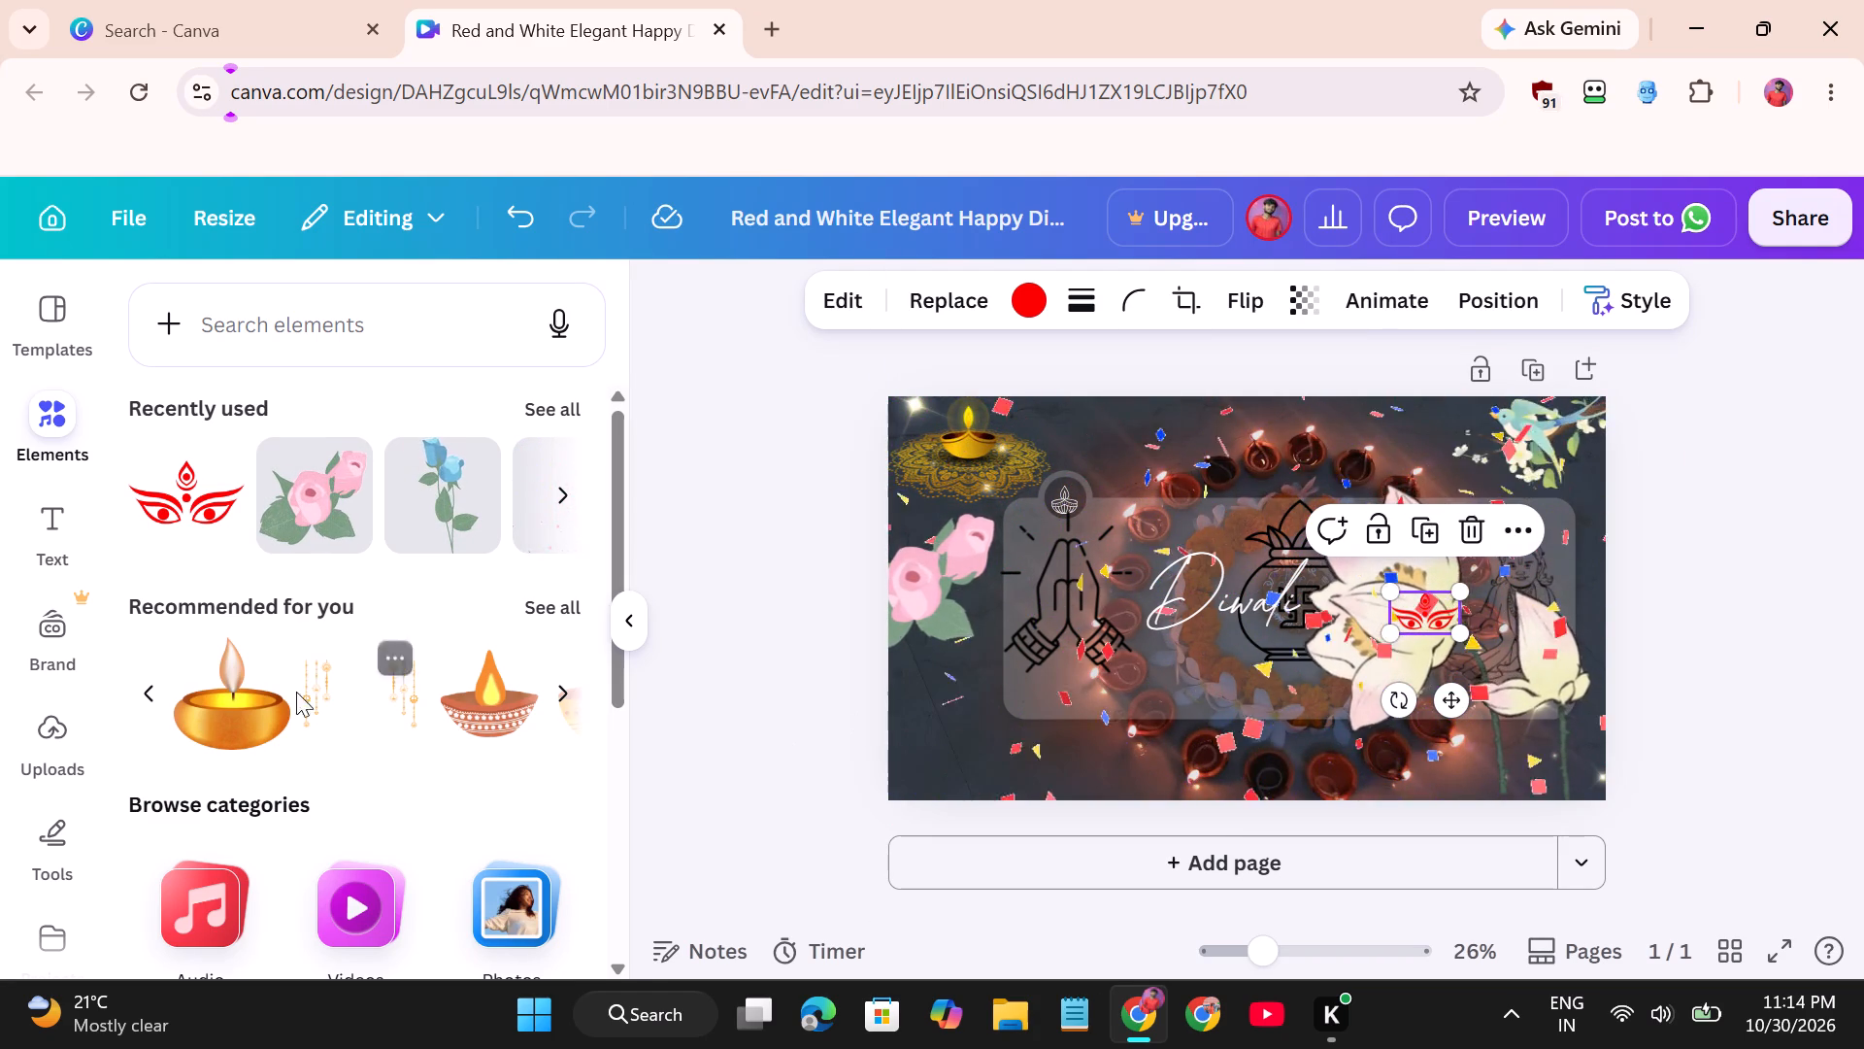
# Add the peacock feather from the recommended elements over the large lotus flower, overlapping the red eyes.
pyautogui.hscroll(7, 280, 702)
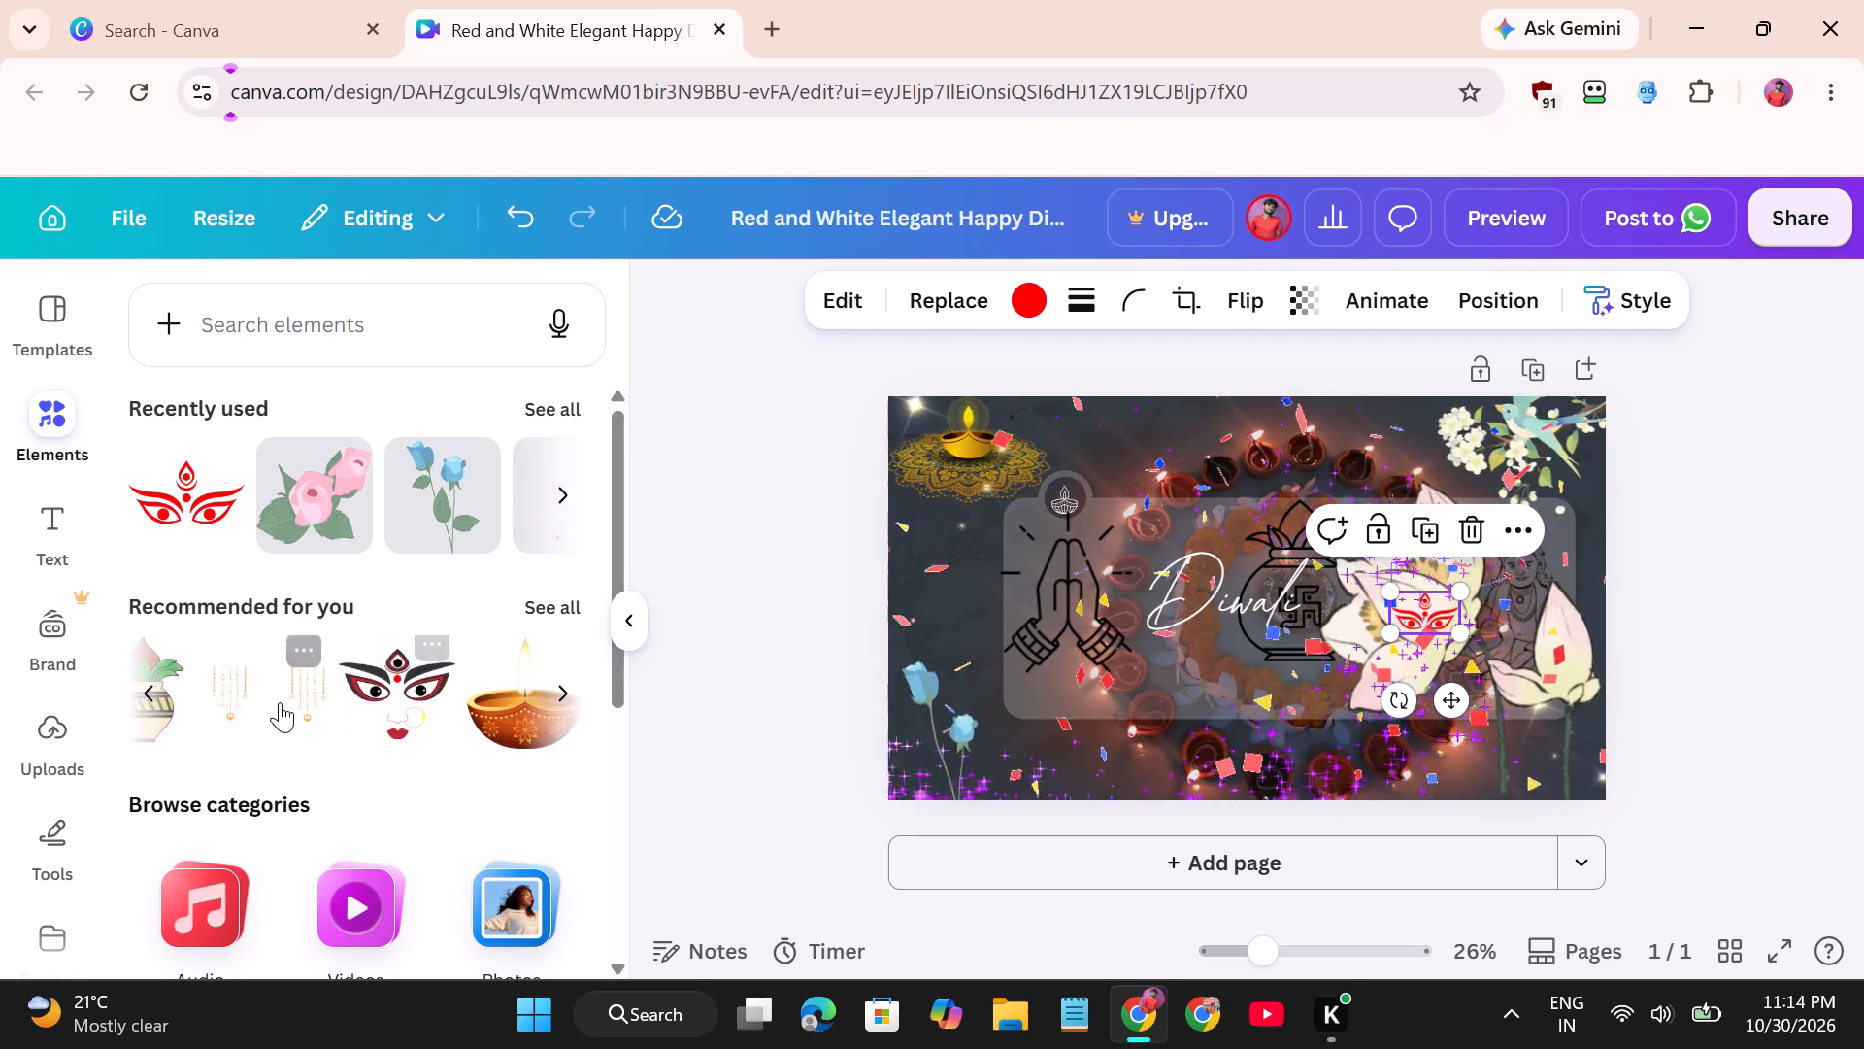
pyautogui.hscroll(6, 280, 702)
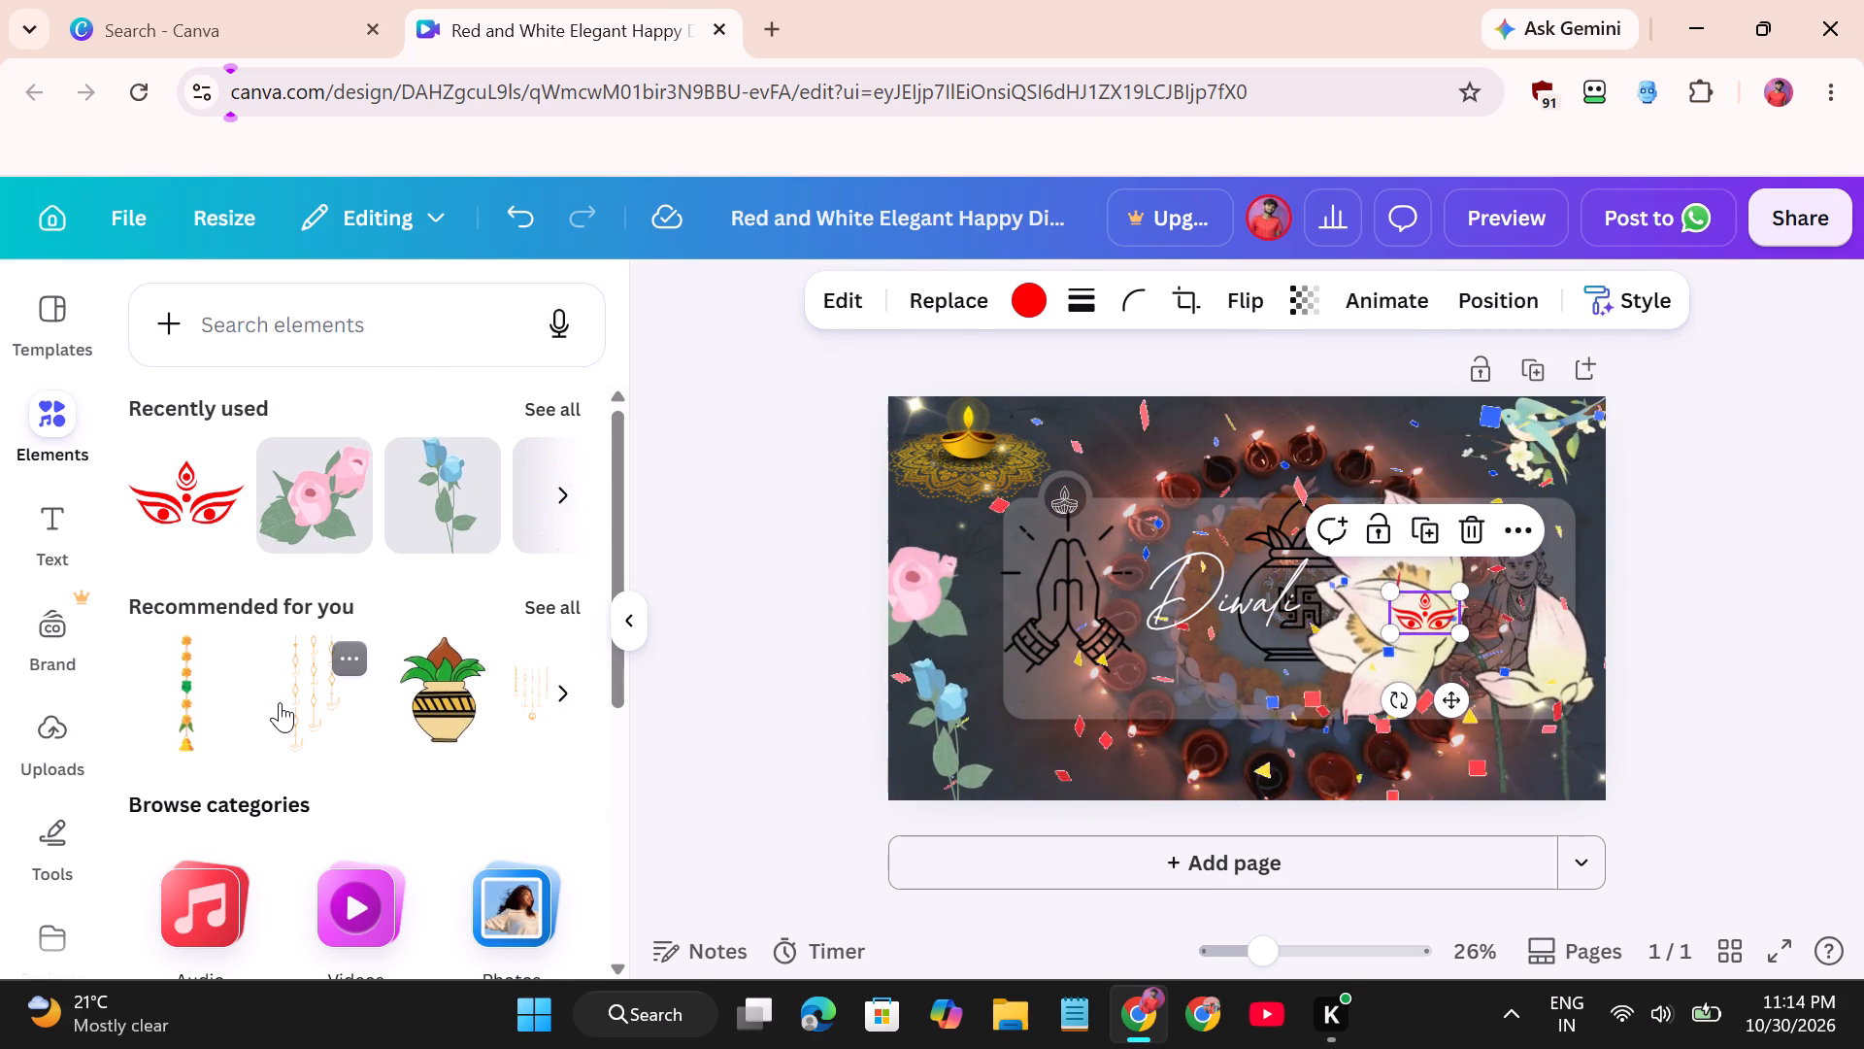
pyautogui.hscroll(-8, 280, 702)
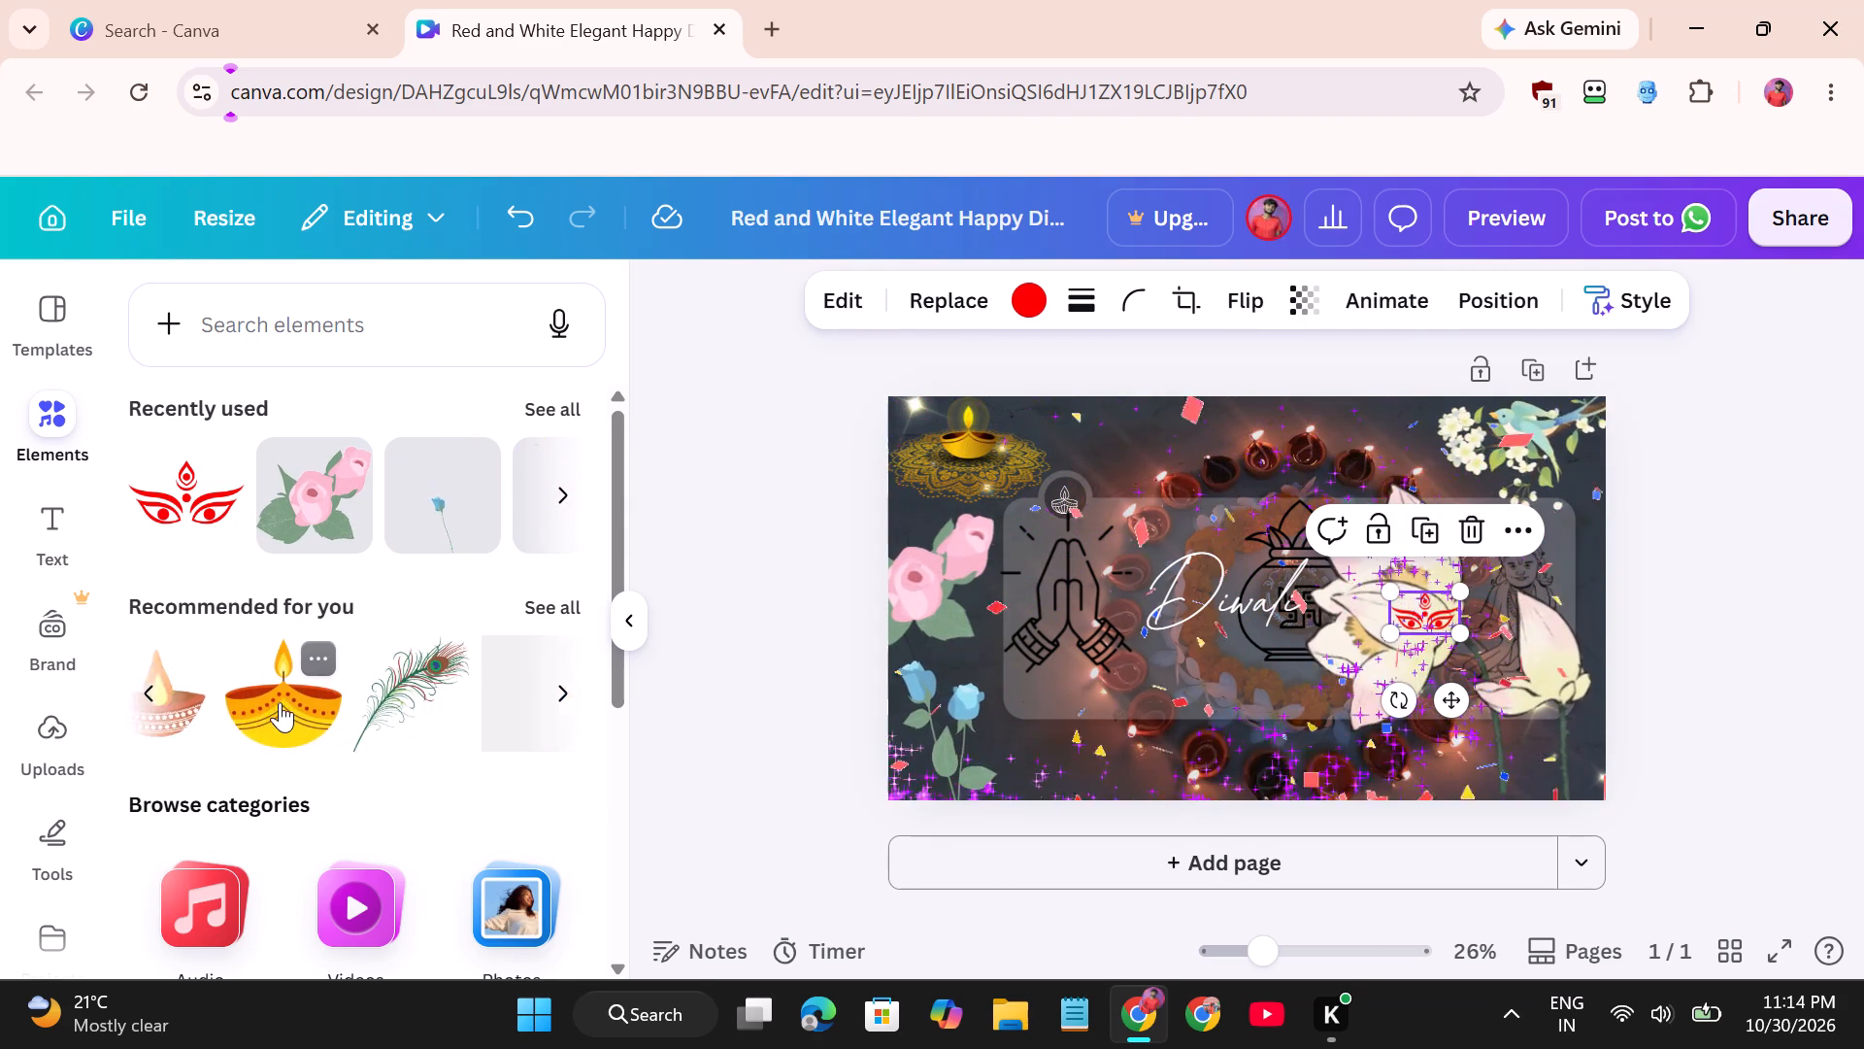
pyautogui.hscroll(-1, 280, 702)
pyautogui.moveTo(307, 701); pyautogui.dragTo(1469, 561)
pyautogui.hscroll(1, 1207, 595)
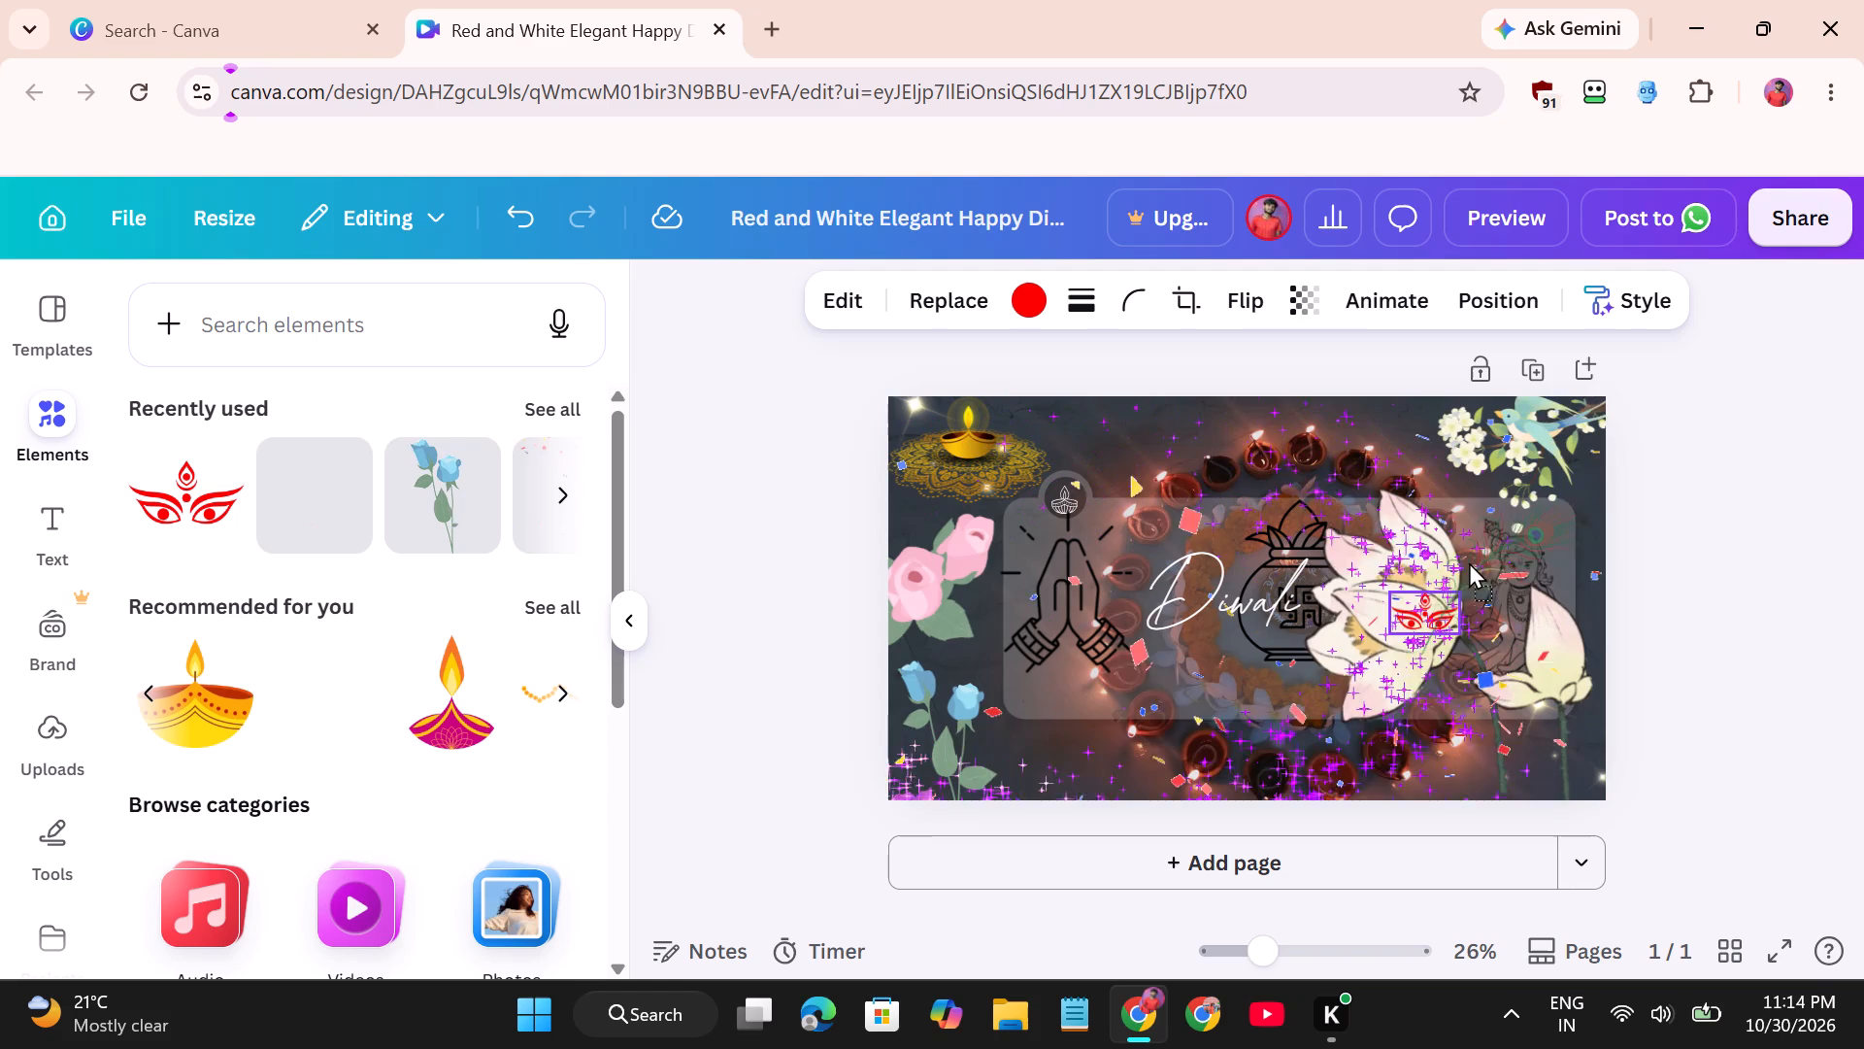
pyautogui.moveTo(1469, 561); pyautogui.dragTo(1402, 587)
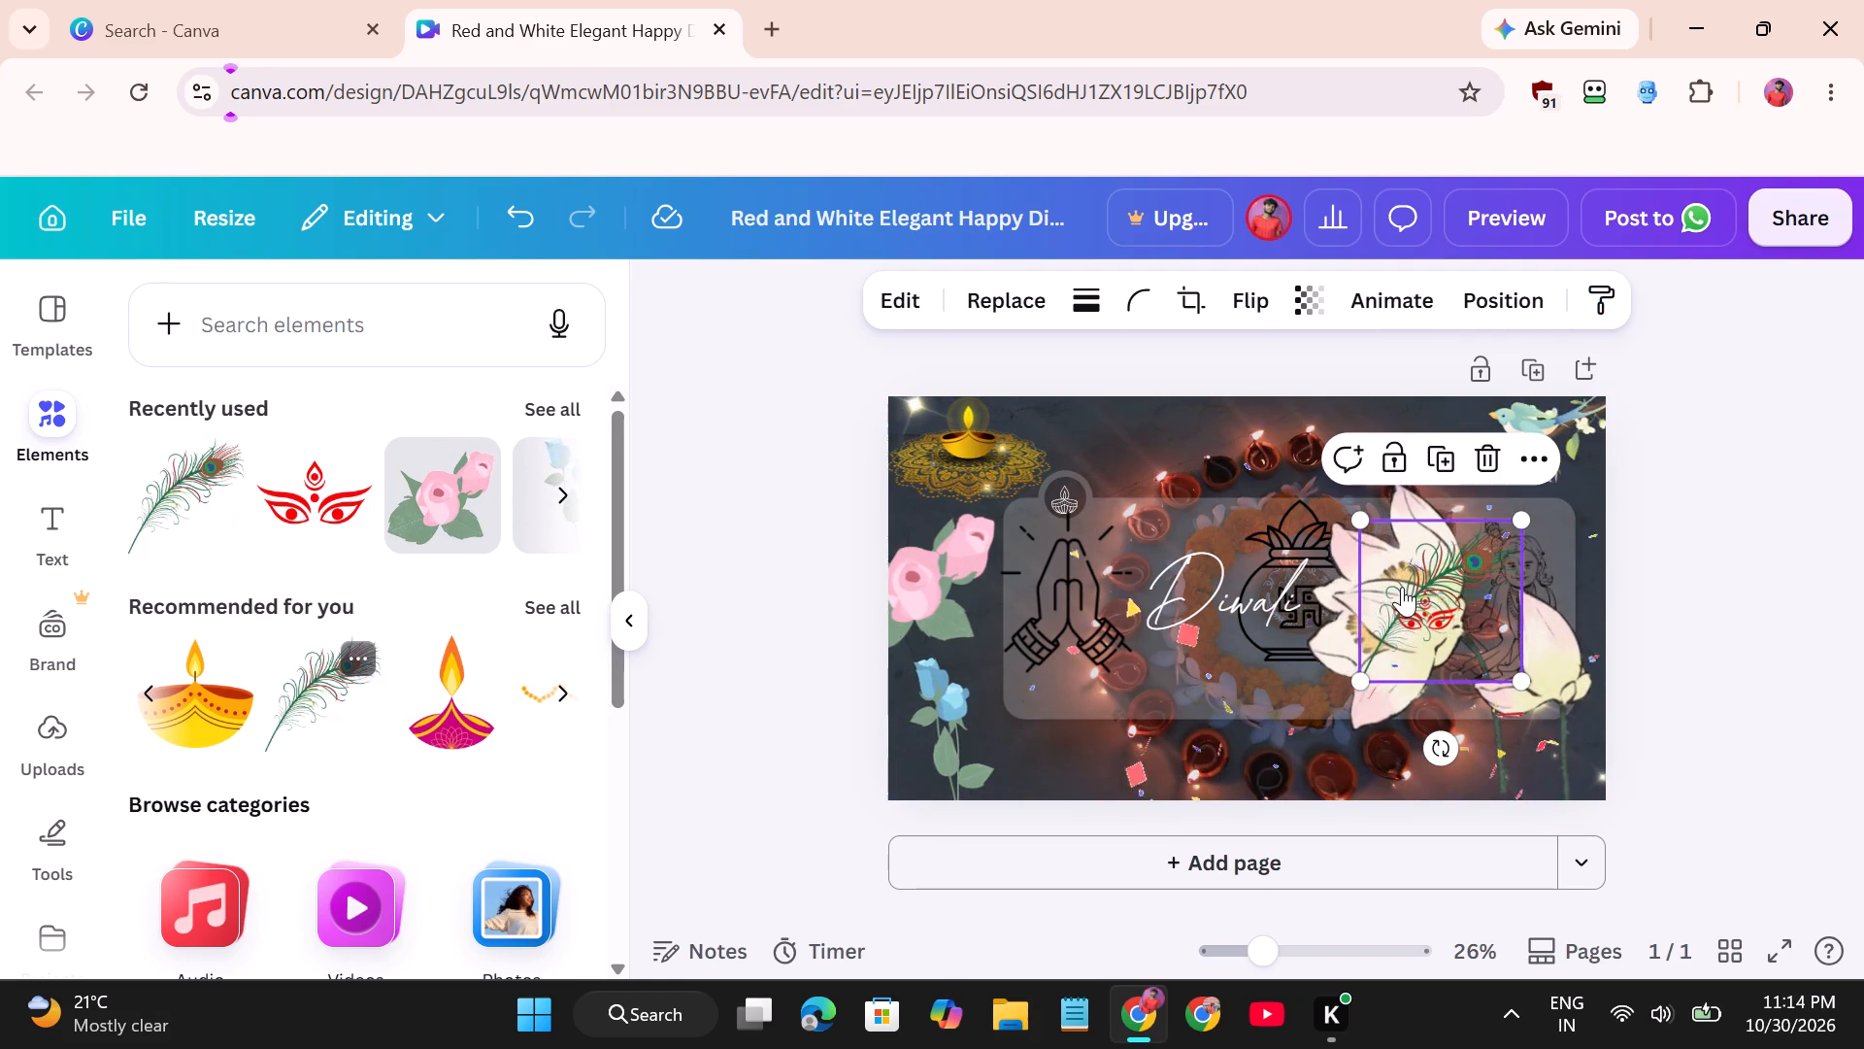
# Flip the peacock feather horizontally, enlarge it to about 1.6 times its size, and move it up over the seated figure near the page's right edge.
pyautogui.click(1224, 285)
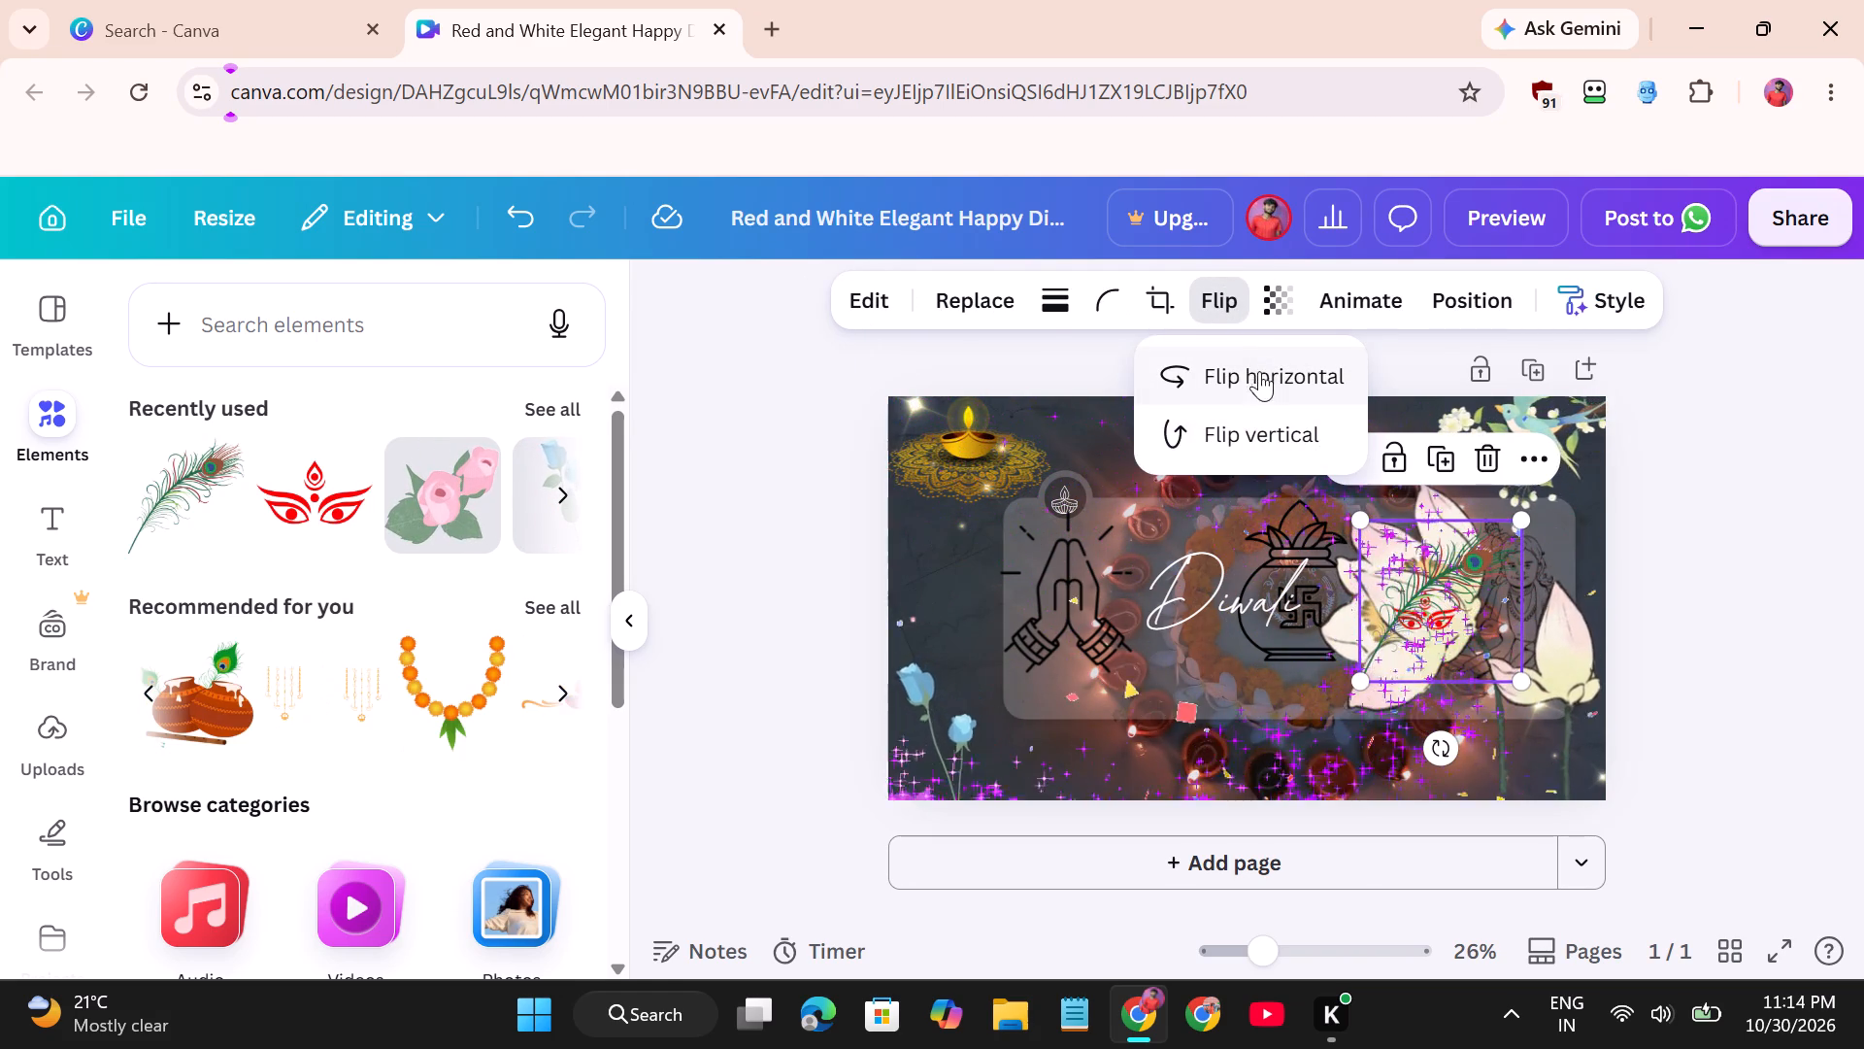
pyautogui.click(1244, 377)
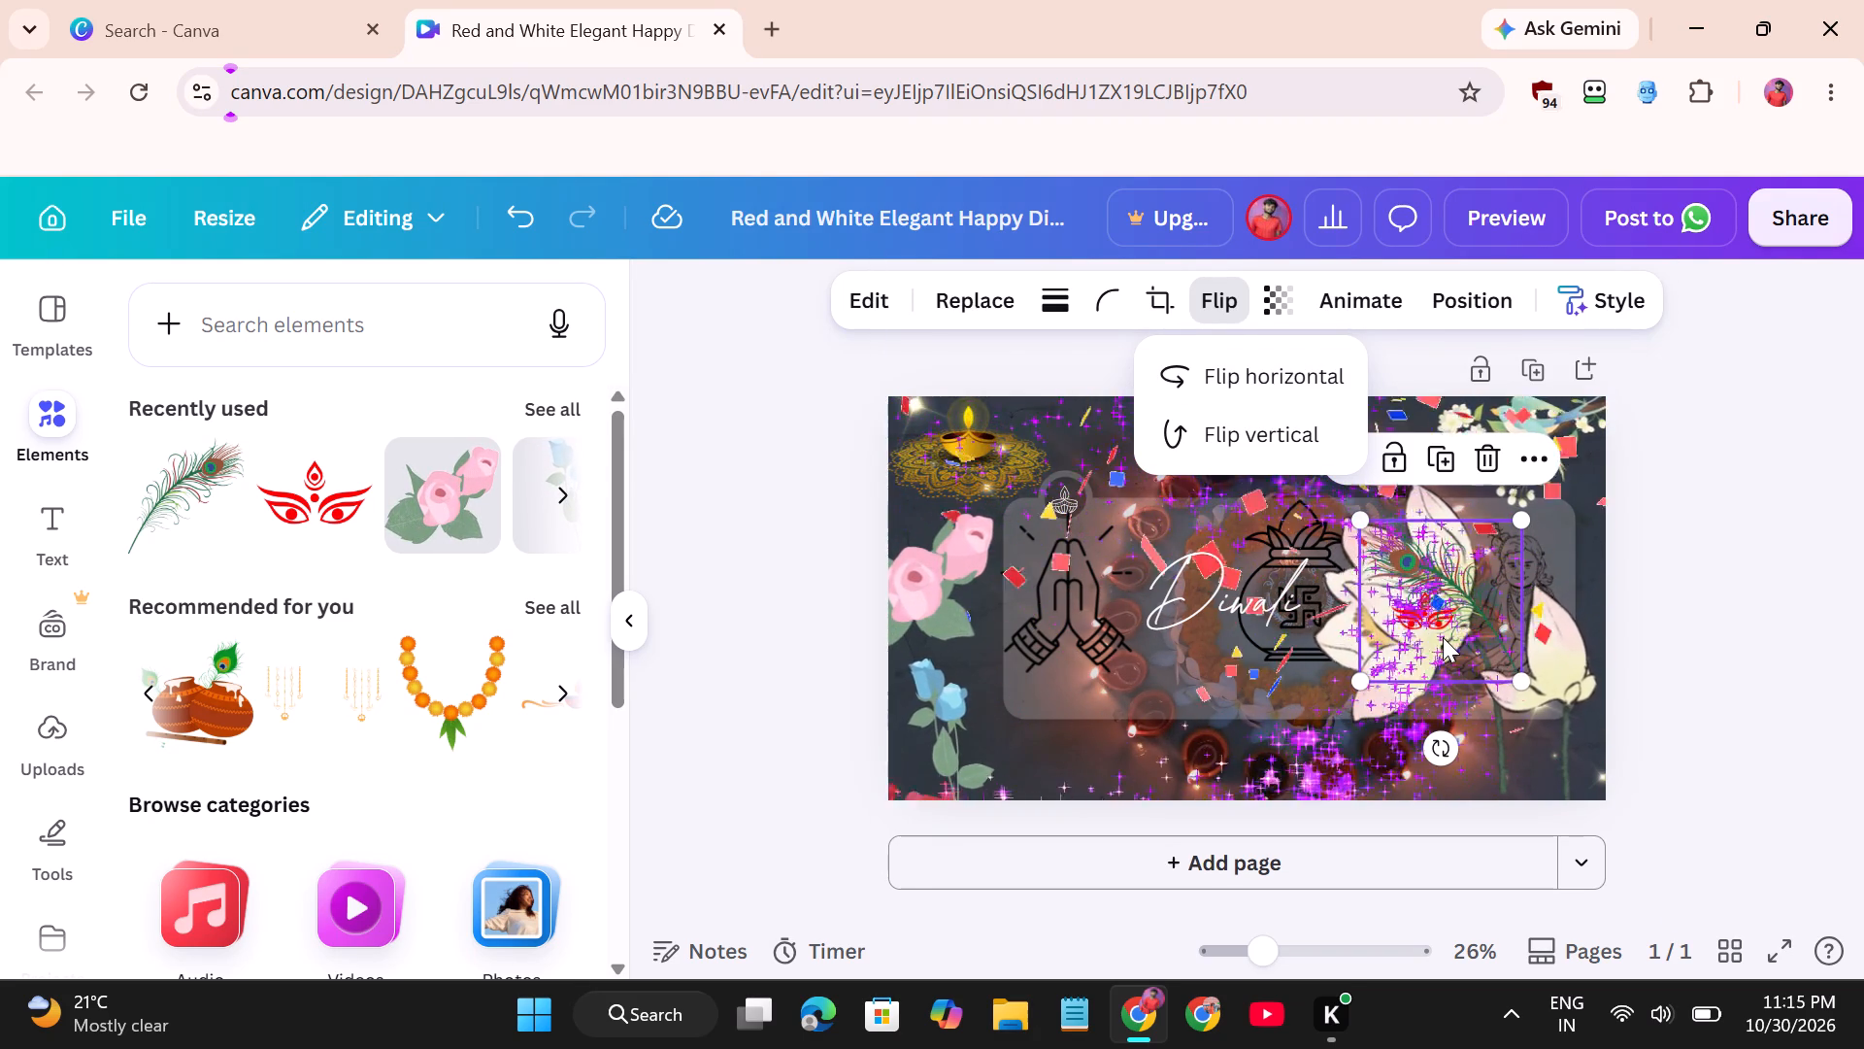
pyautogui.moveTo(1526, 680); pyautogui.dragTo(1642, 761)
pyautogui.moveTo(1470, 681); pyautogui.dragTo(1495, 571)
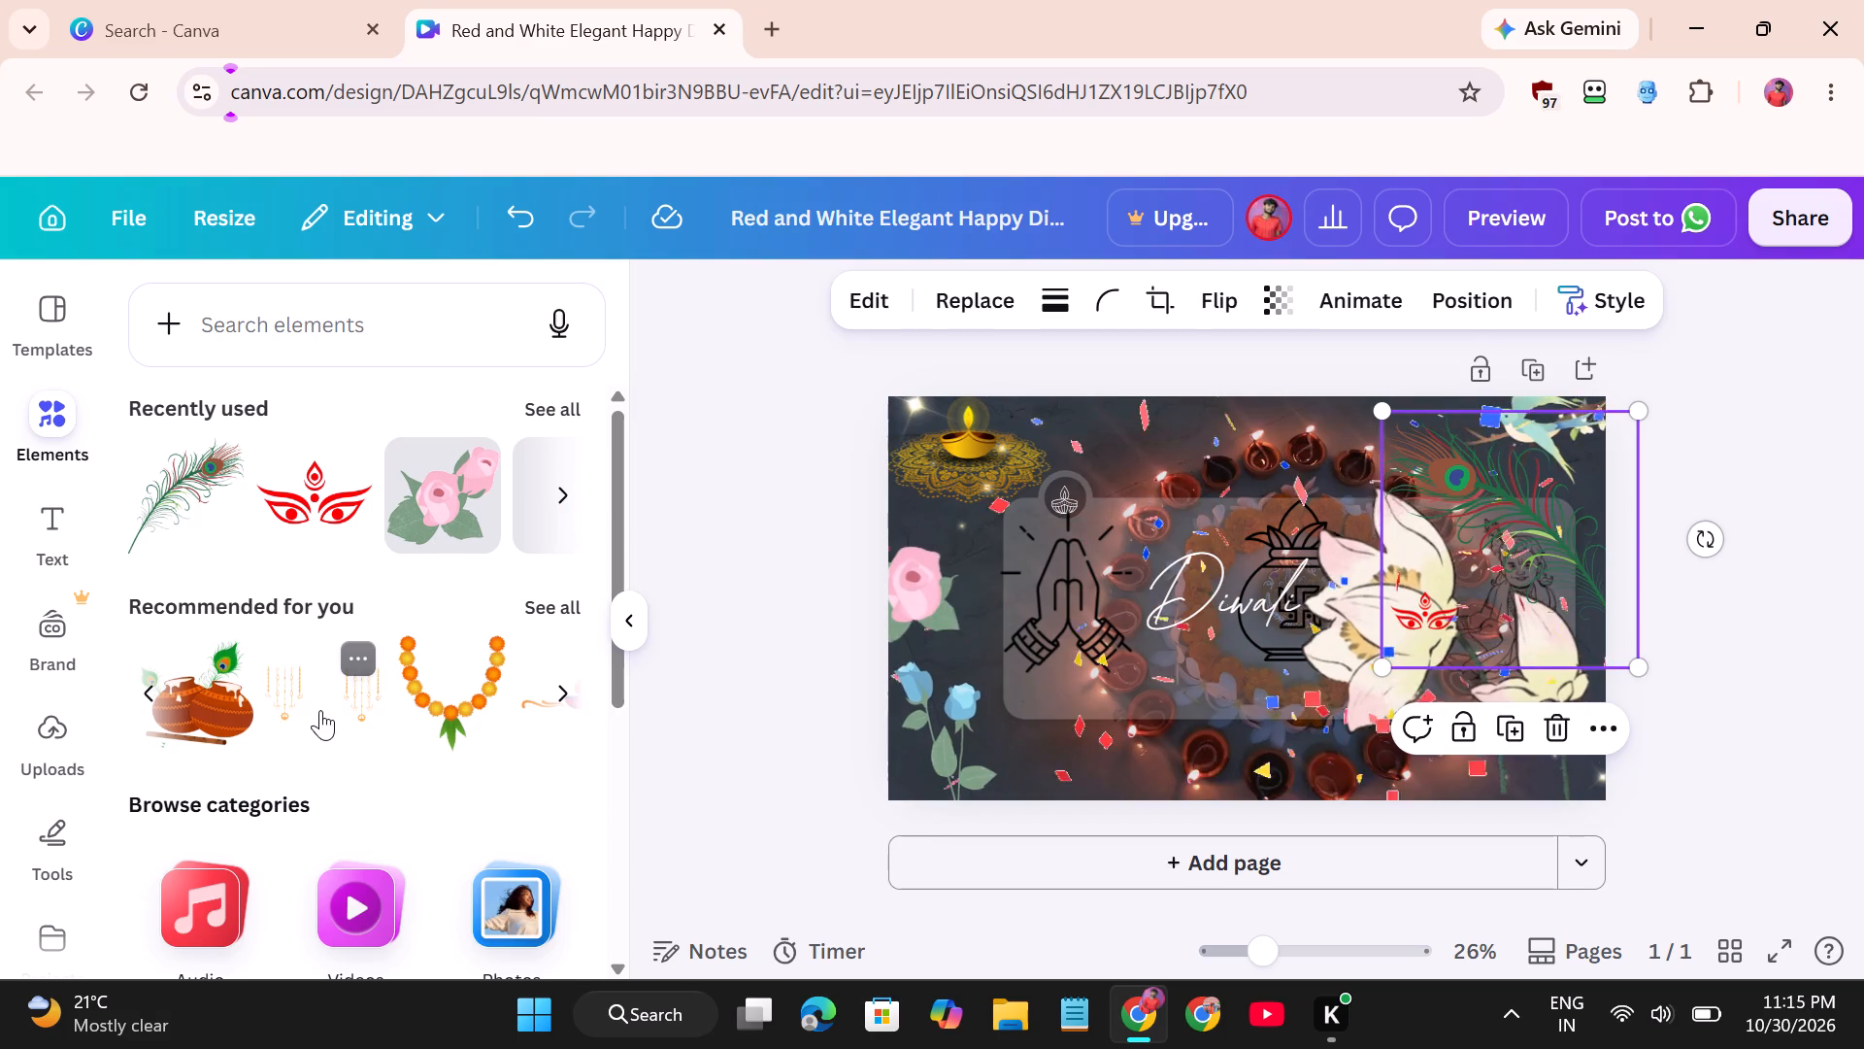
# Add the golden hanging ornament strings from the recommended elements to the page, between the oil lamp and the praying hands.
pyautogui.hscroll(-3, 320, 710)
pyautogui.hscroll(4, 320, 710)
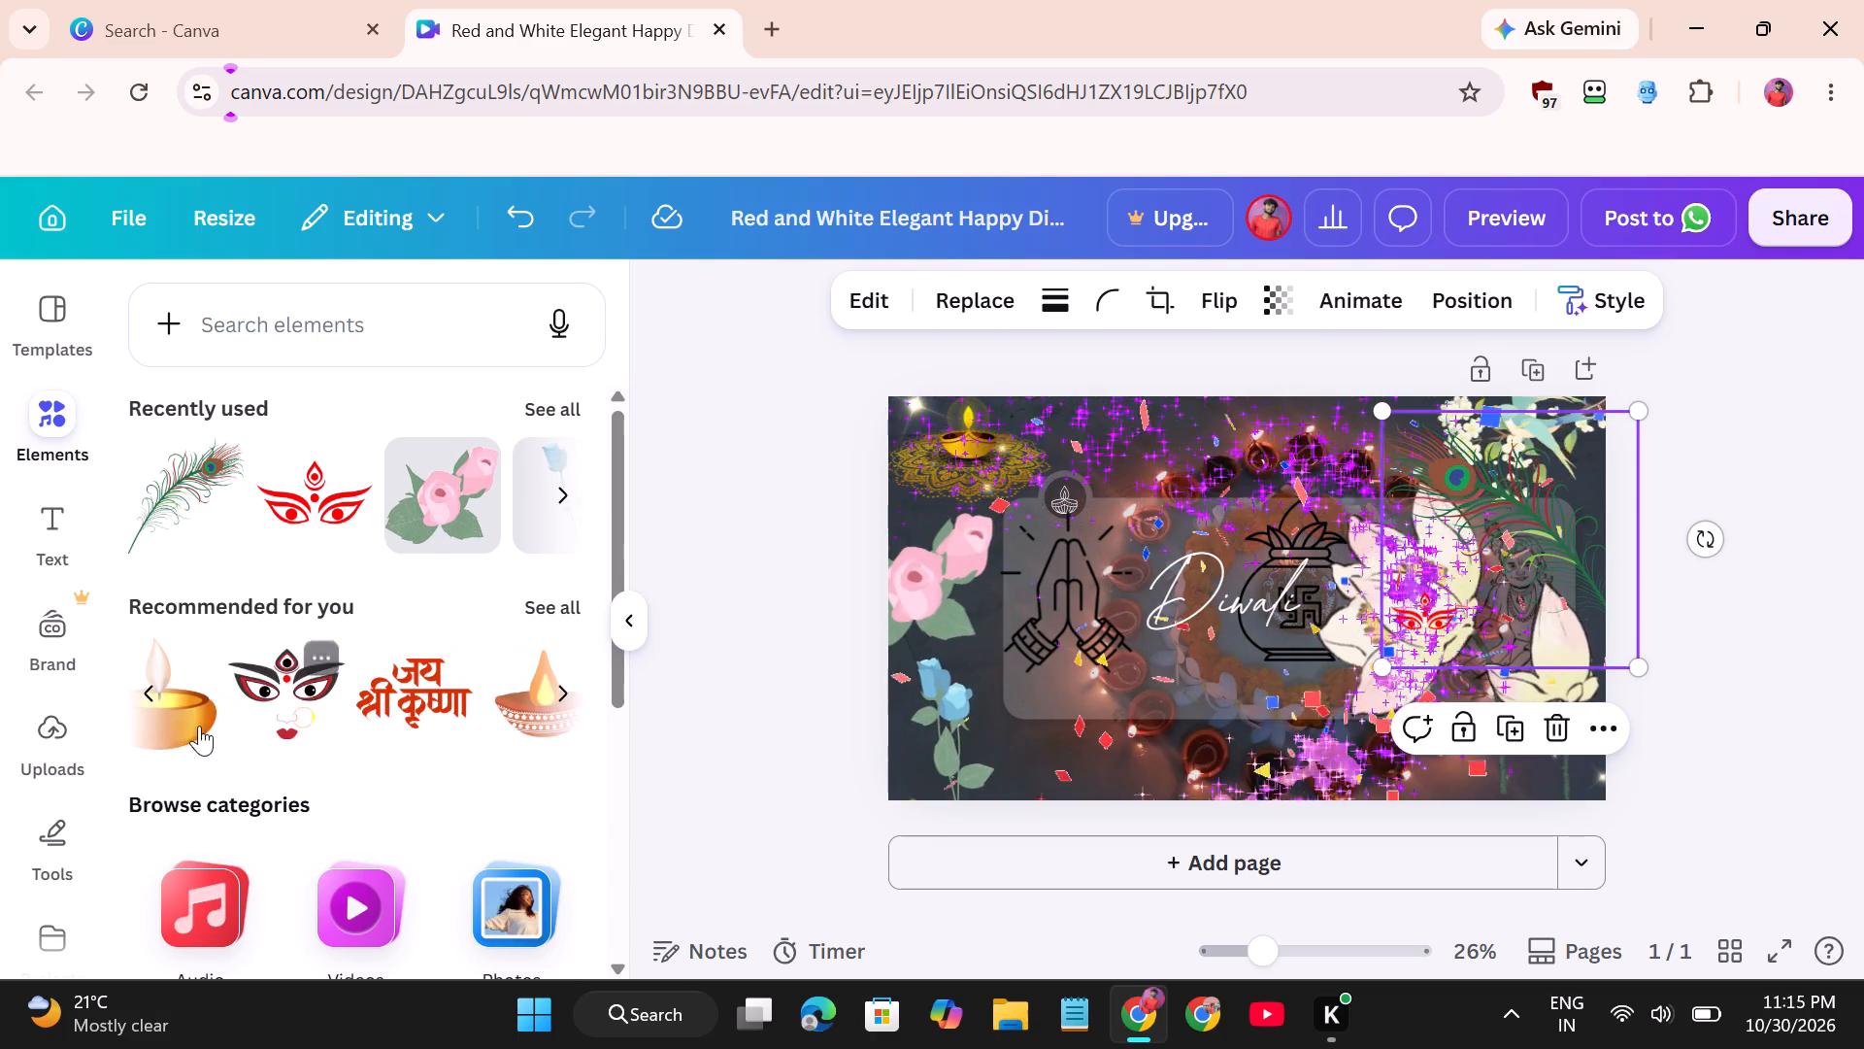
pyautogui.hscroll(3, 354, 707)
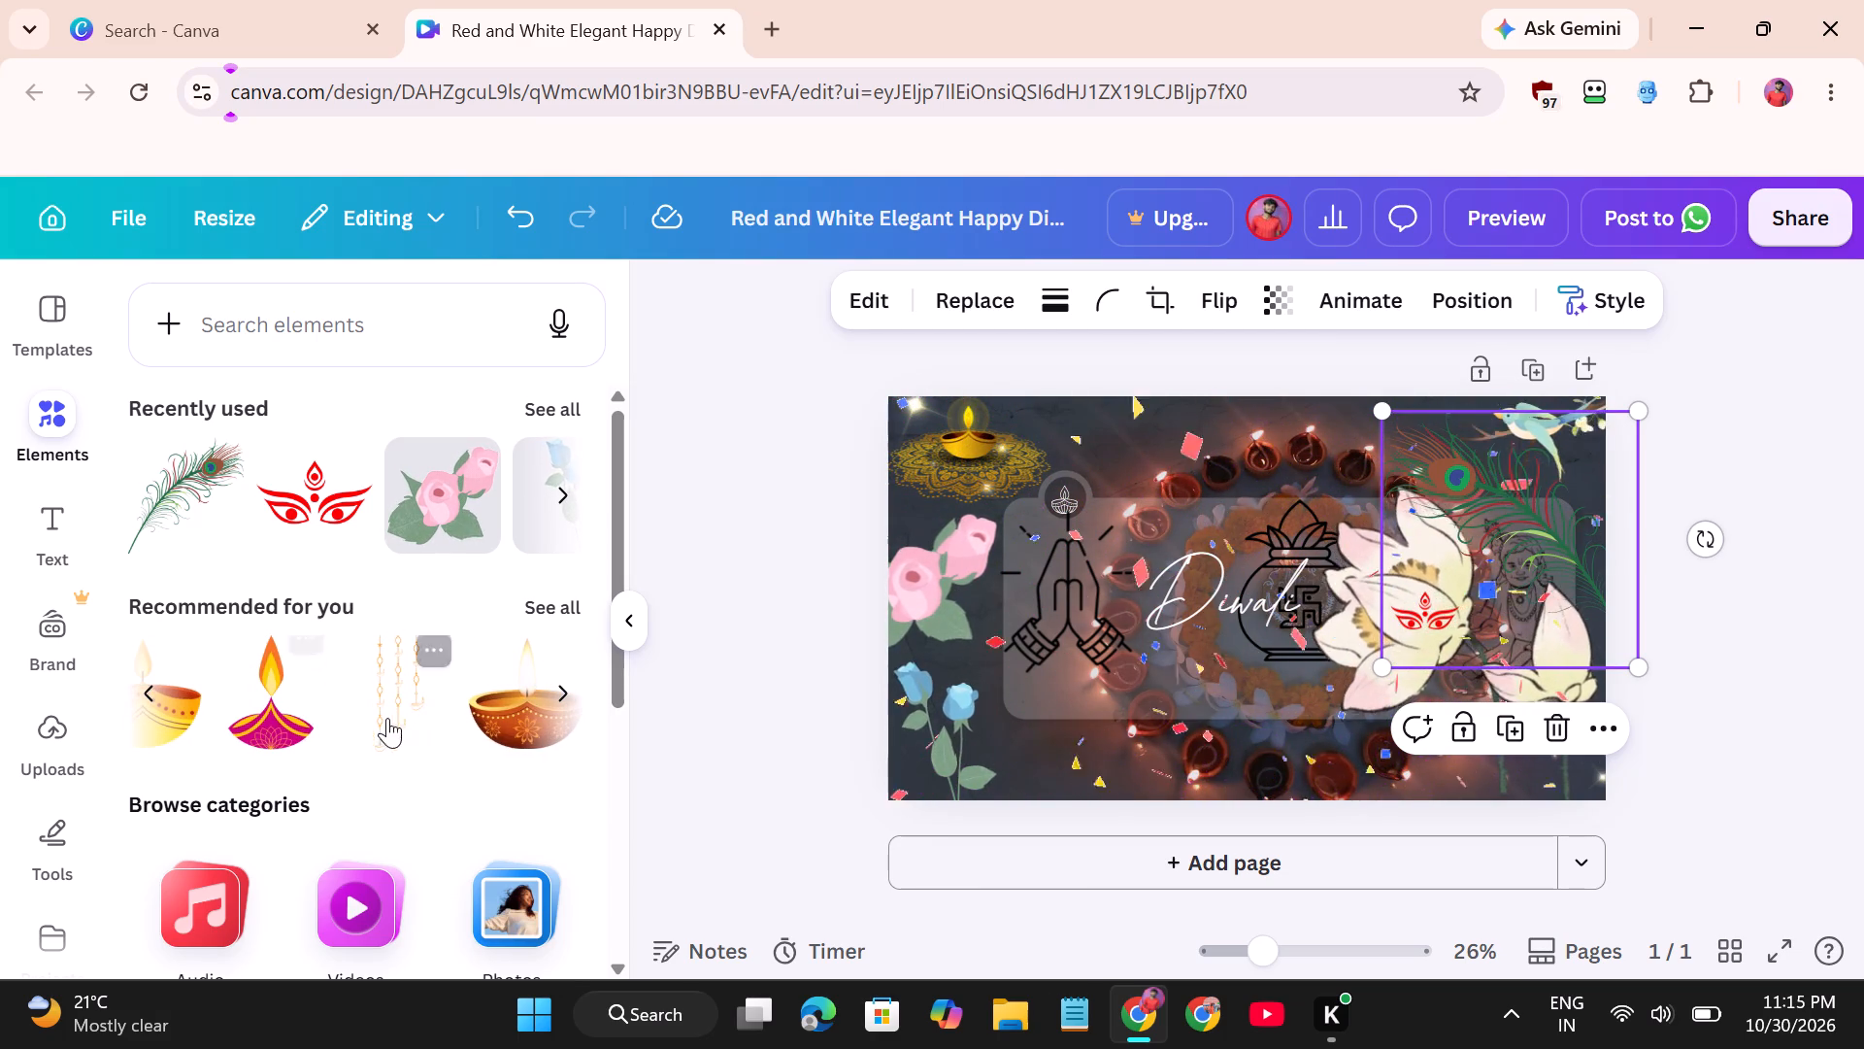
pyautogui.moveTo(403, 711); pyautogui.dragTo(1227, 522)
pyautogui.hscroll(1, 960, 657)
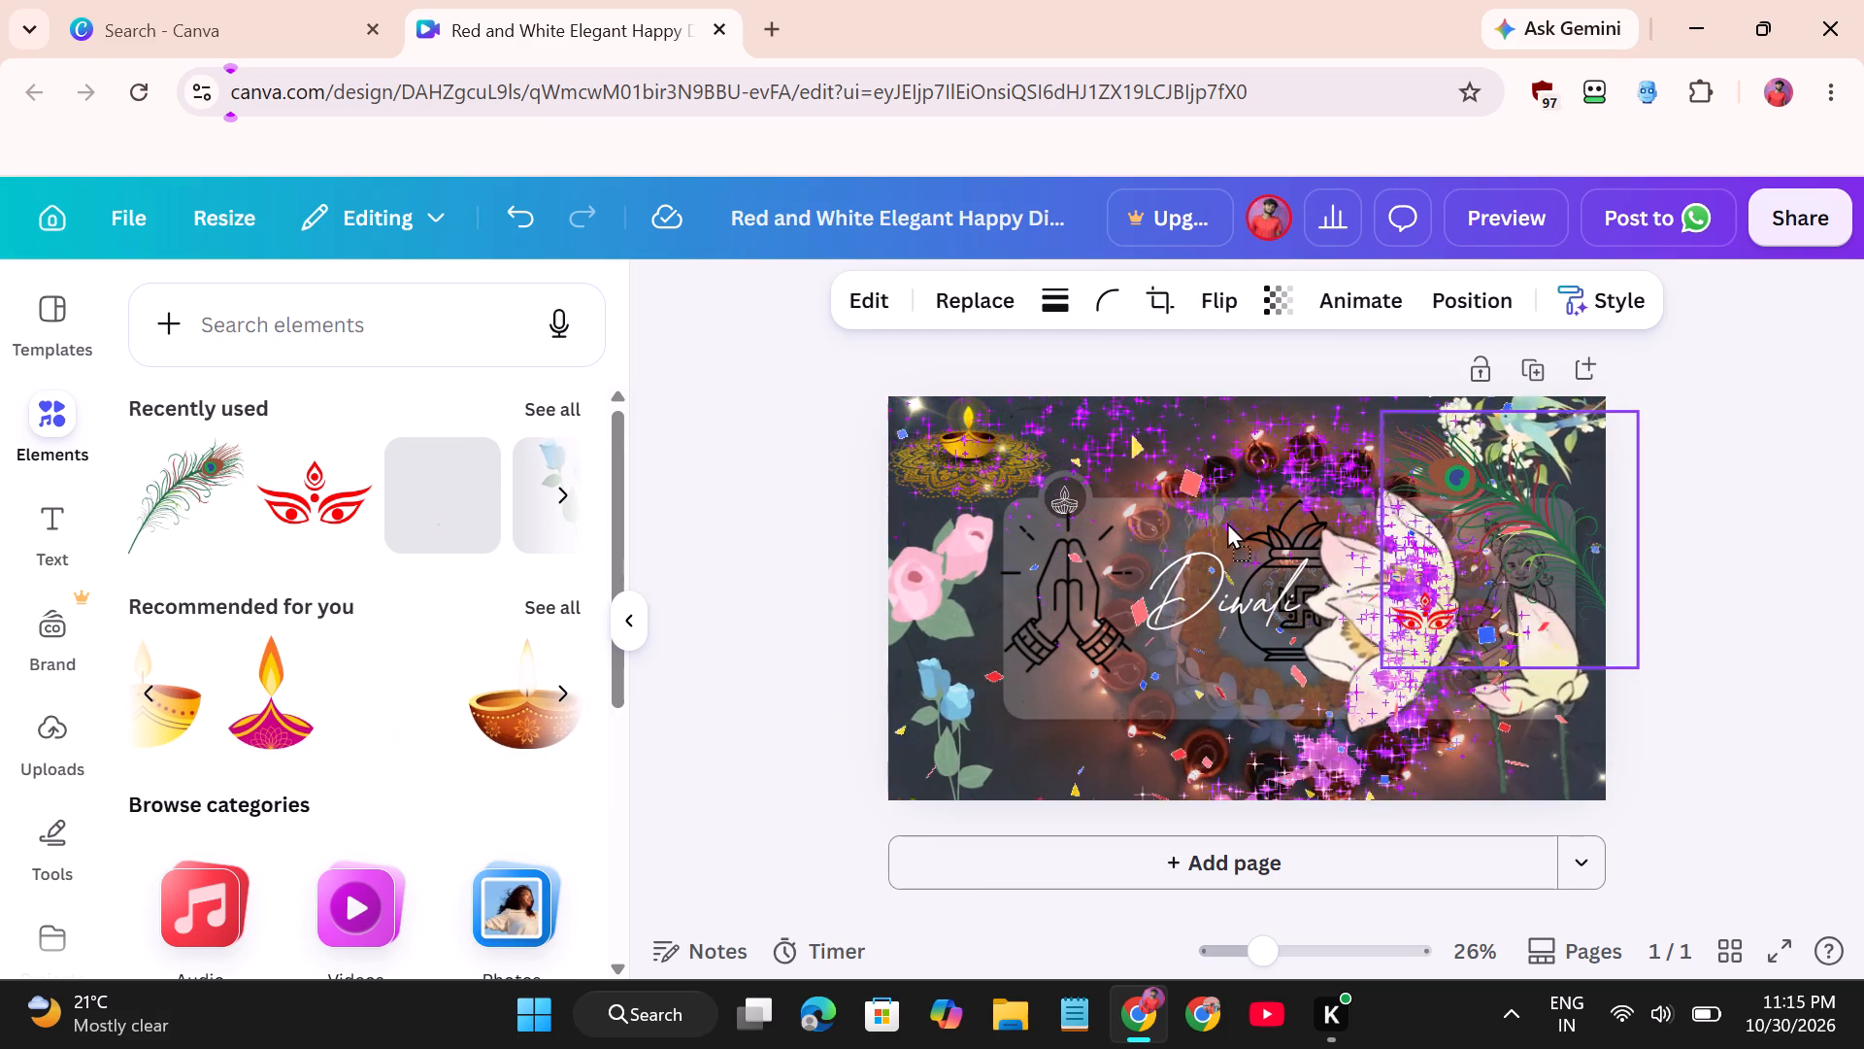
pyautogui.moveTo(1227, 522); pyautogui.dragTo(1046, 508)
# Enlarge the hanging ornament to about 1.3 times its size and move it into the page's upper-left corner, over the oil lamp and pink roses.
pyautogui.moveTo(1048, 426); pyautogui.dragTo(1096, 409)
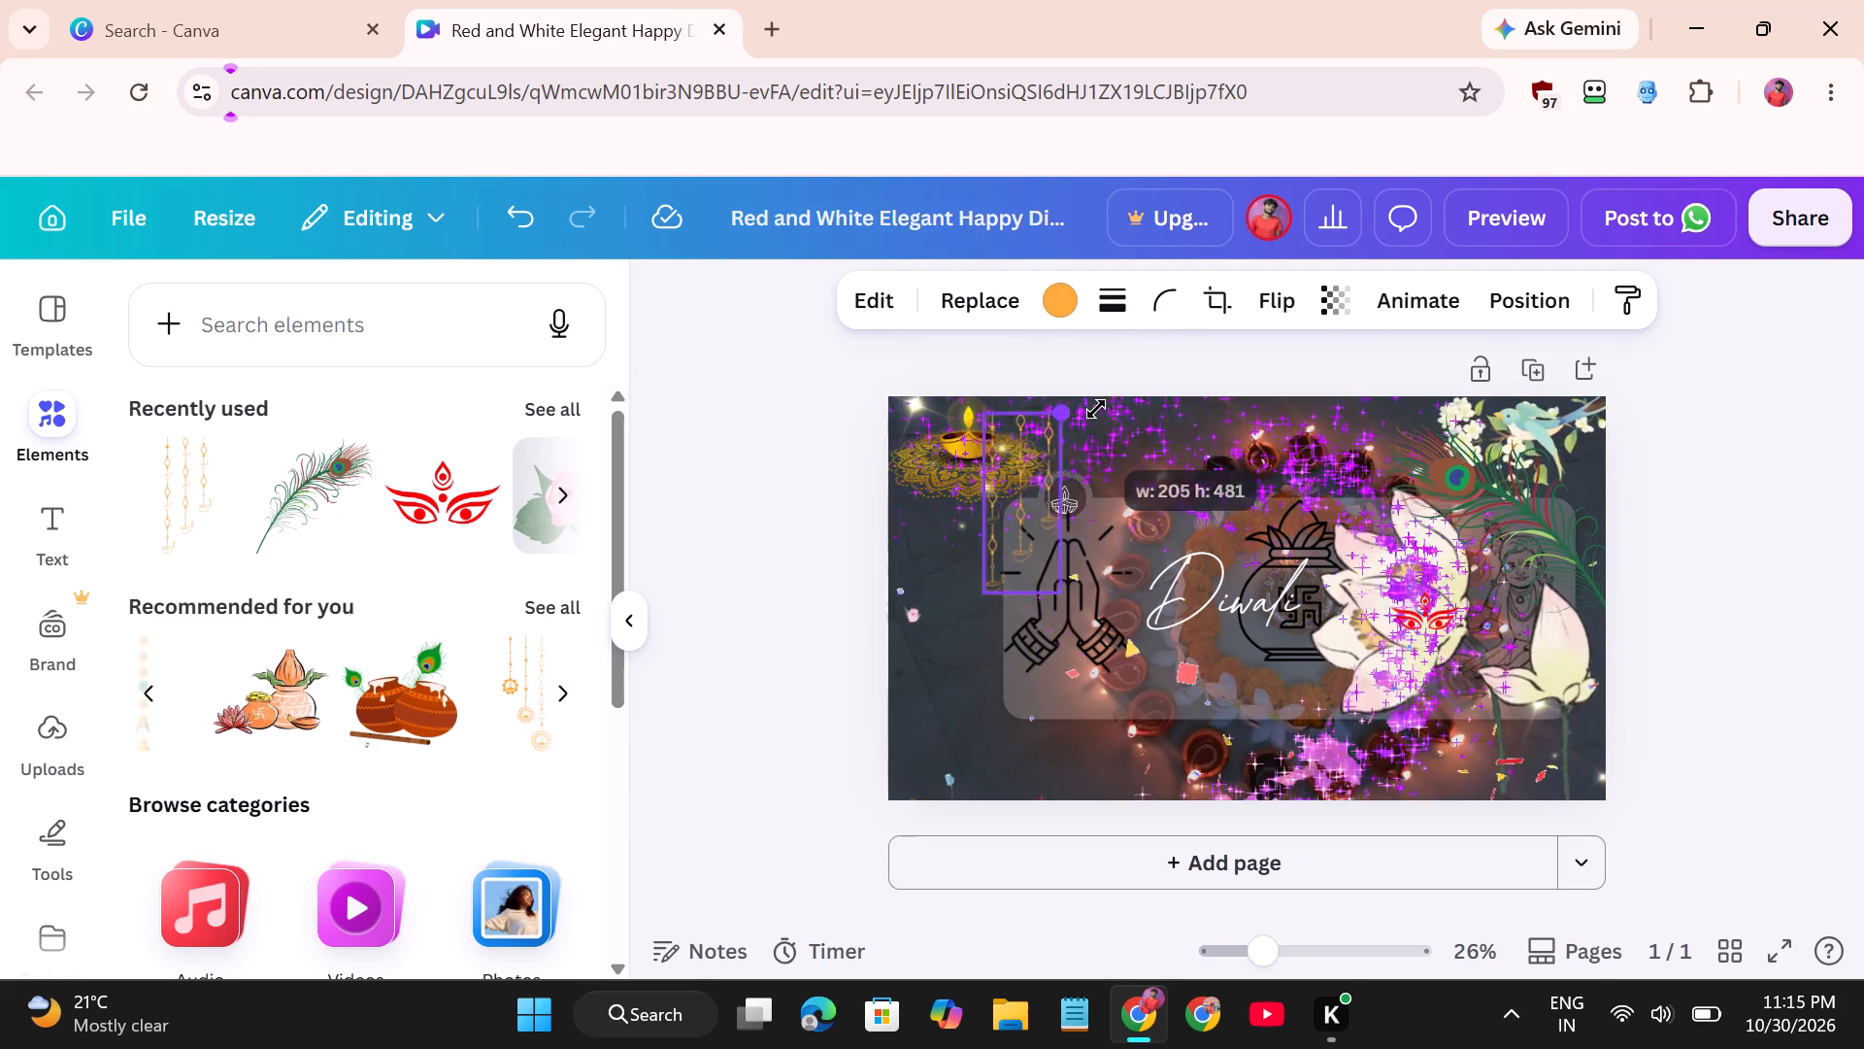
pyautogui.moveTo(1096, 409); pyautogui.dragTo(1124, 400)
pyautogui.moveTo(1026, 490); pyautogui.dragTo(946, 513)
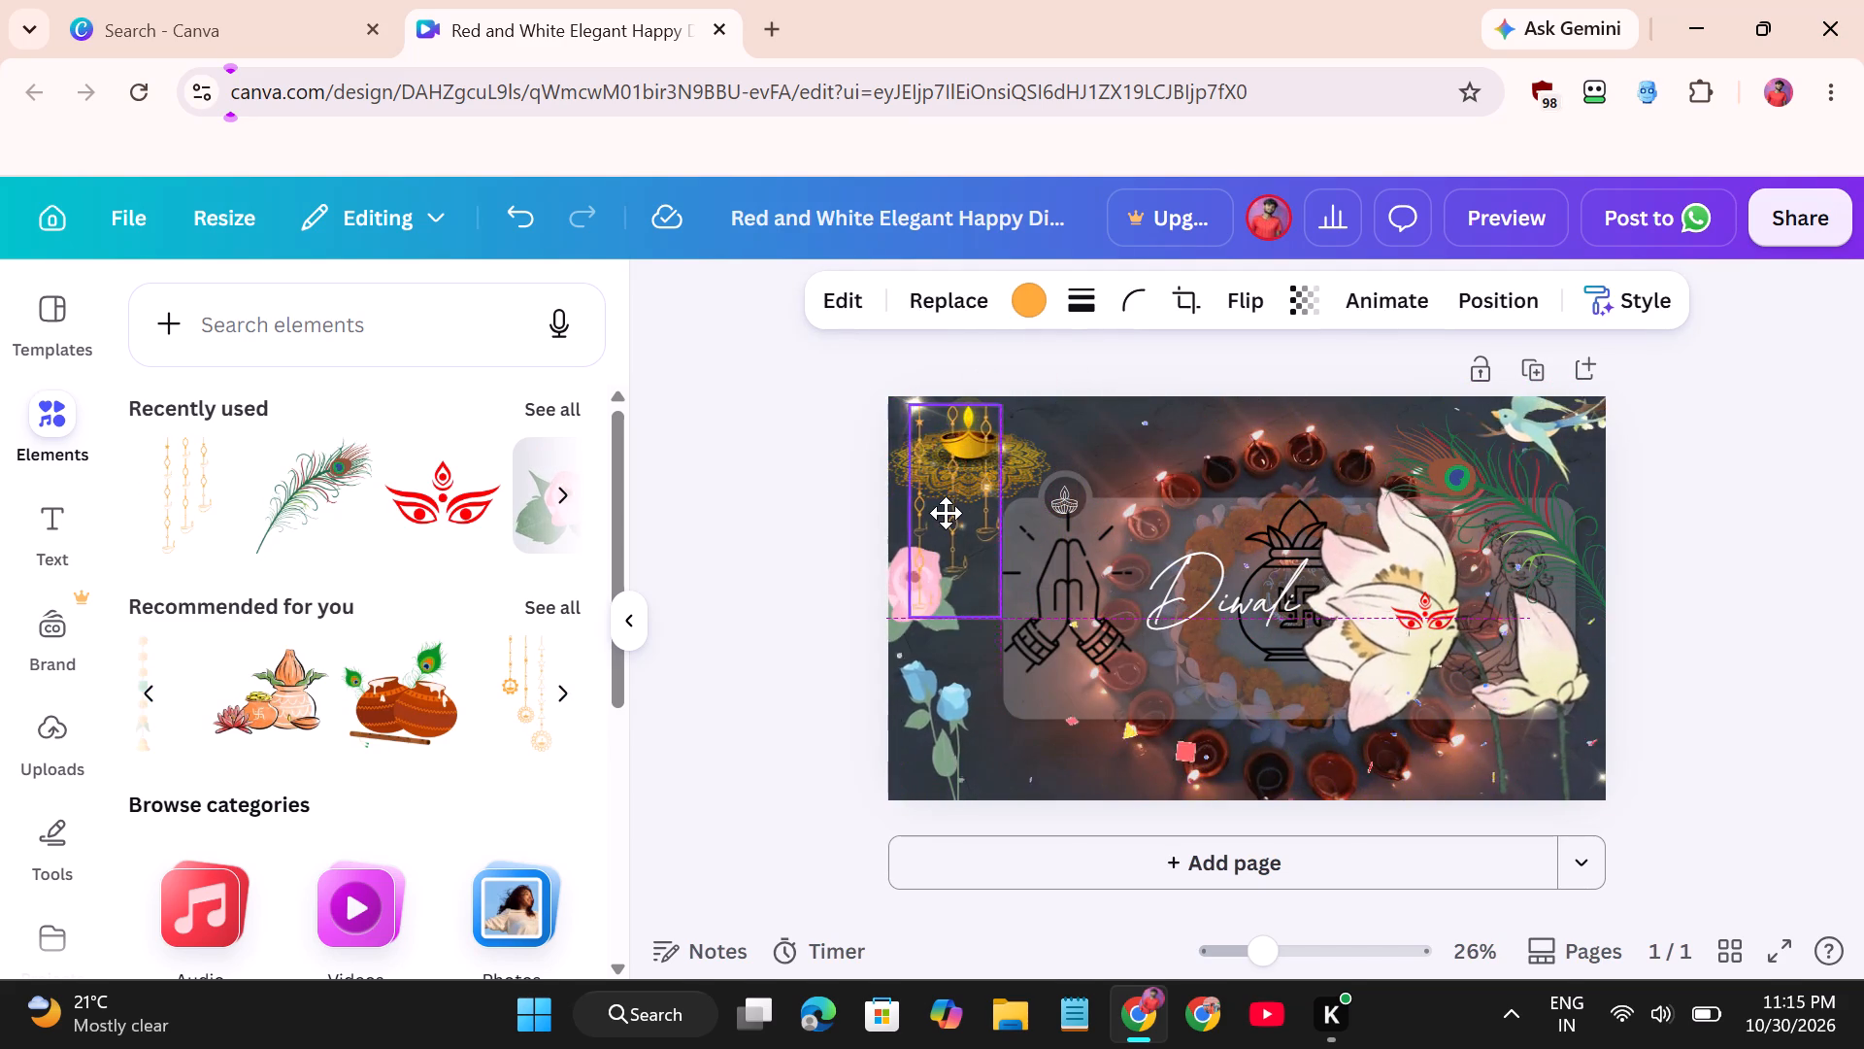
pyautogui.moveTo(946, 513); pyautogui.dragTo(937, 514)
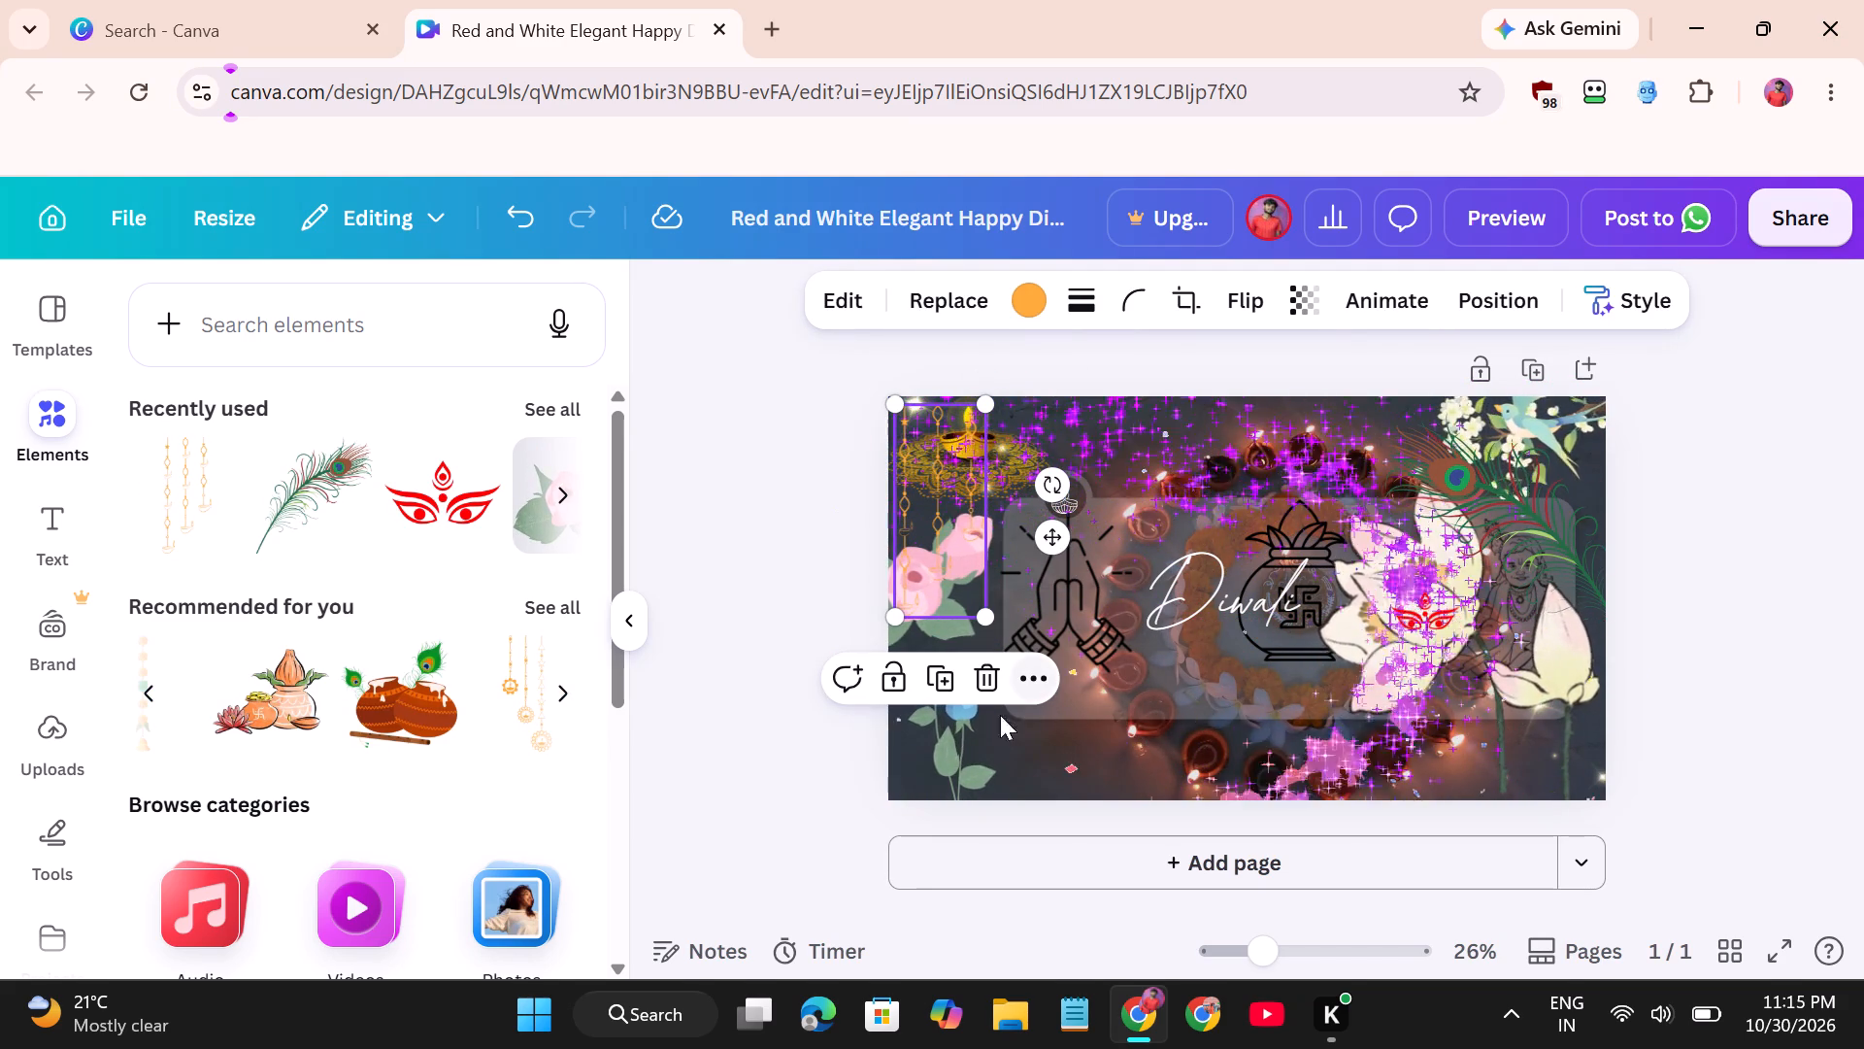
pyautogui.click(823, 602)
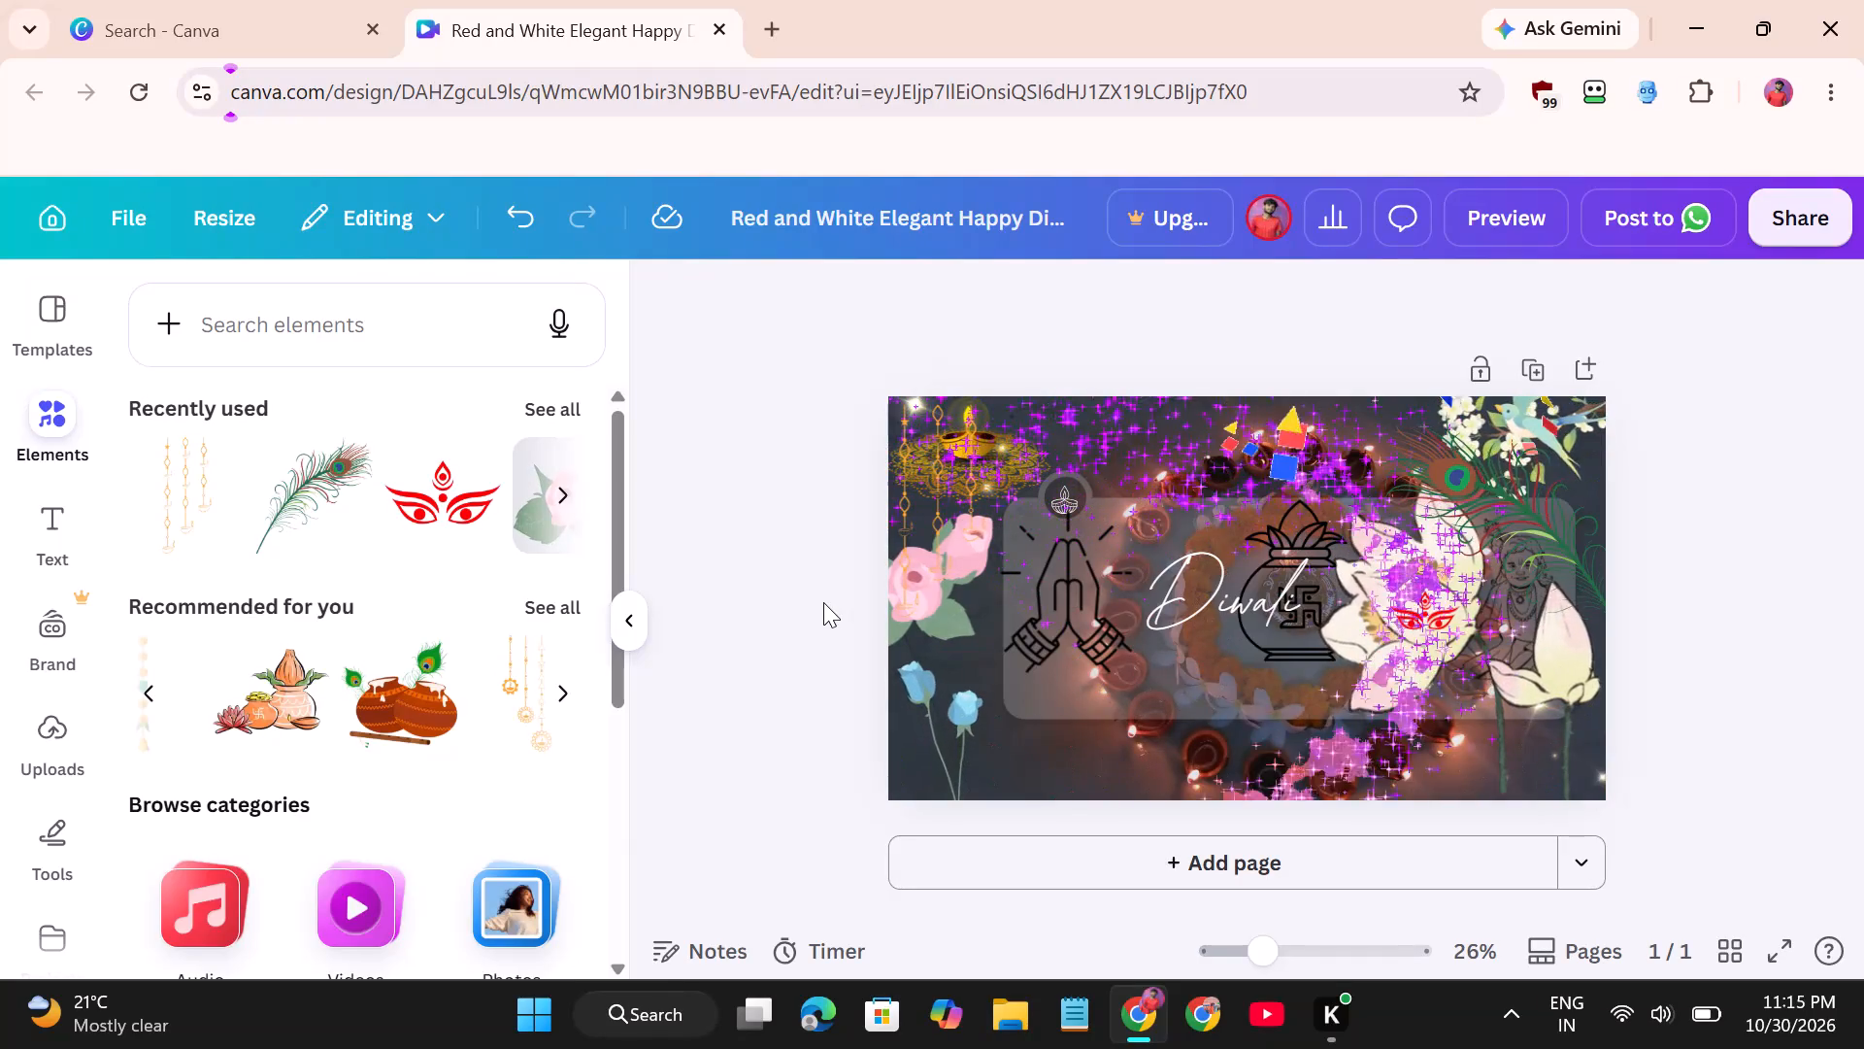
# Collapse the elements browser to give the page more room.
pyautogui.click(635, 619)
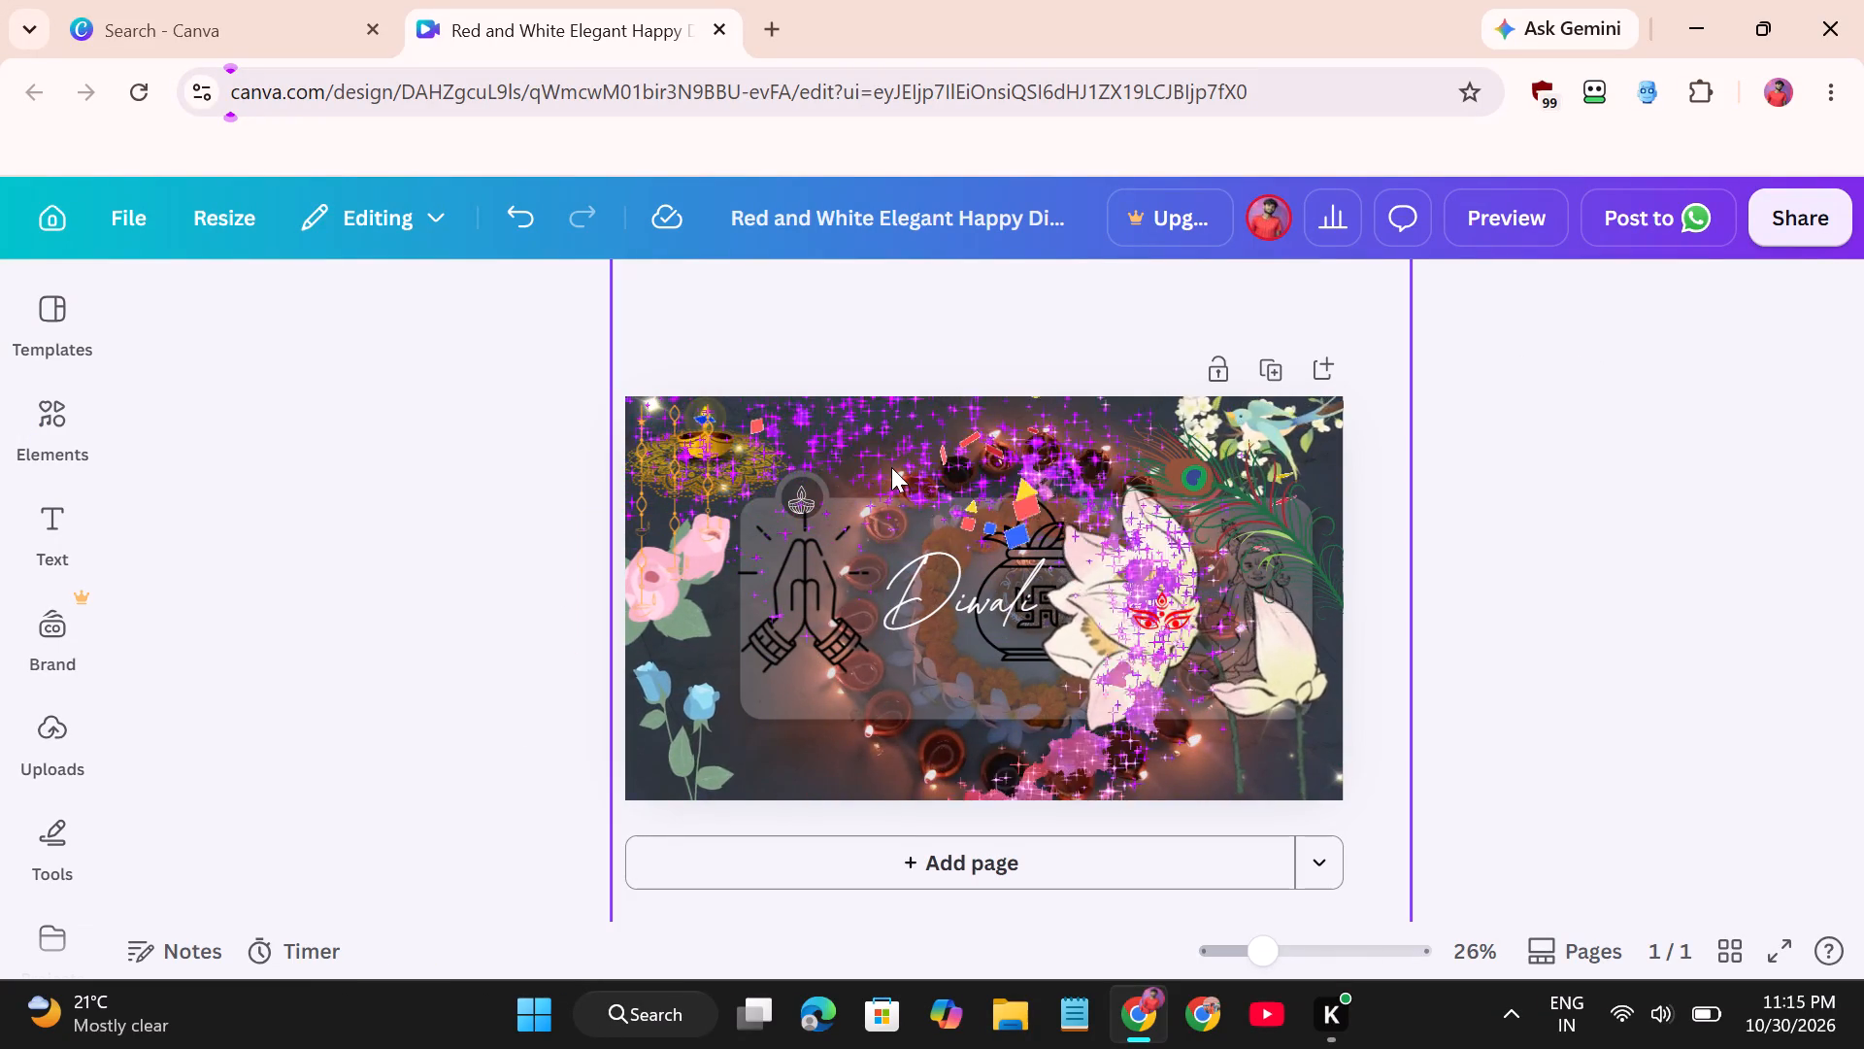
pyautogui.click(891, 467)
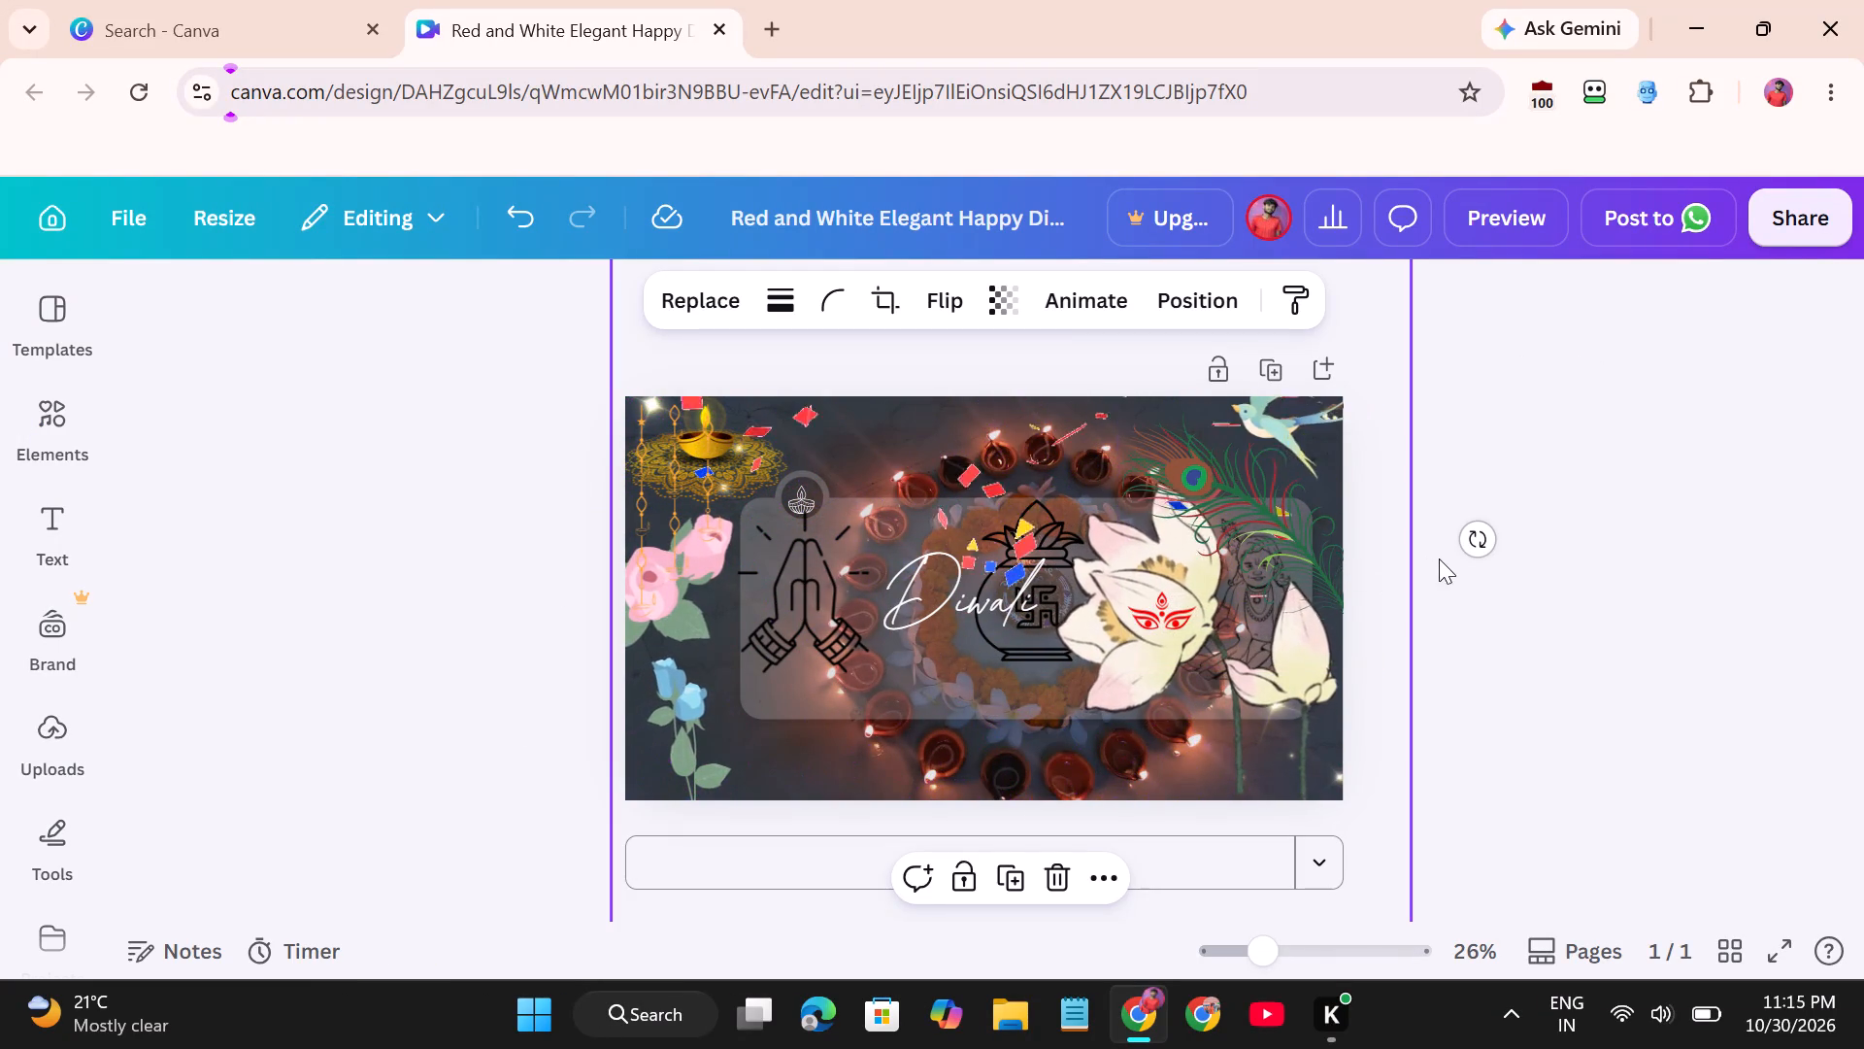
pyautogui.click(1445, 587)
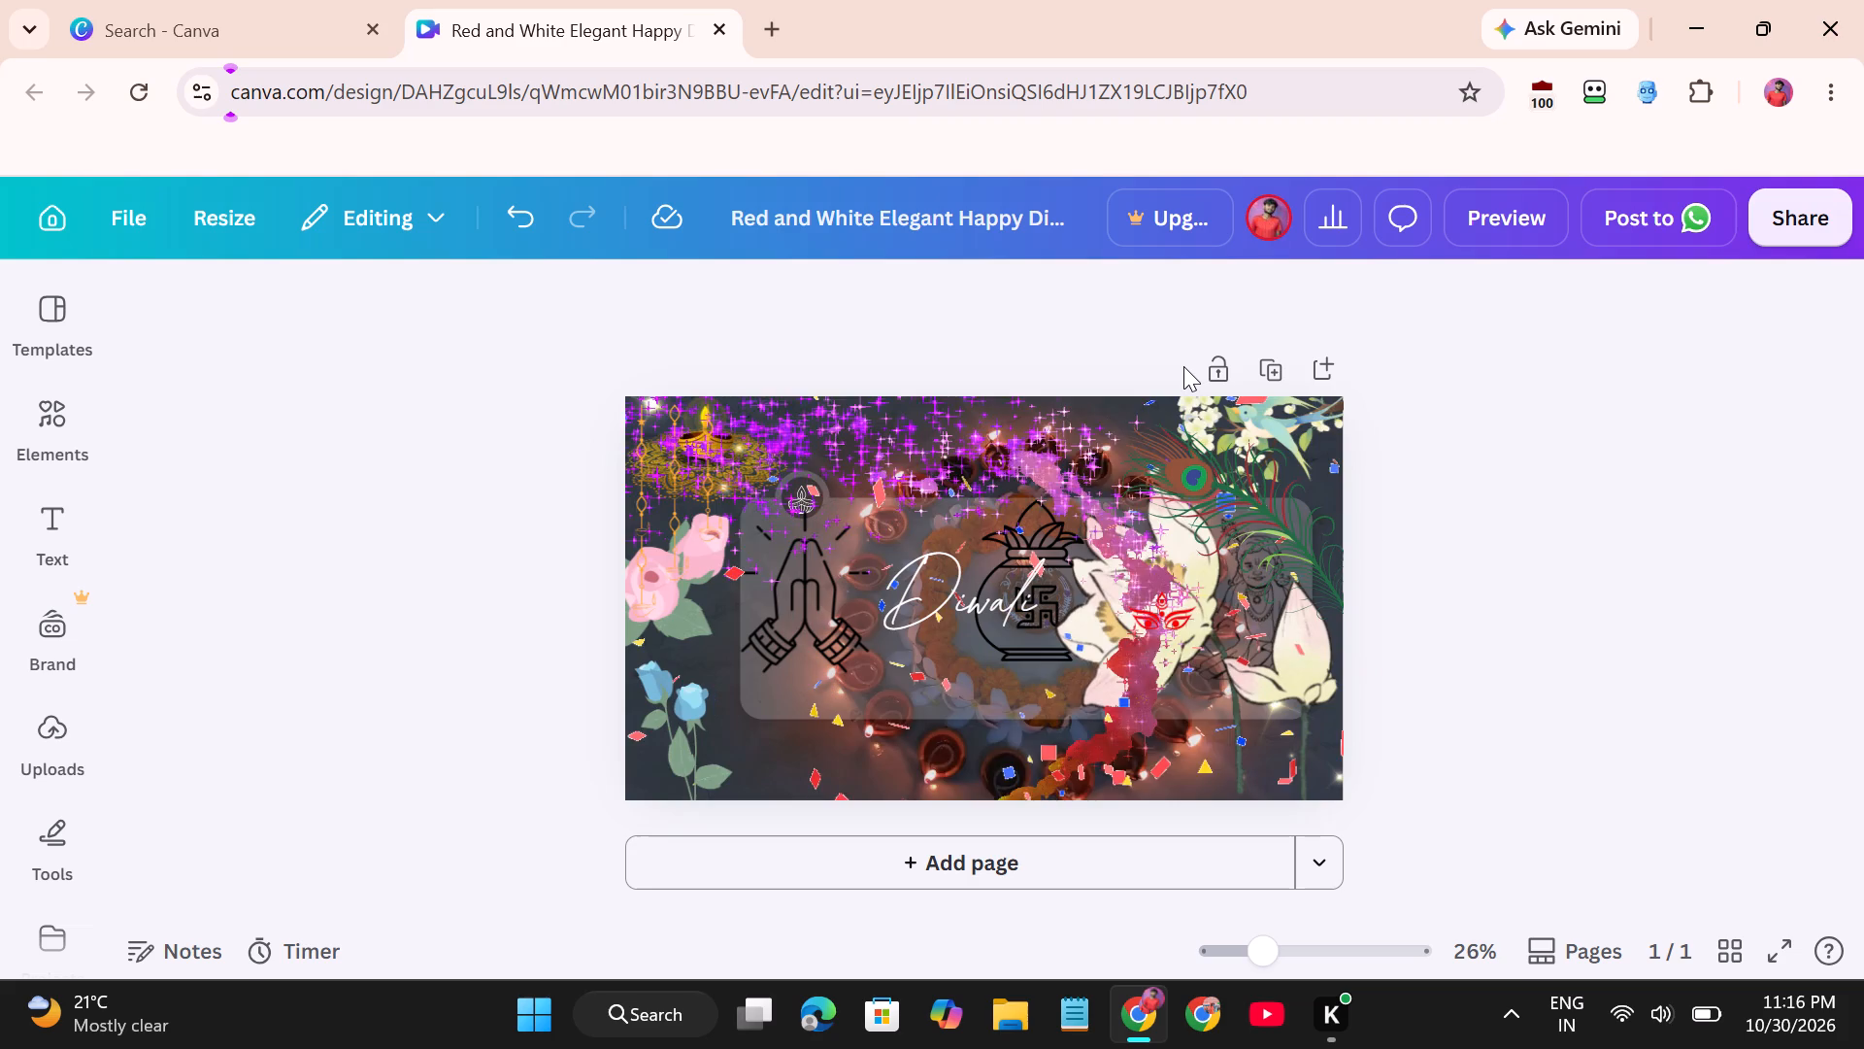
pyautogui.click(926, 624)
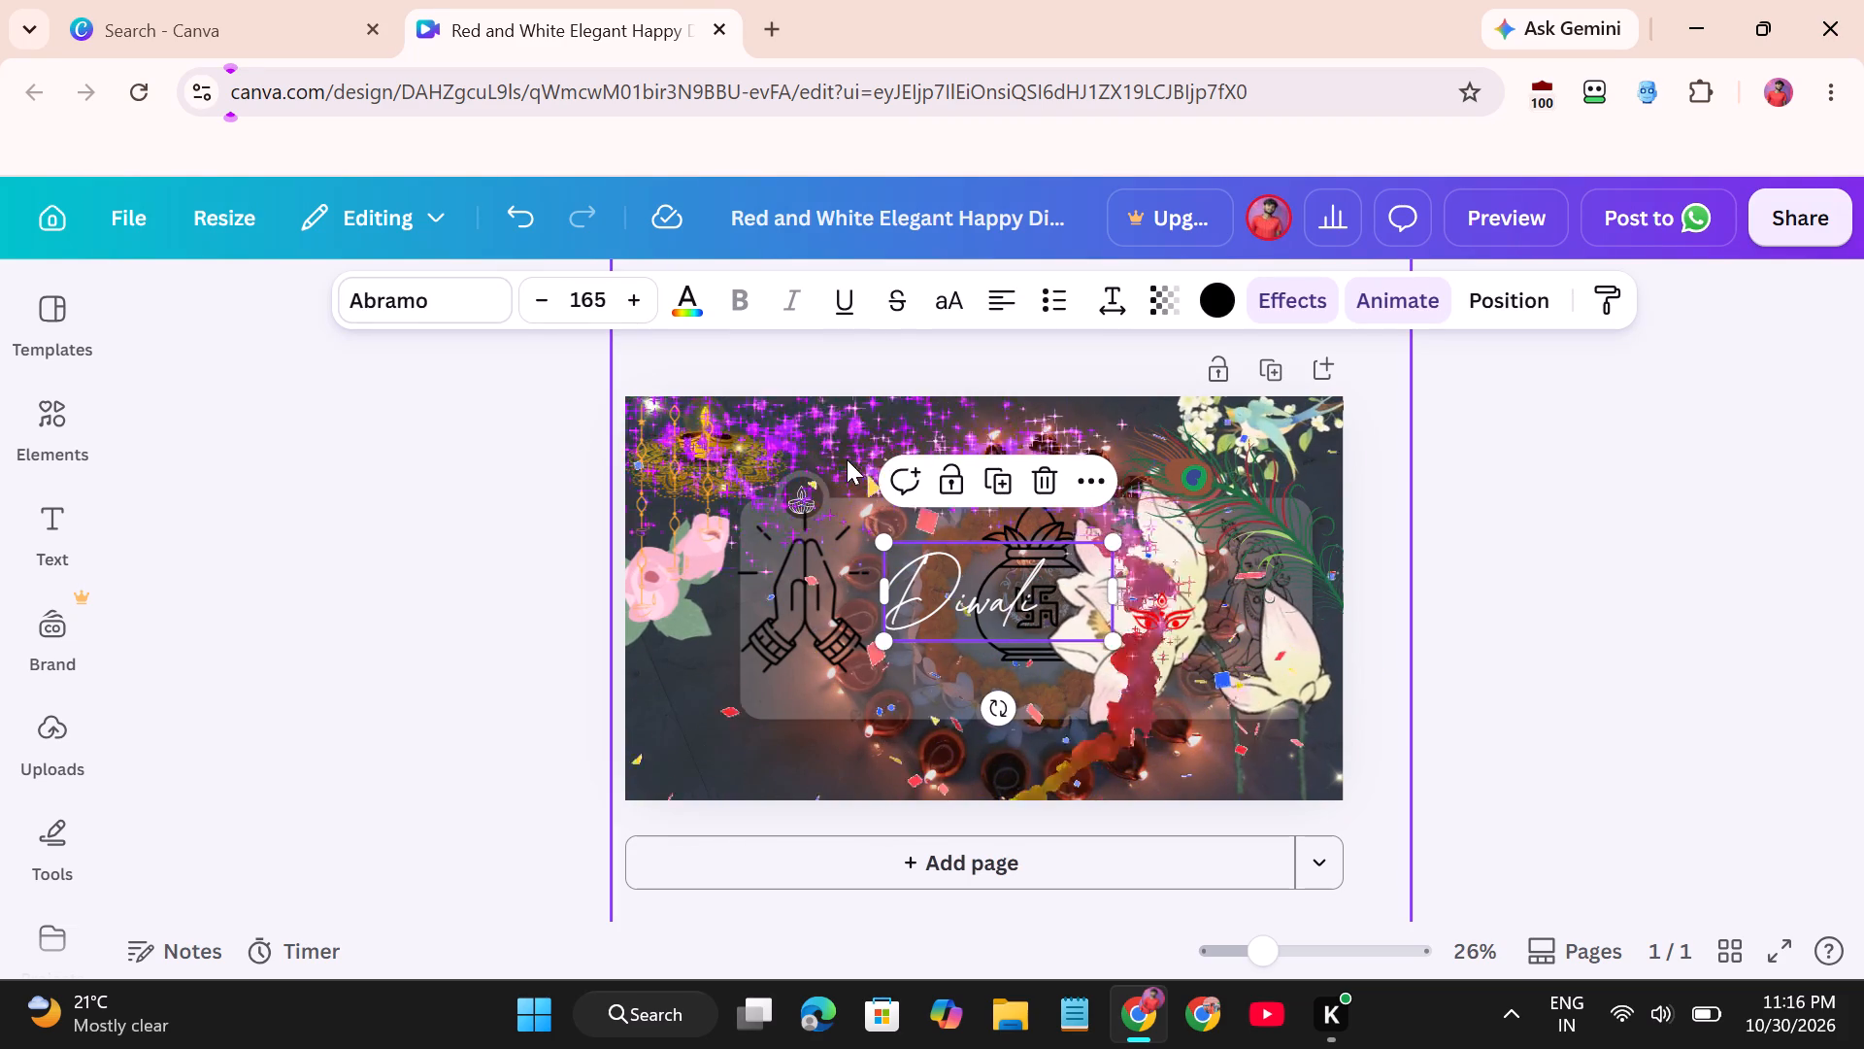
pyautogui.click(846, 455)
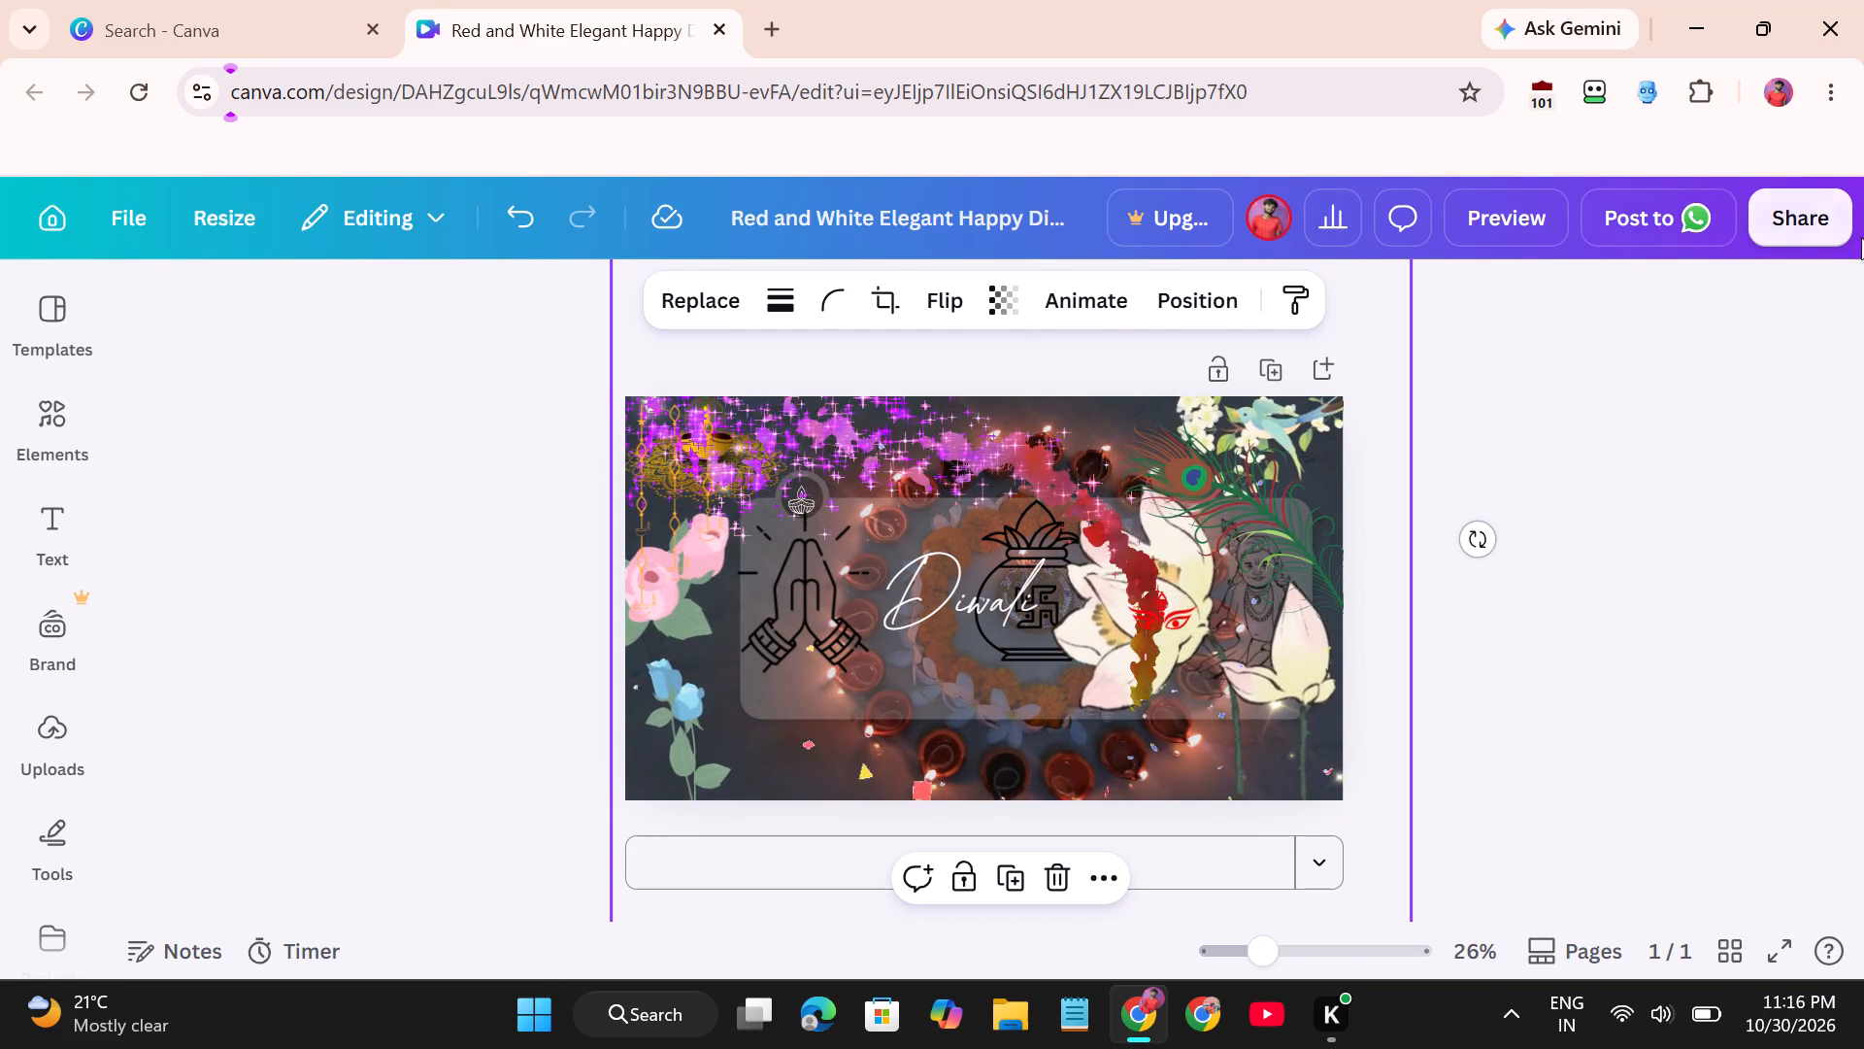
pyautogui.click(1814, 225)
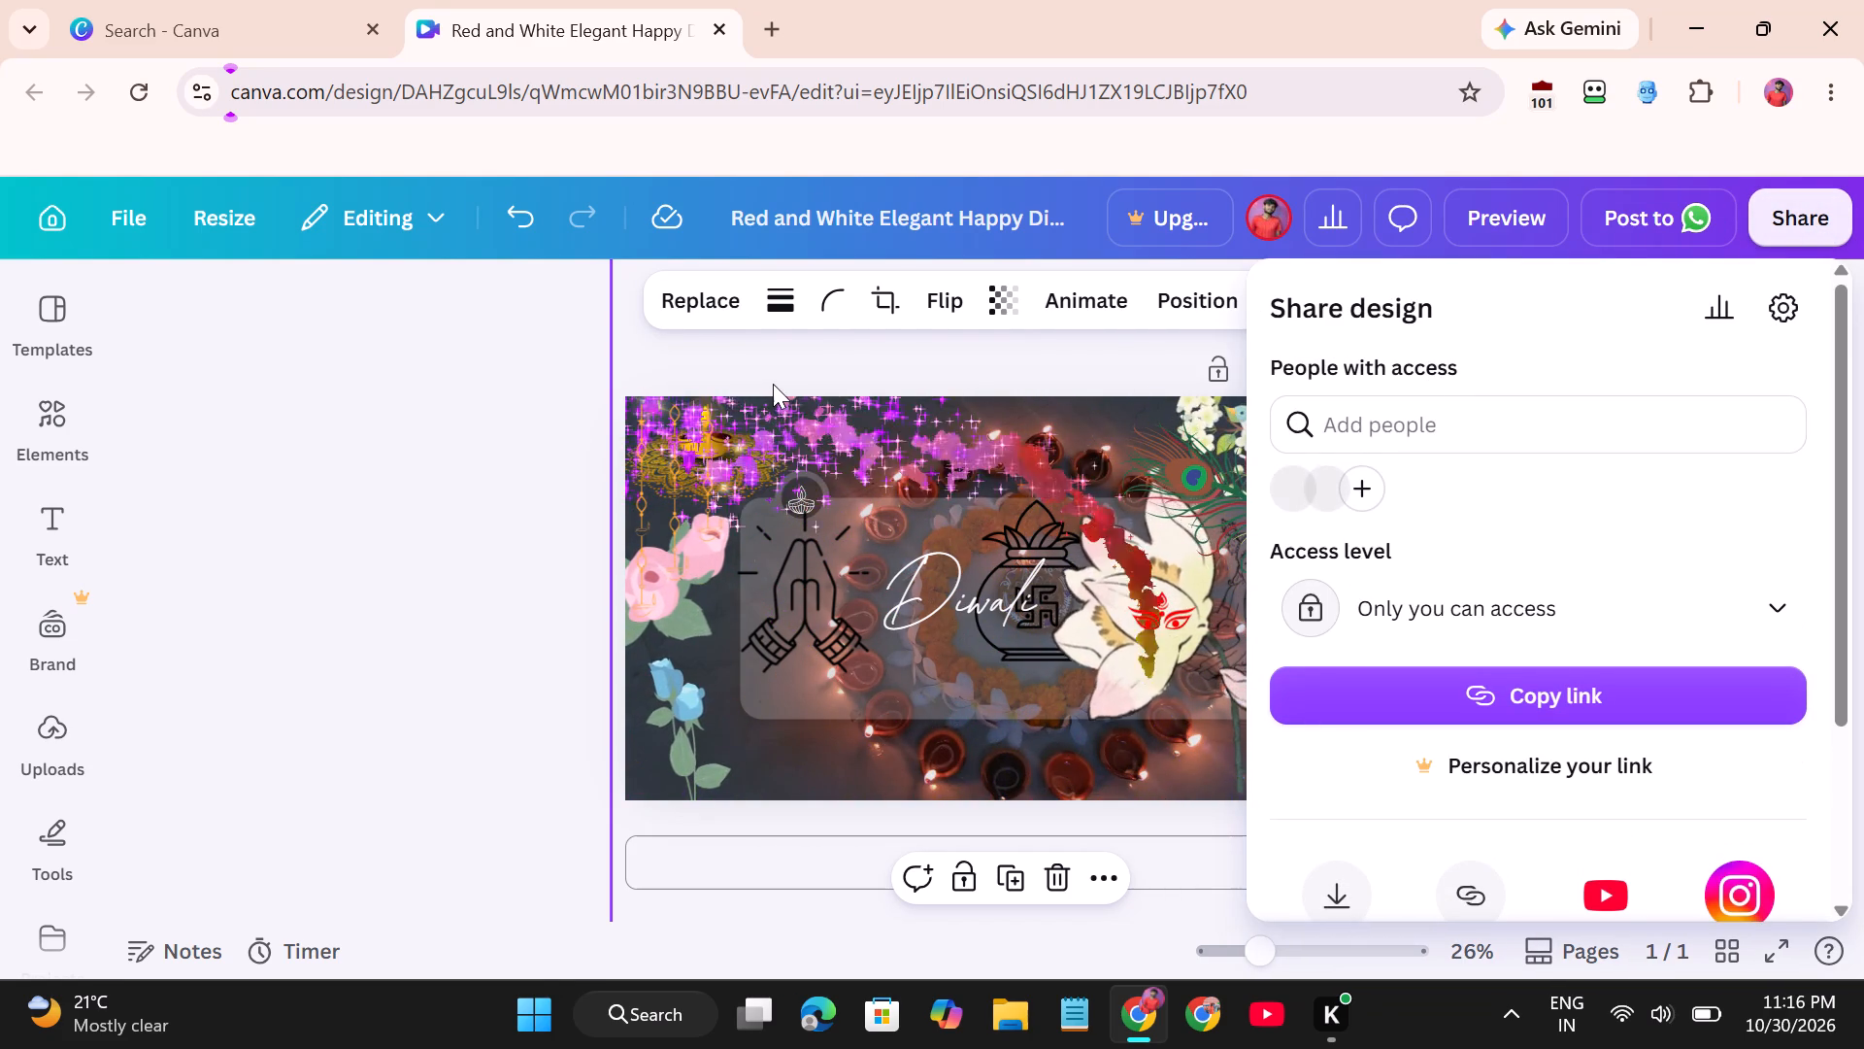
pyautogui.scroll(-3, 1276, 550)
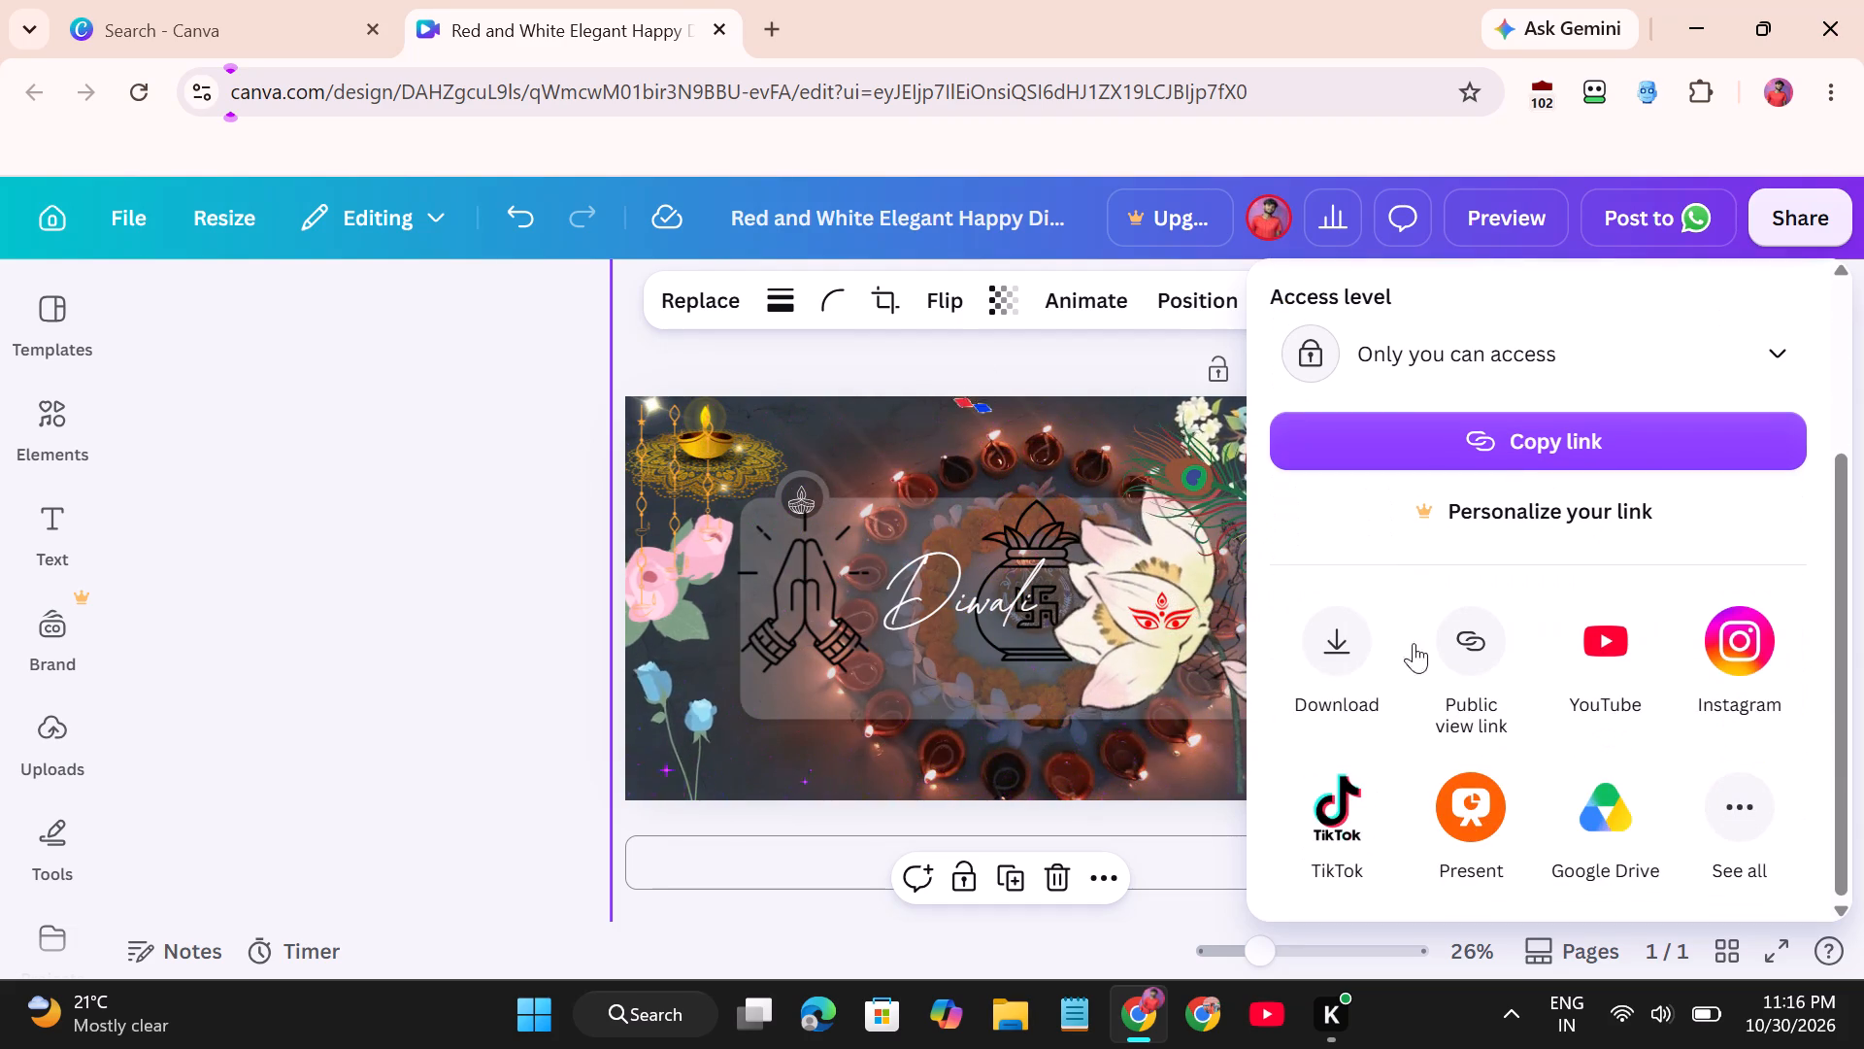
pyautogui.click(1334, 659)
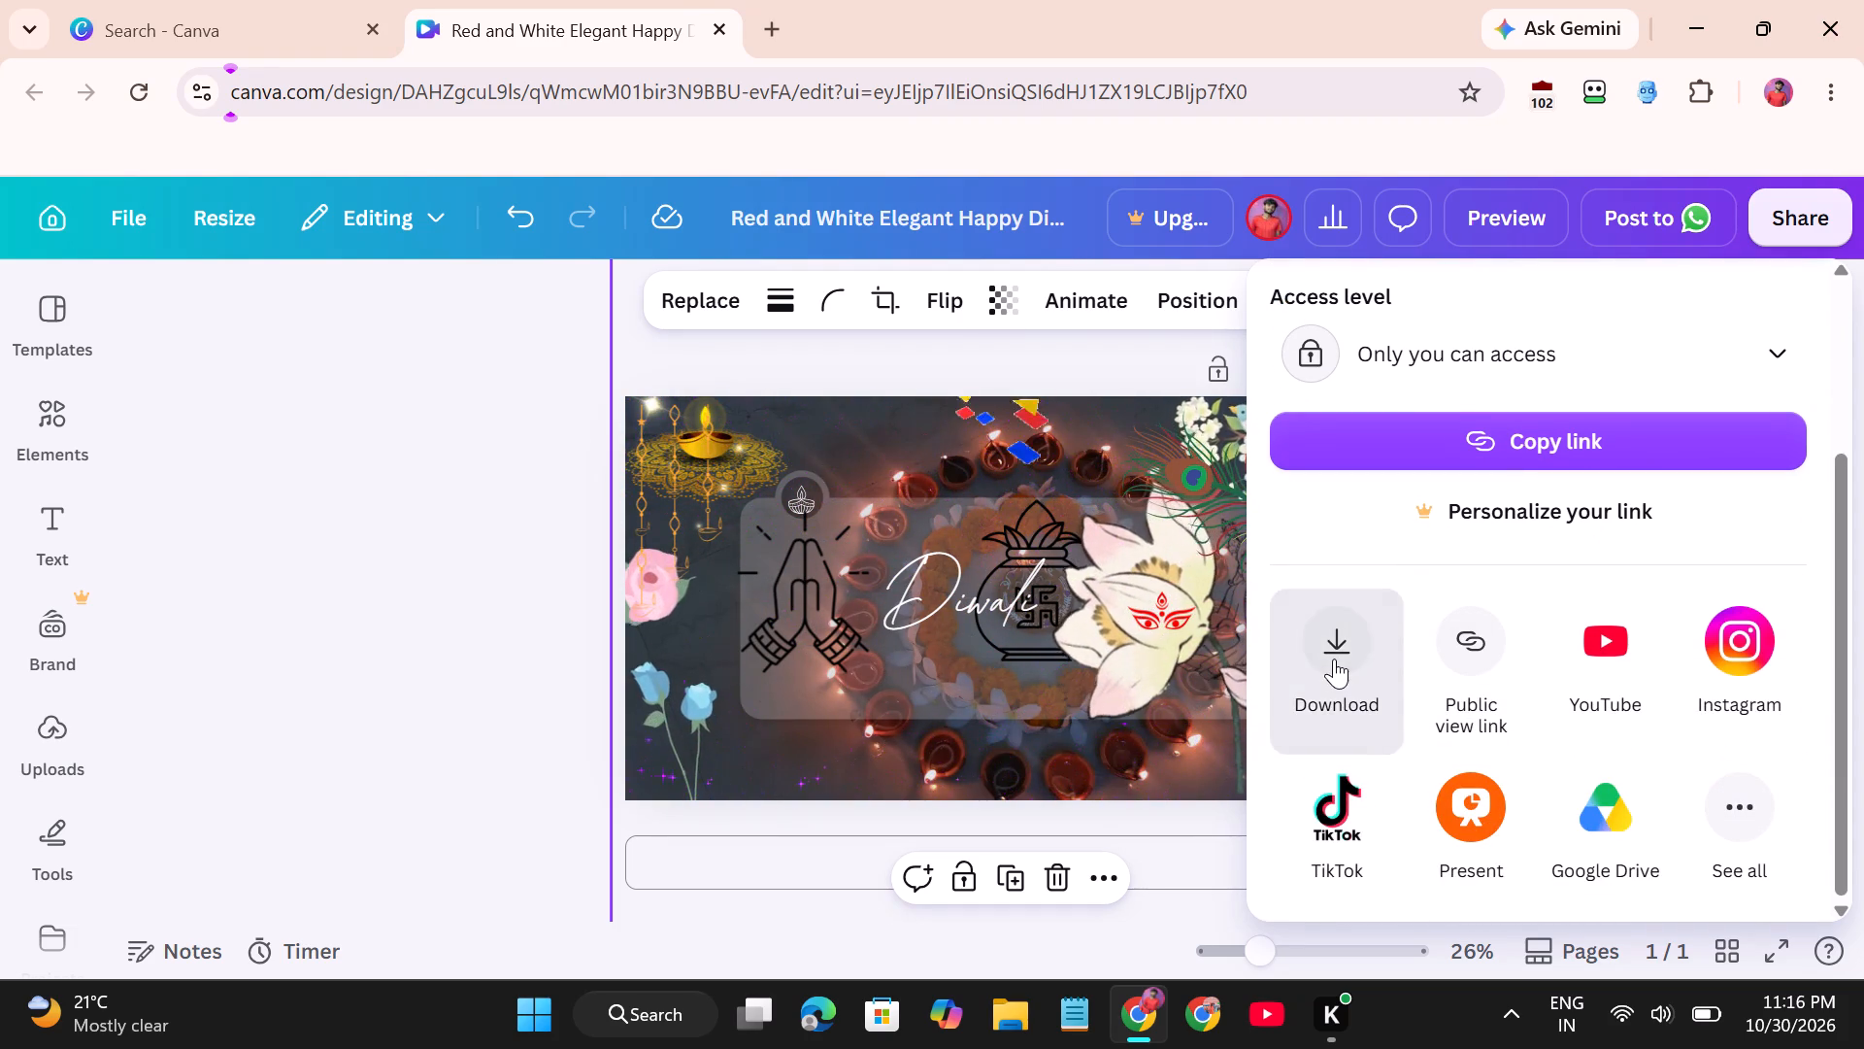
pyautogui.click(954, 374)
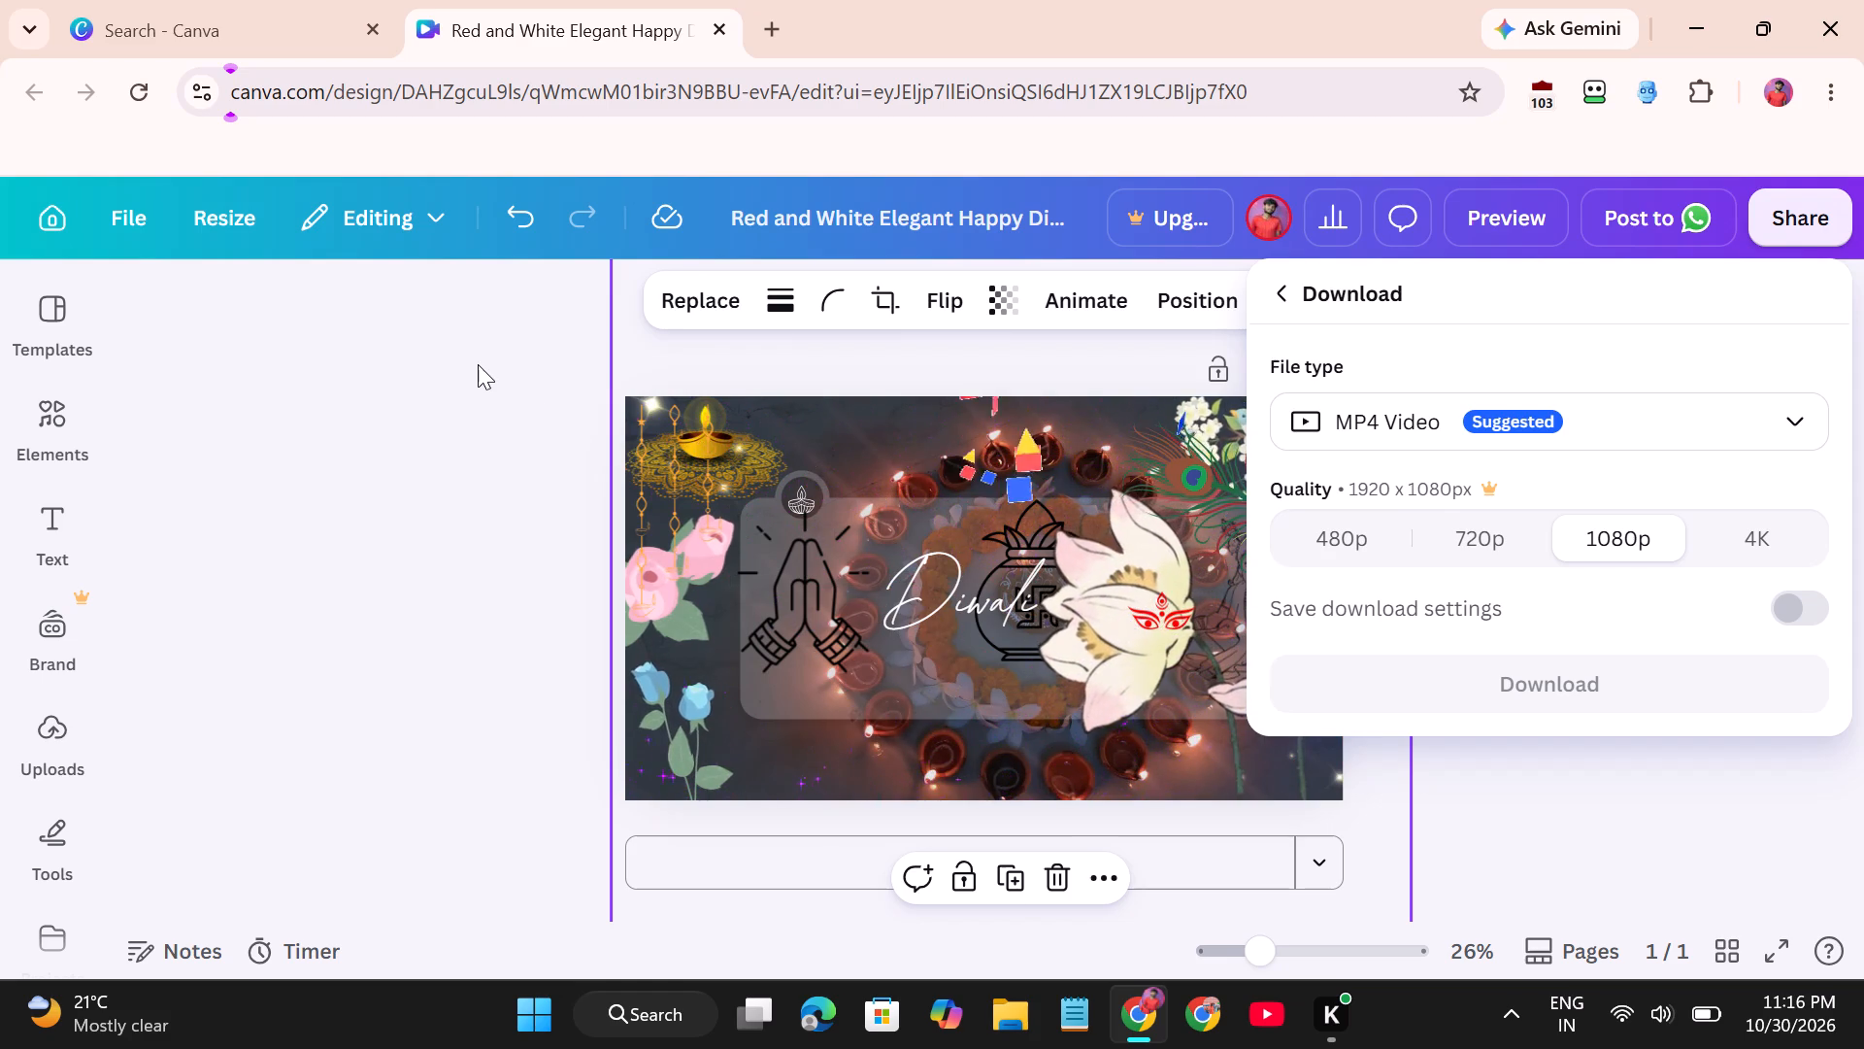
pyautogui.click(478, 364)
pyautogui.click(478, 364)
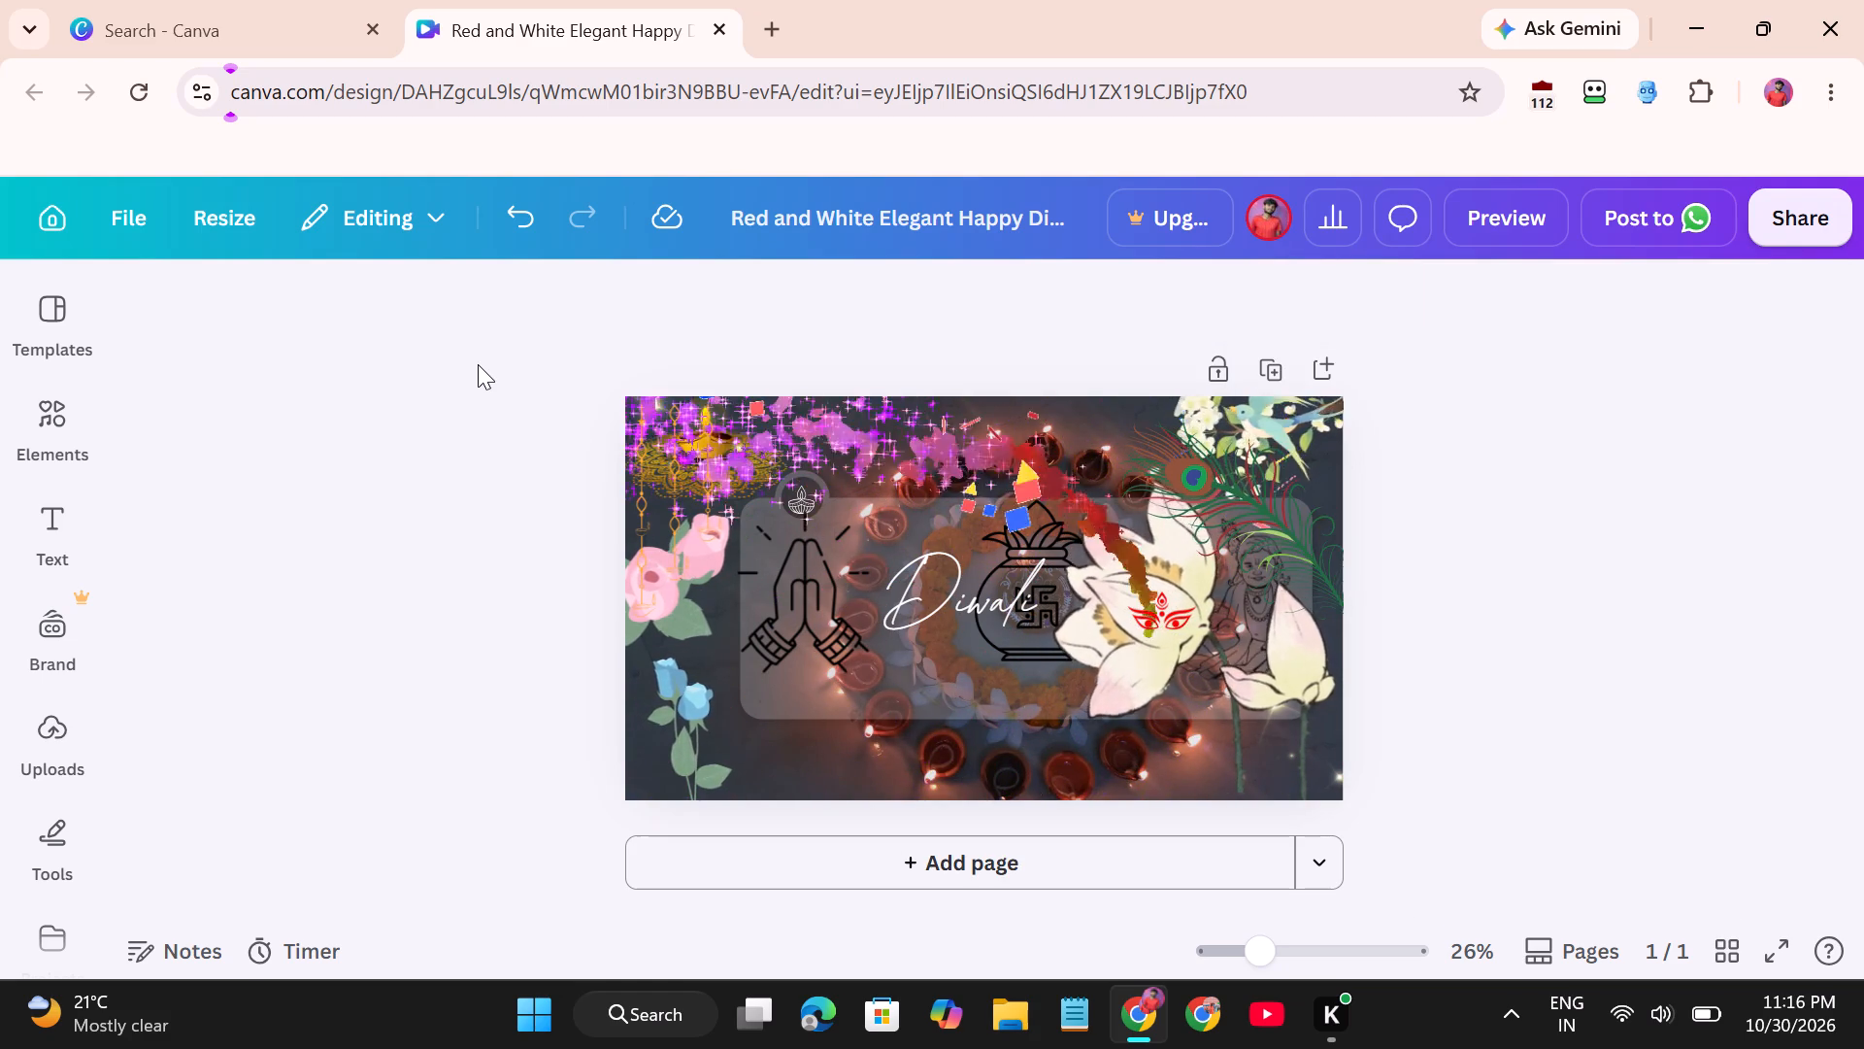